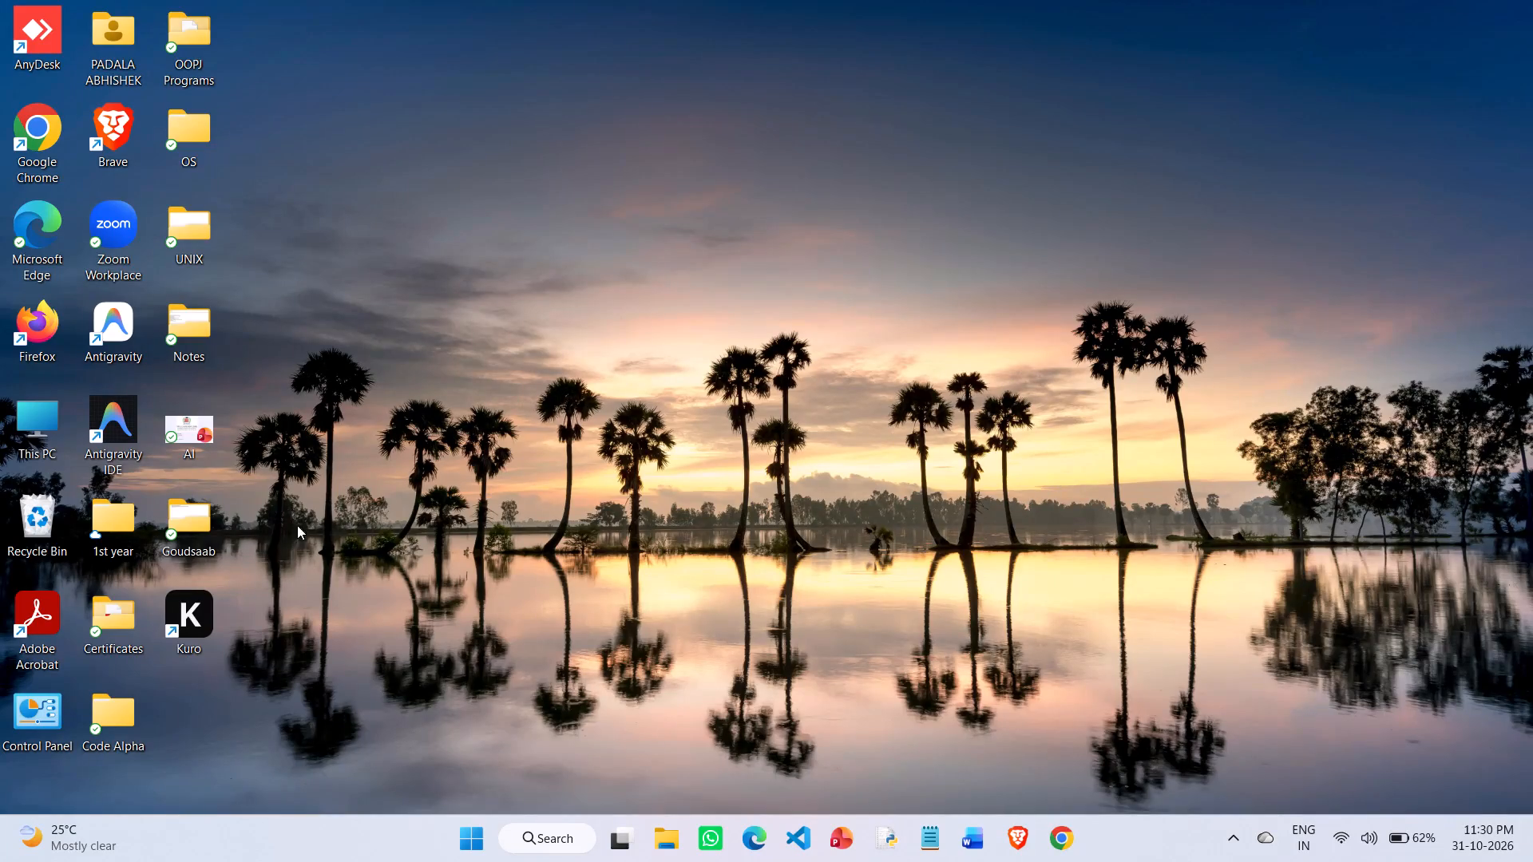
Launch the Kuro application from the desktop.
double_click(186, 635)
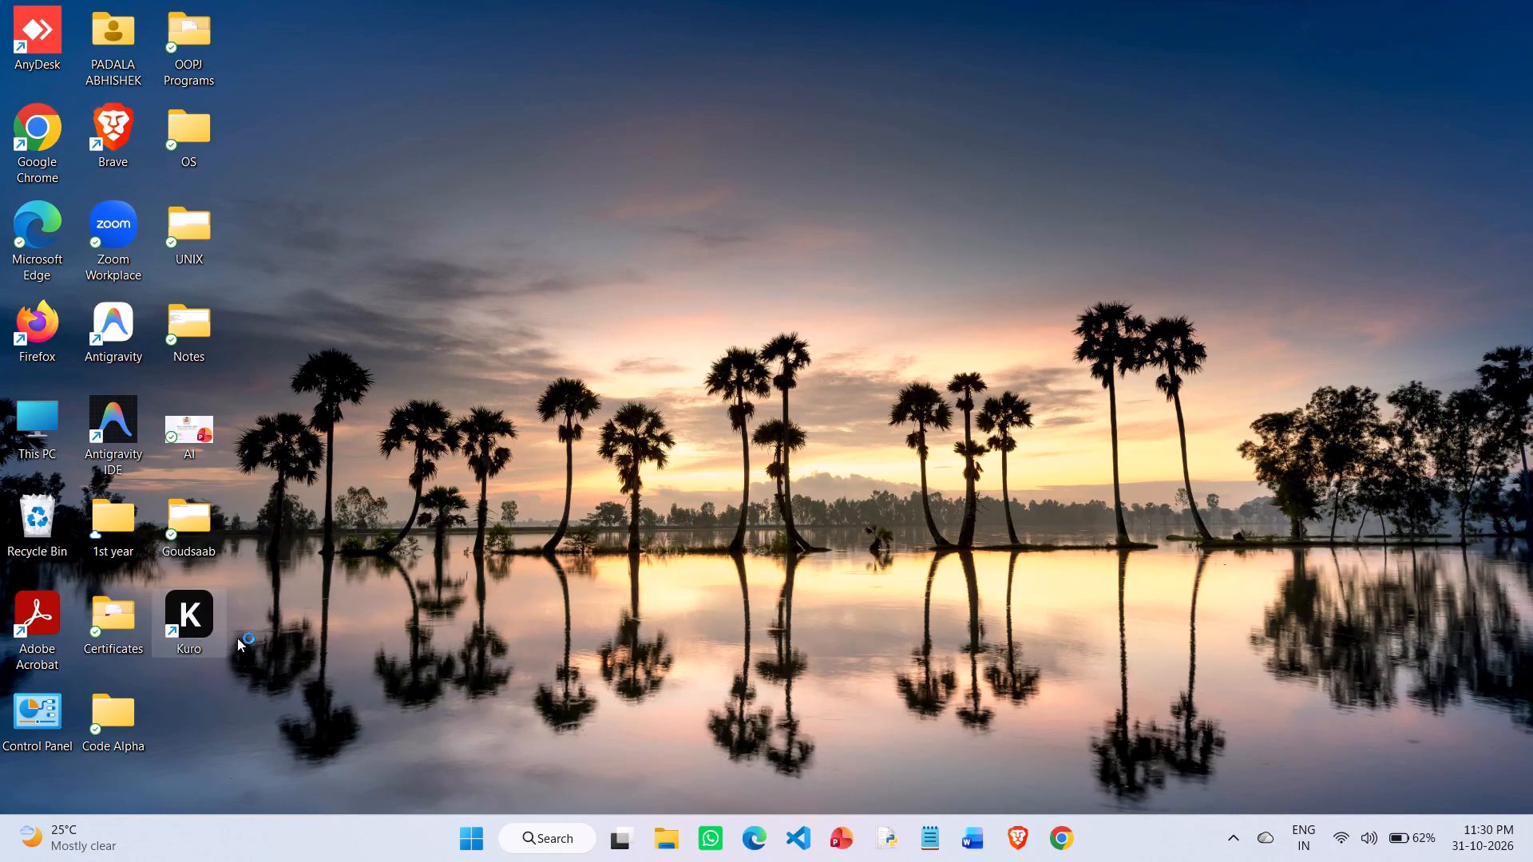
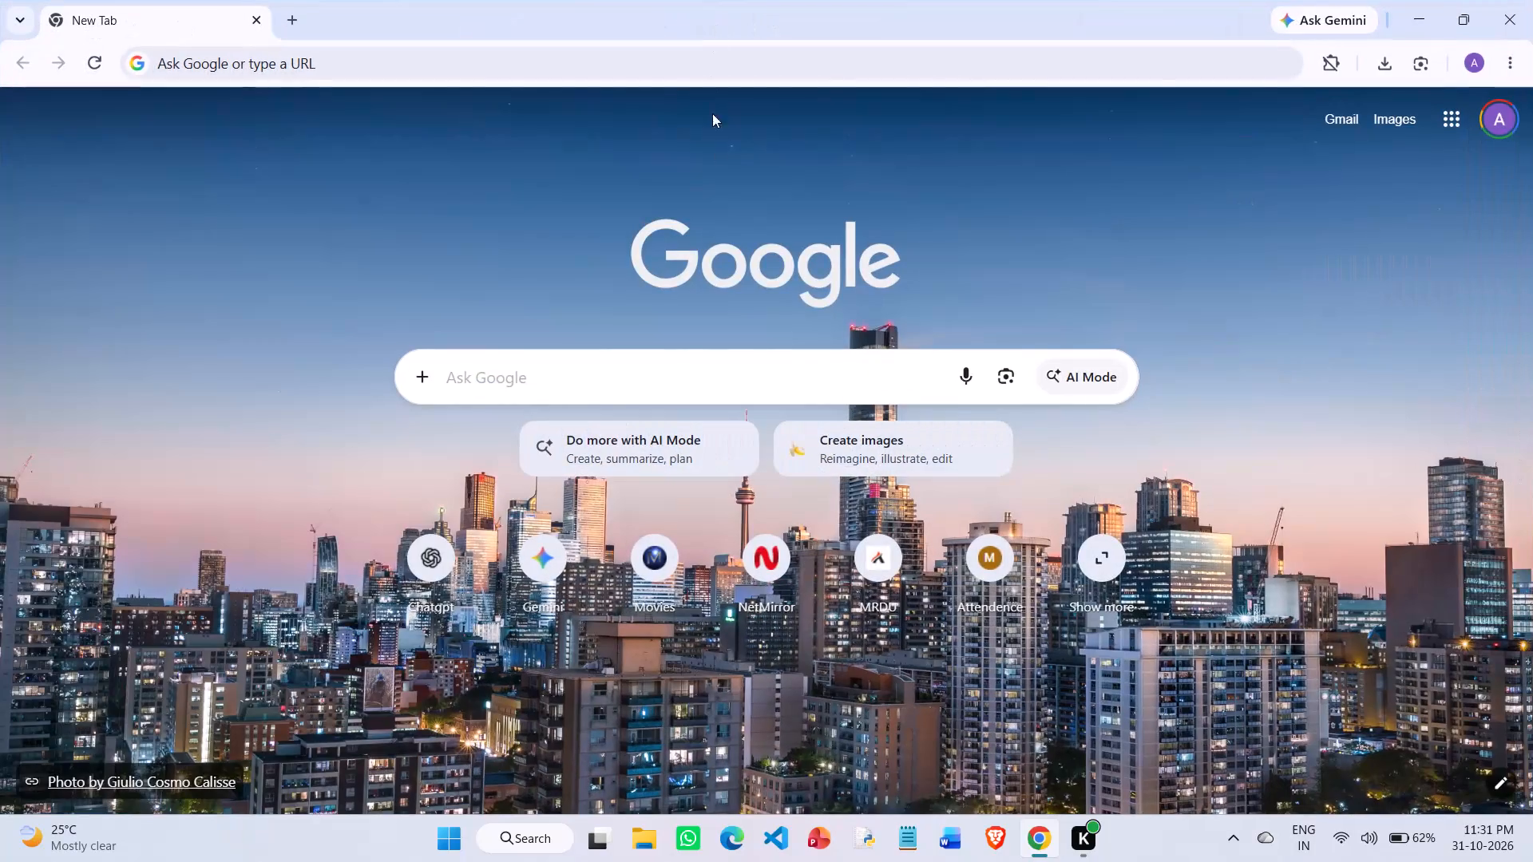
Open the YouTube home page at youtube.com.
key(y)
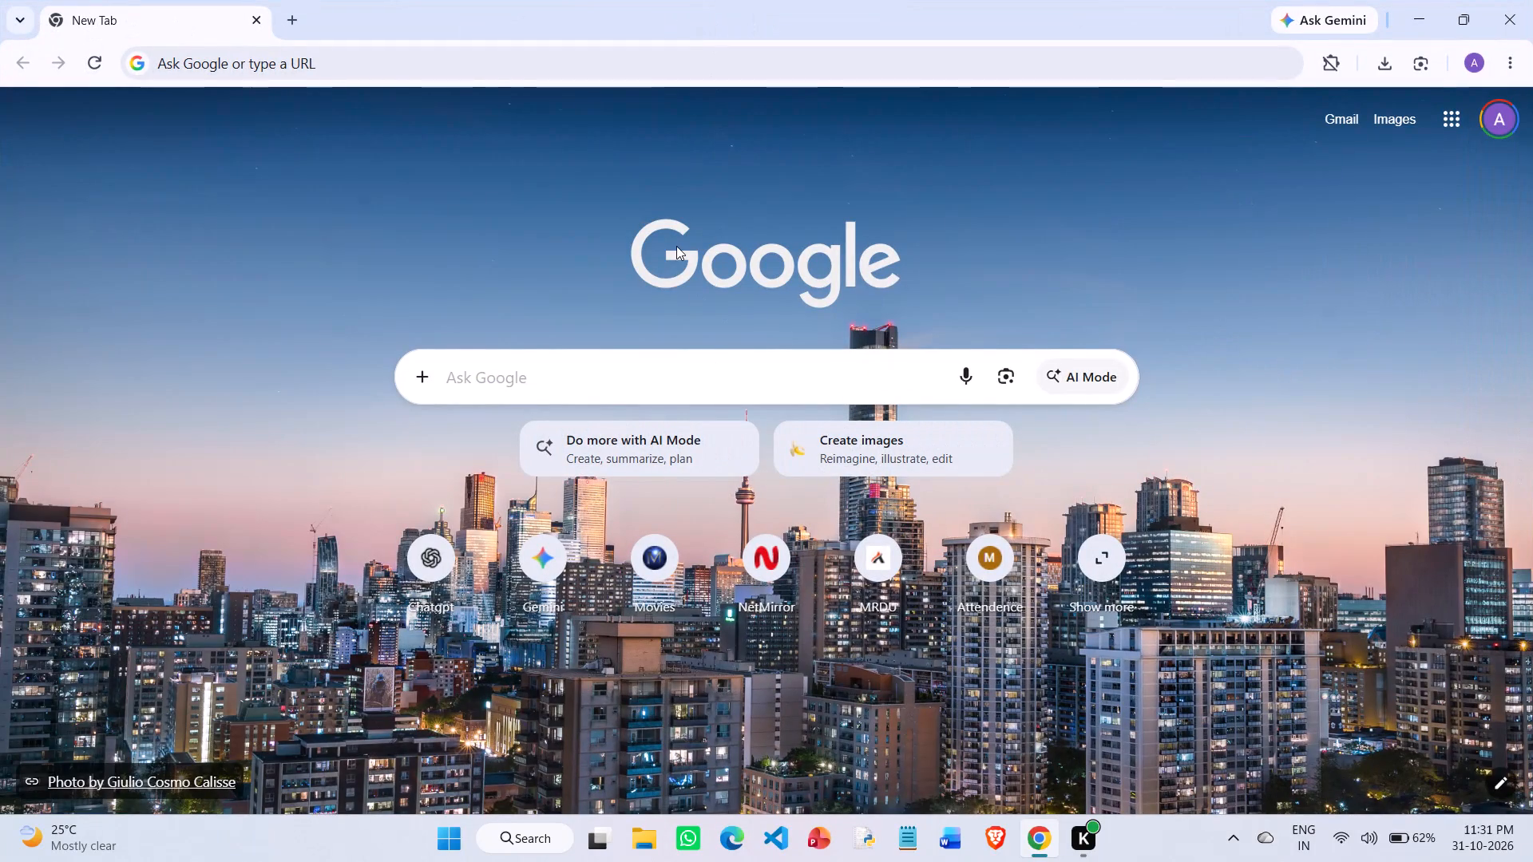
click(703, 70)
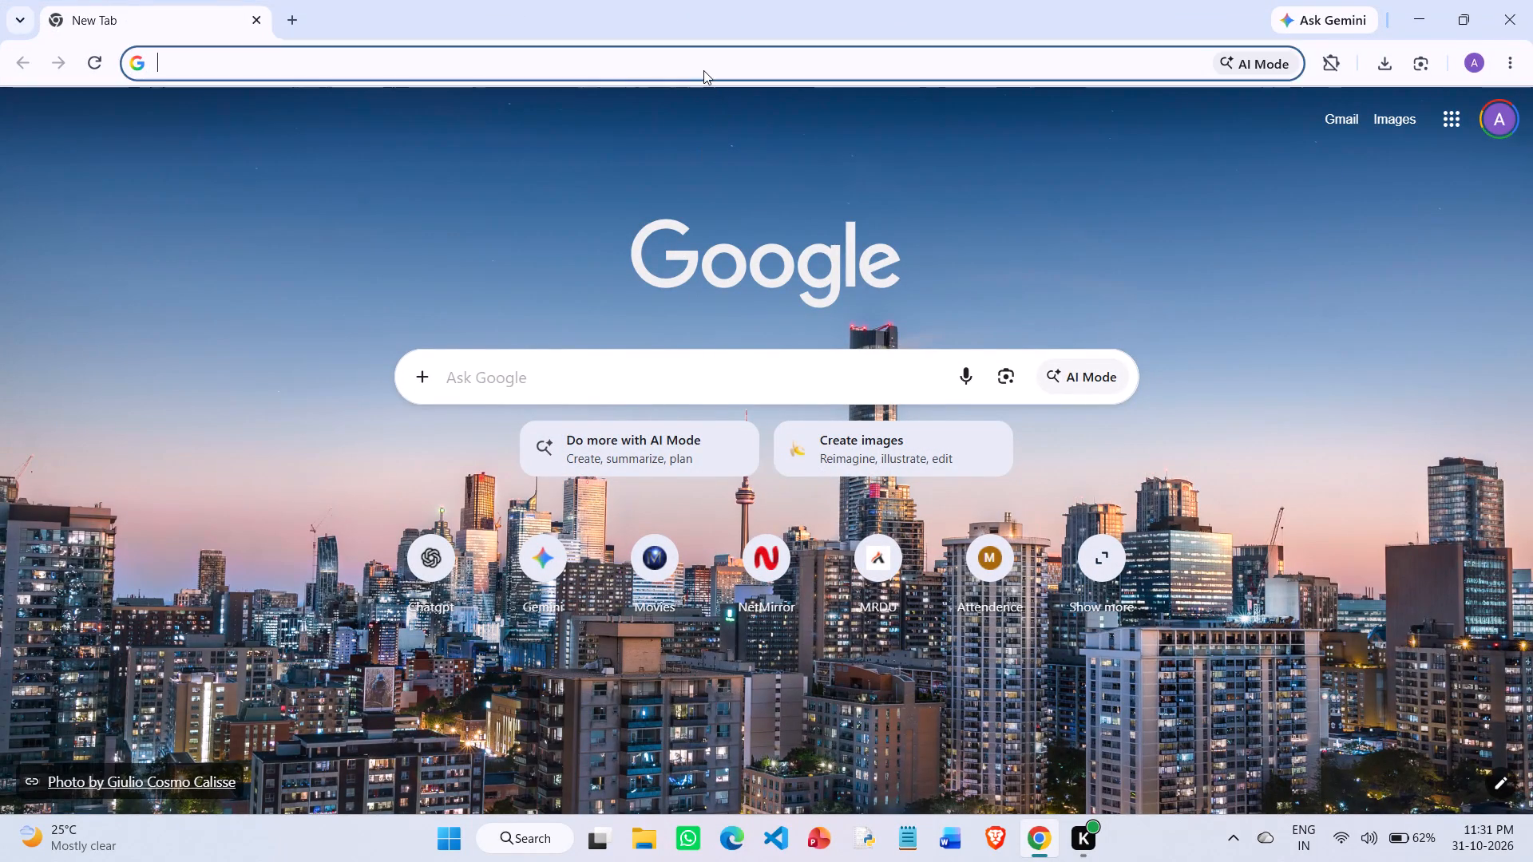
text(yo)
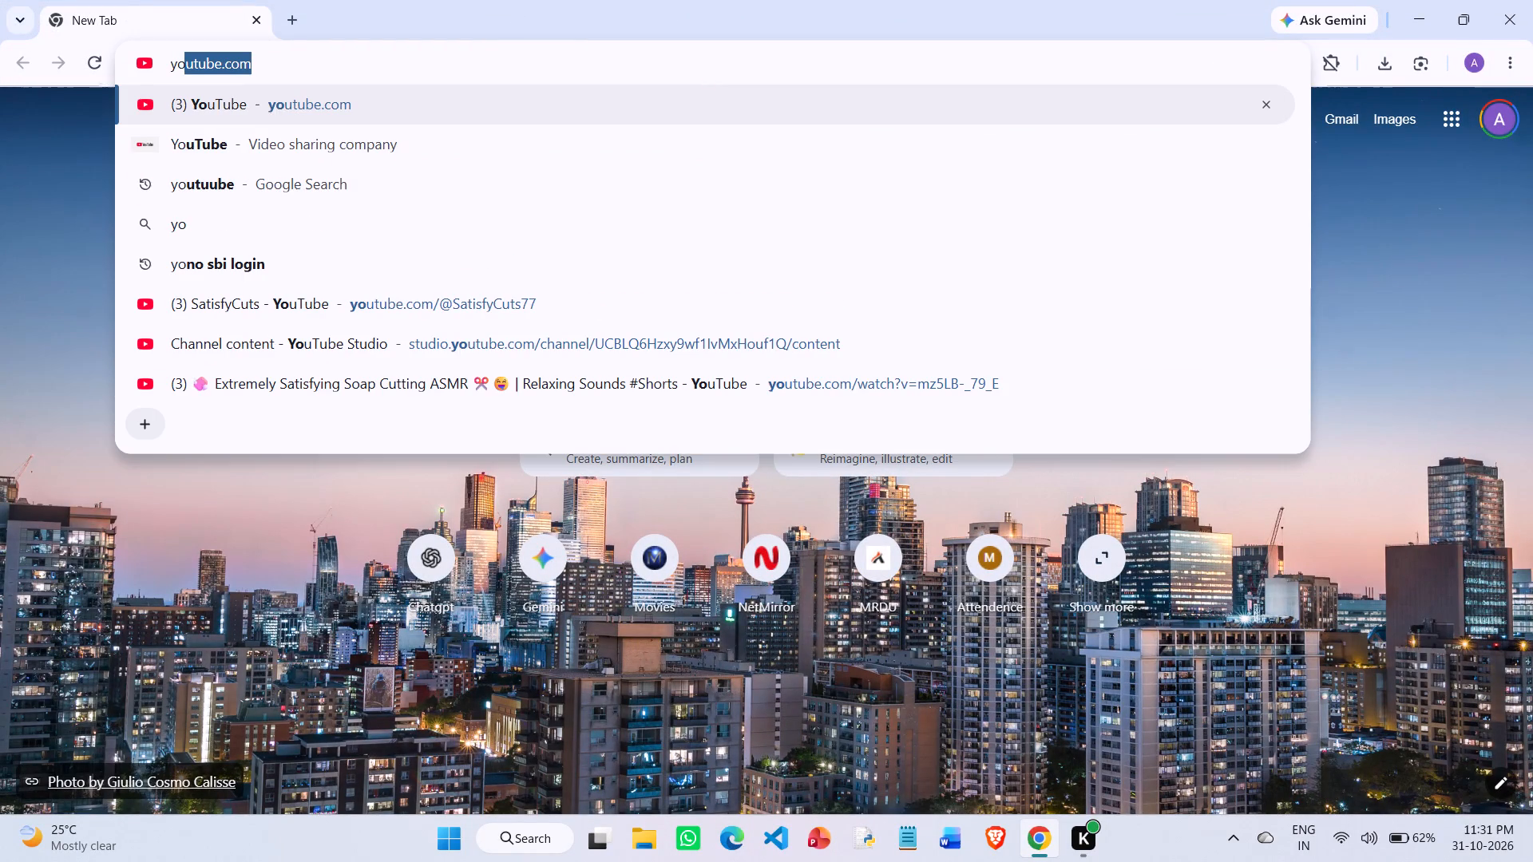
key(Return)
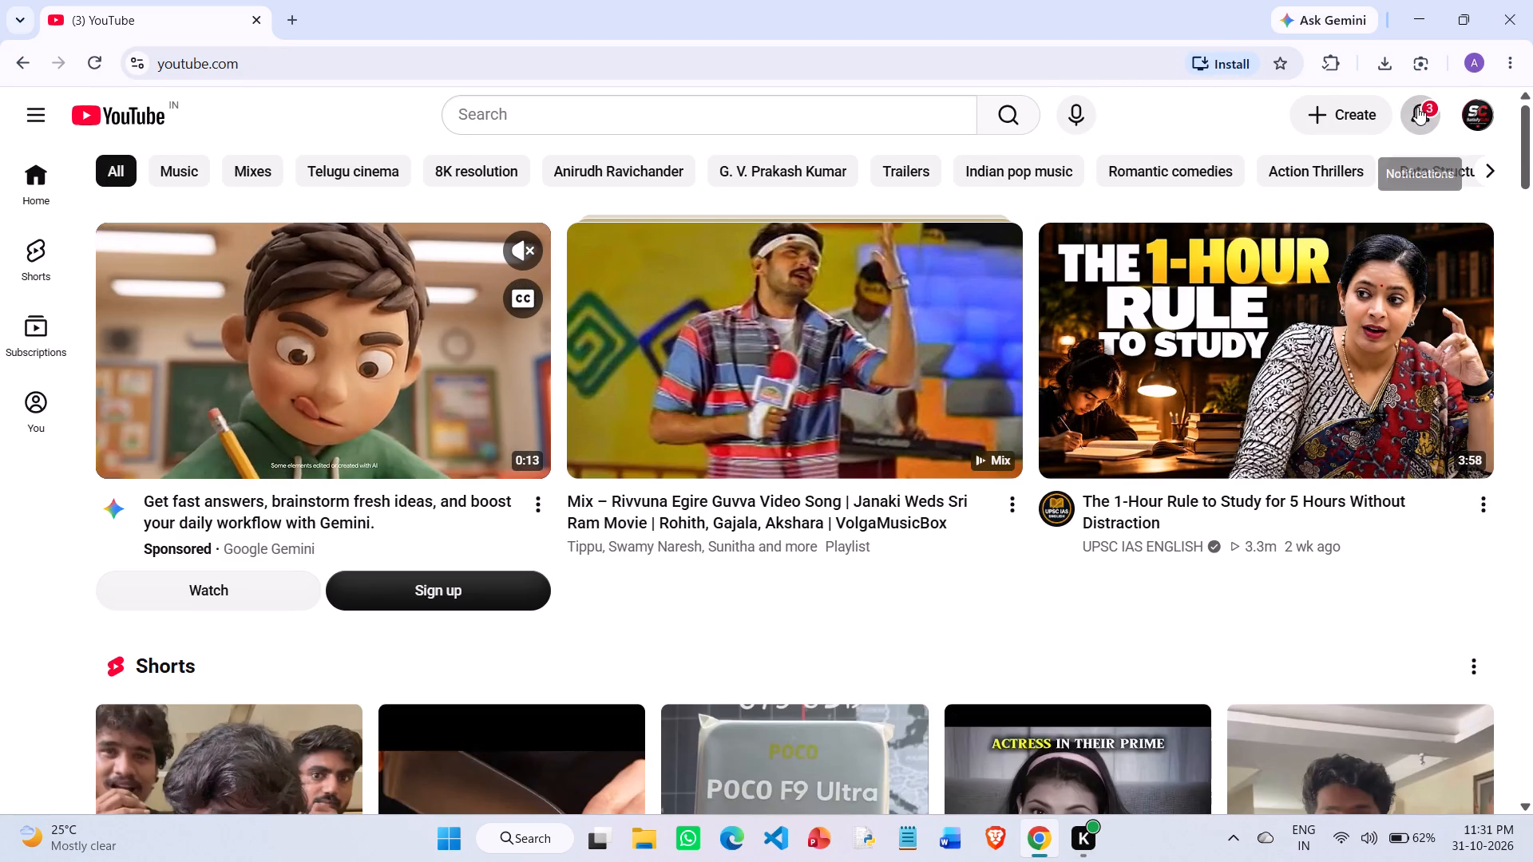
From the notifications, open the soap cutting video's comments, like and heart the viewer's "Hi" comment, and like the channel's own "Hi" comment.
click(1417, 106)
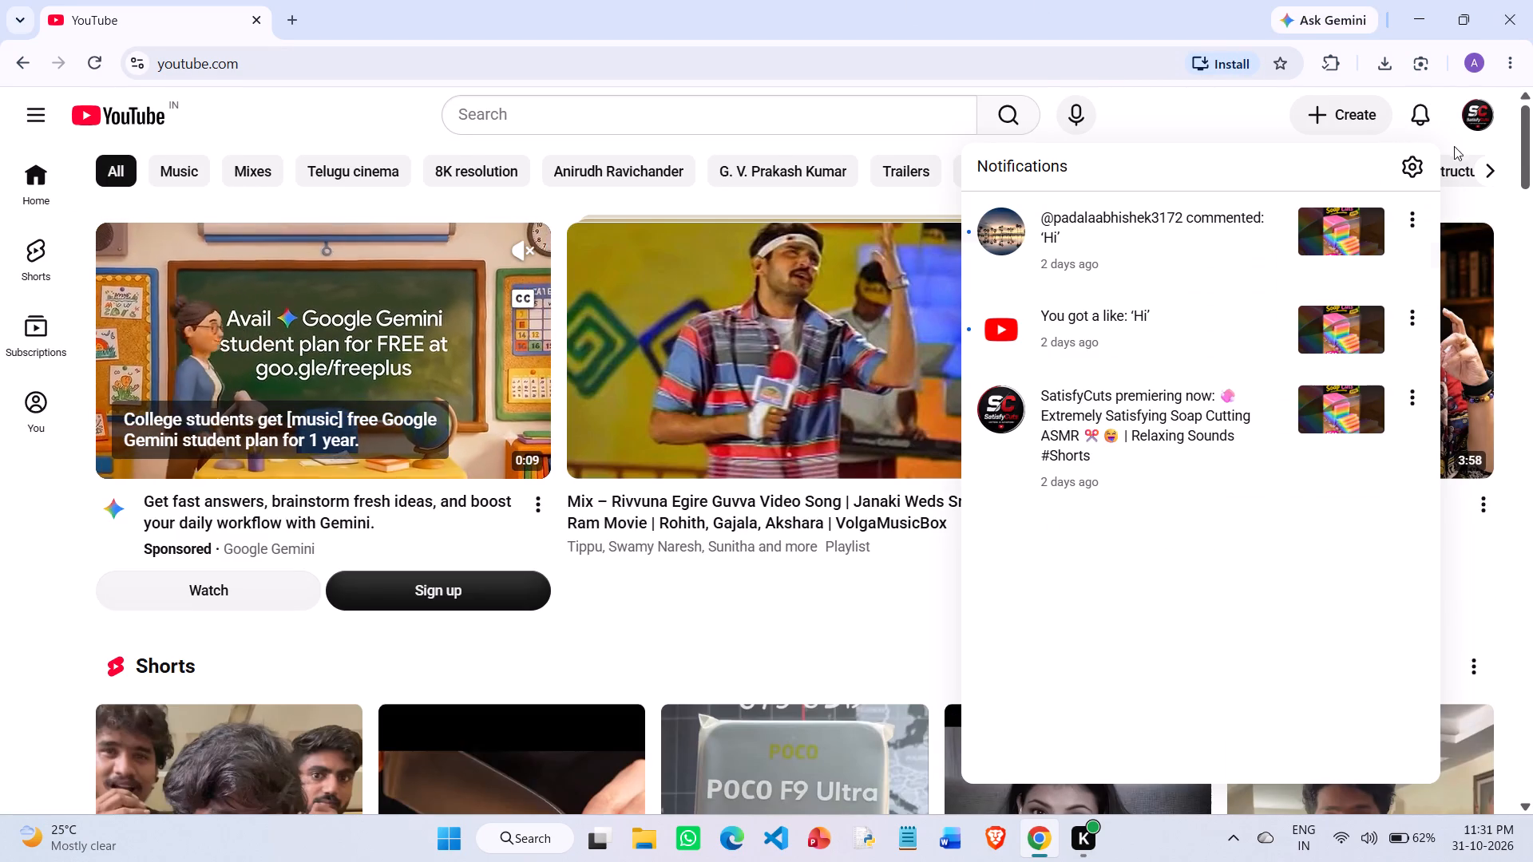
click(1404, 222)
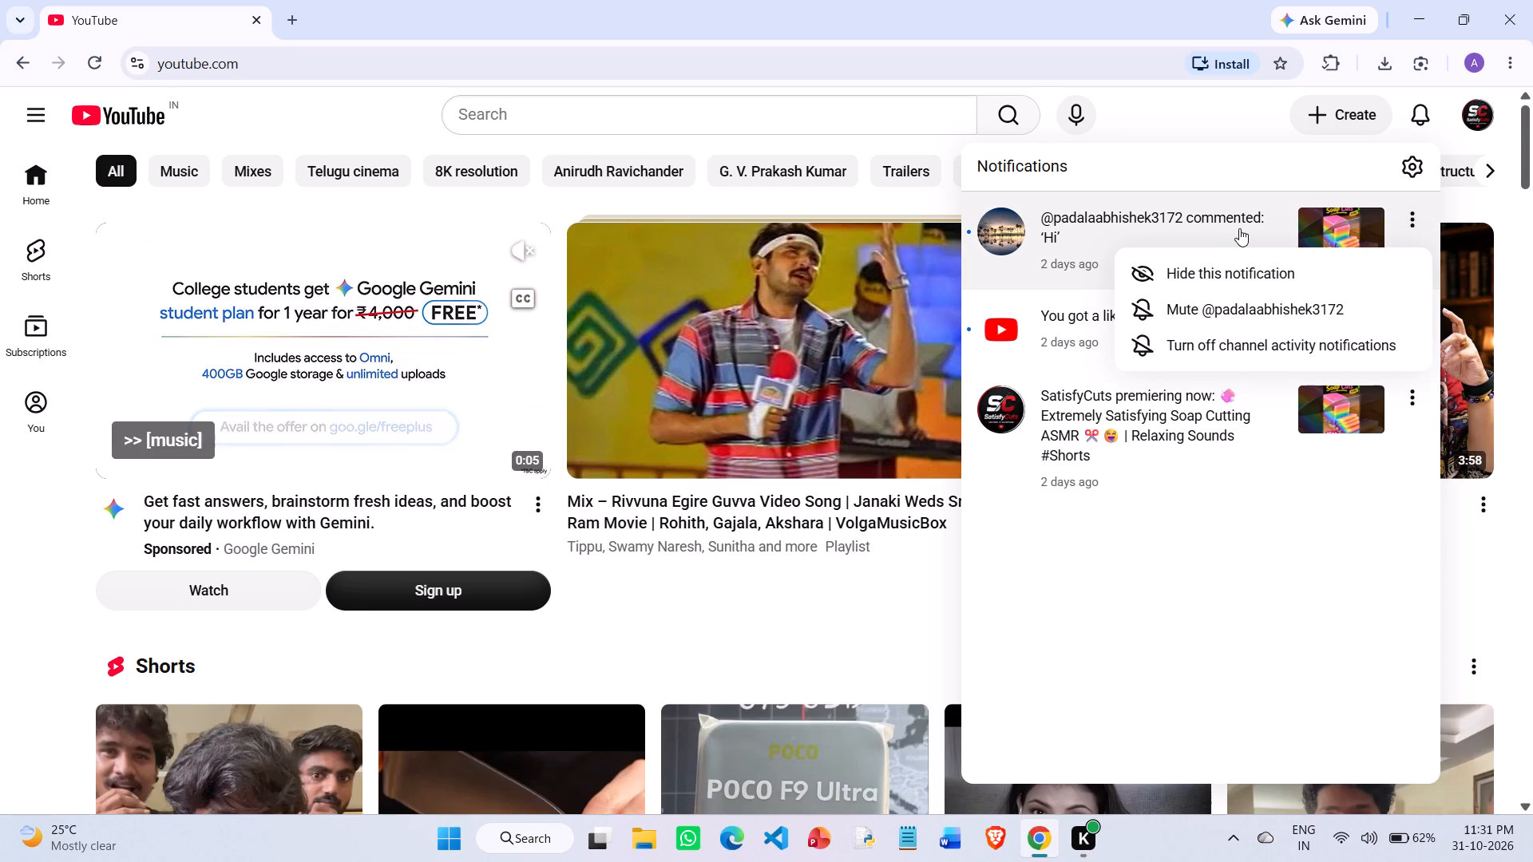
click(1239, 228)
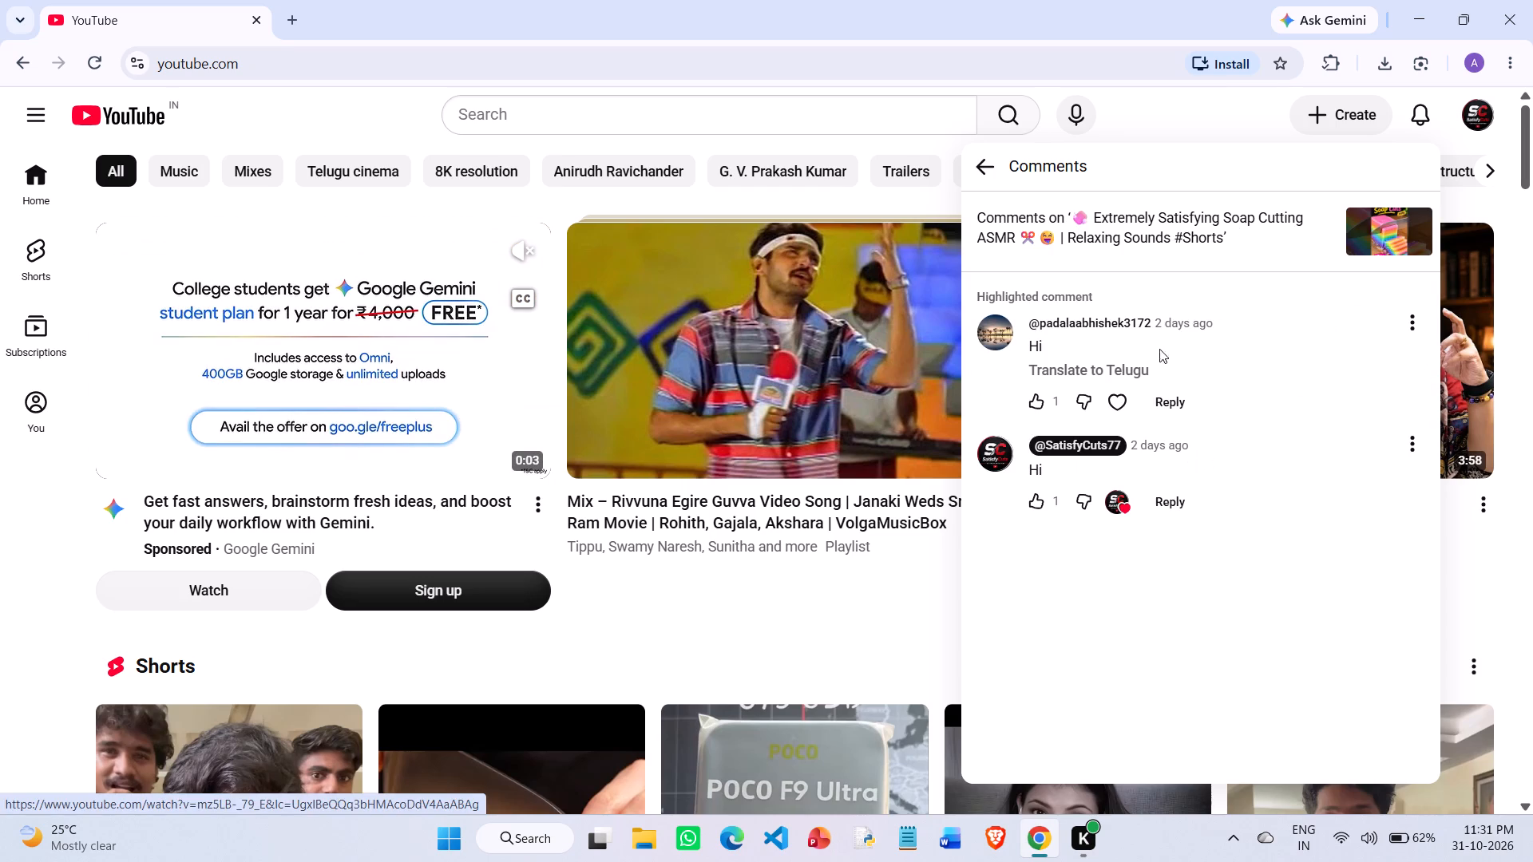
click(1037, 410)
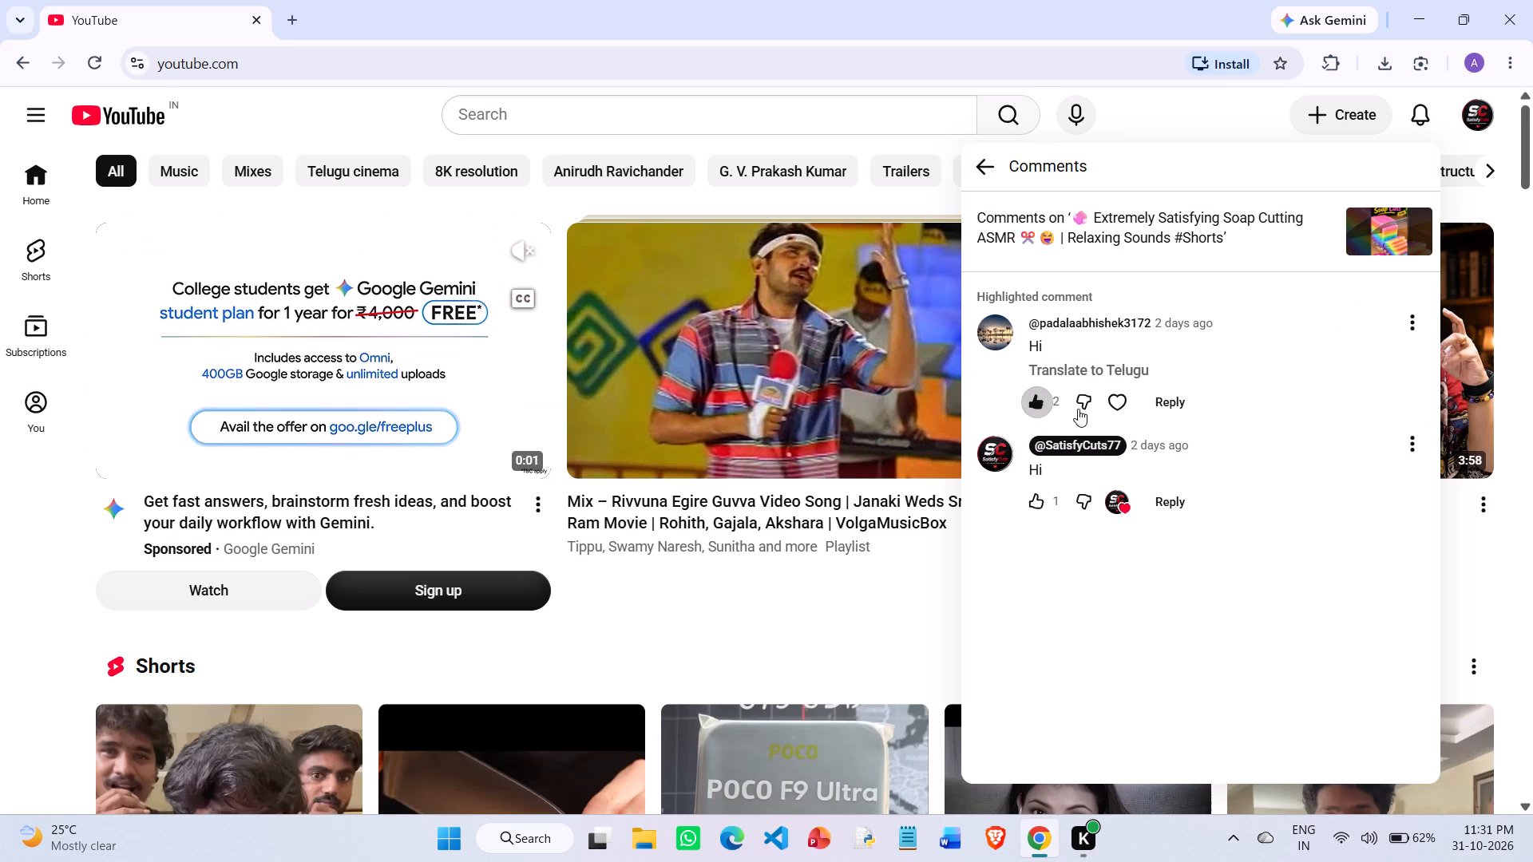
click(1110, 407)
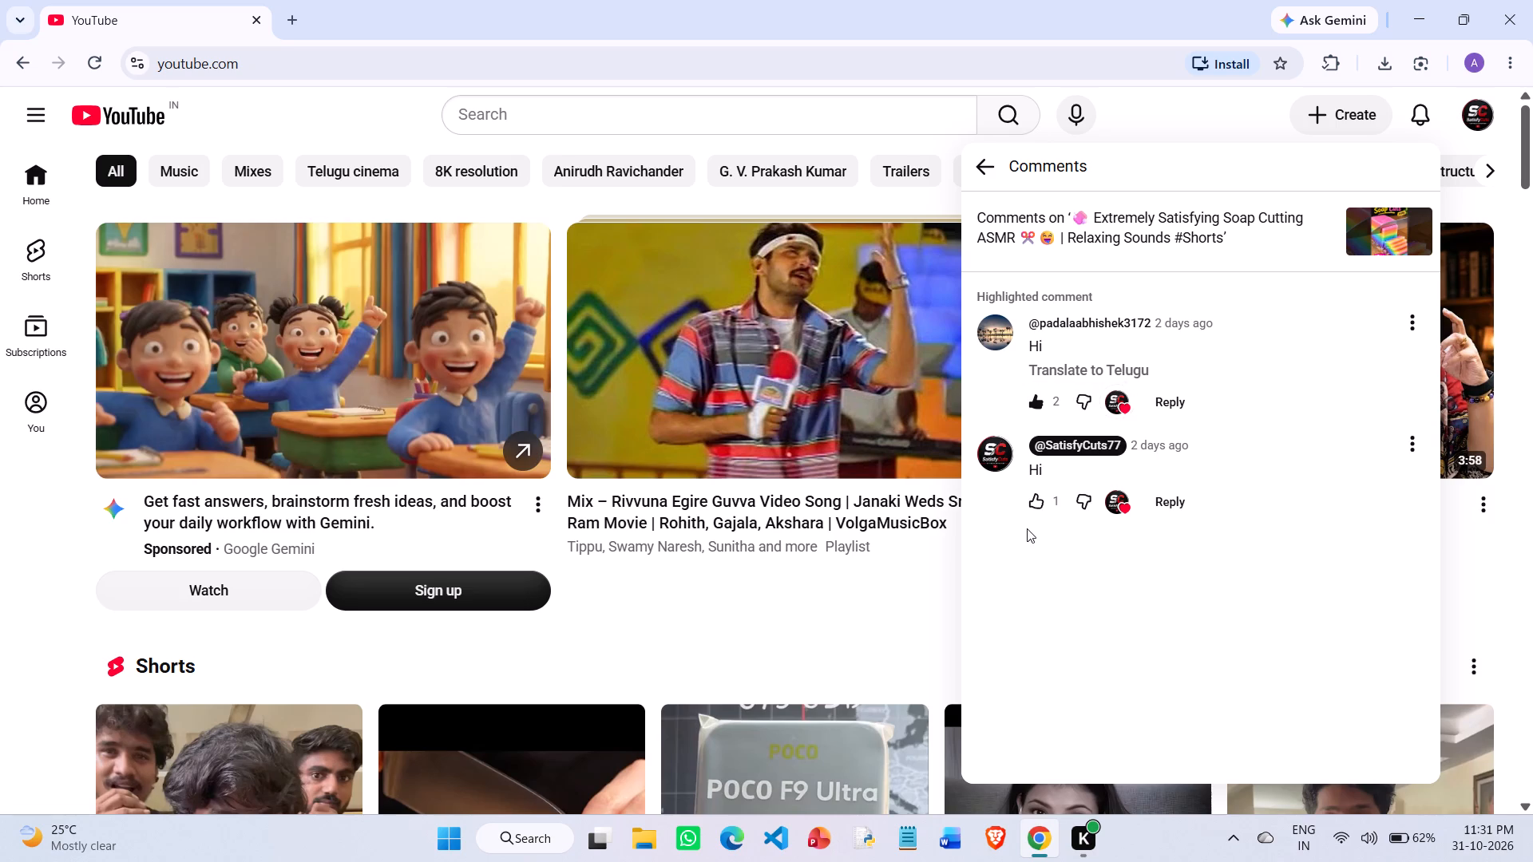
click(1036, 497)
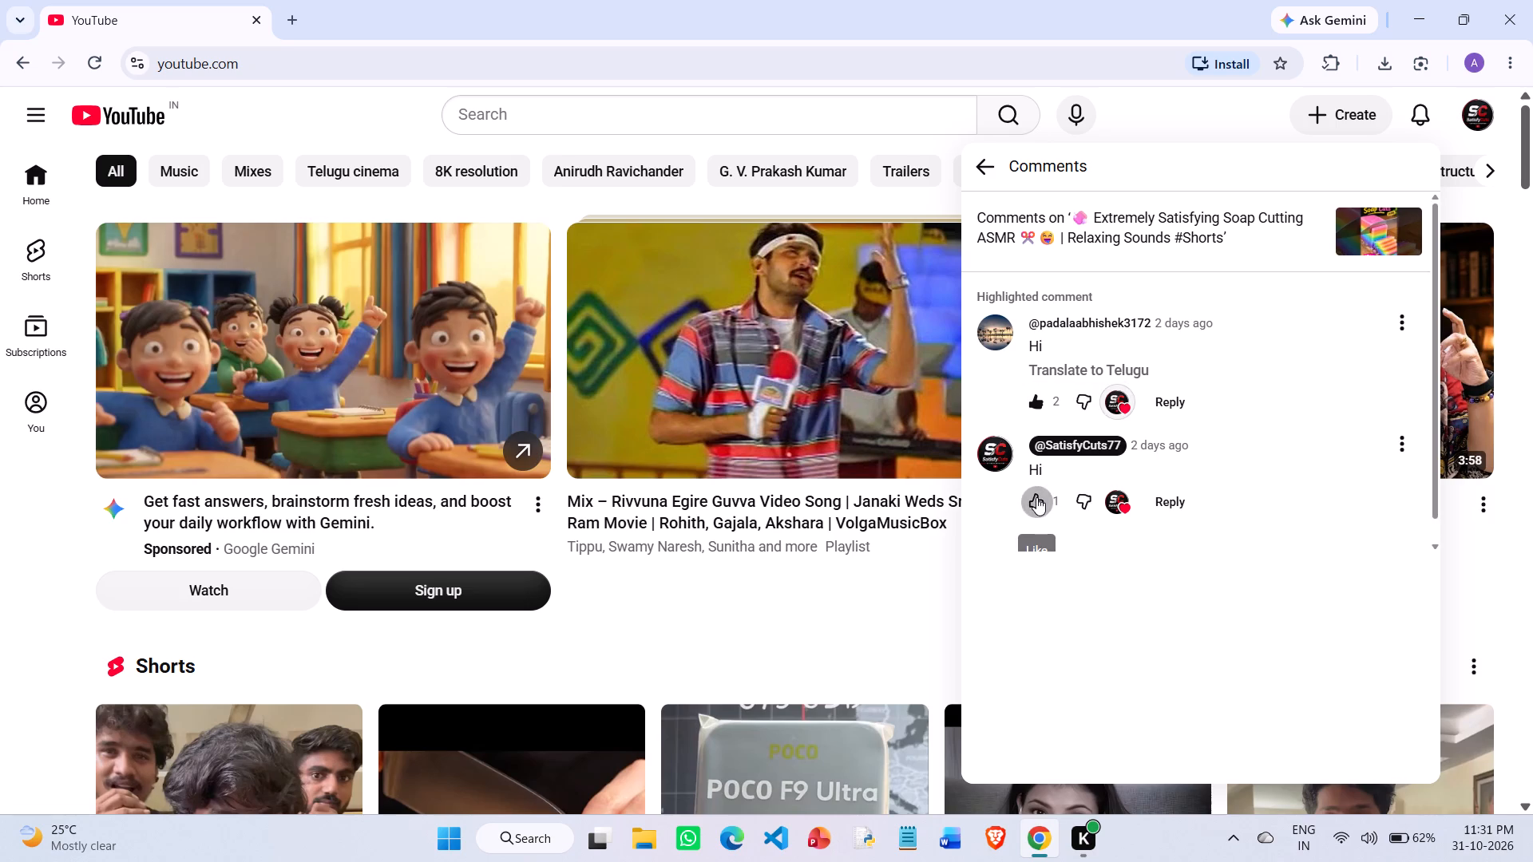
Go to the SatisfyCuts channel page and open its video "From Raw Wood to a Masterpiece! Satisfying Woodworking ASMR #Shorts".
click(1483, 115)
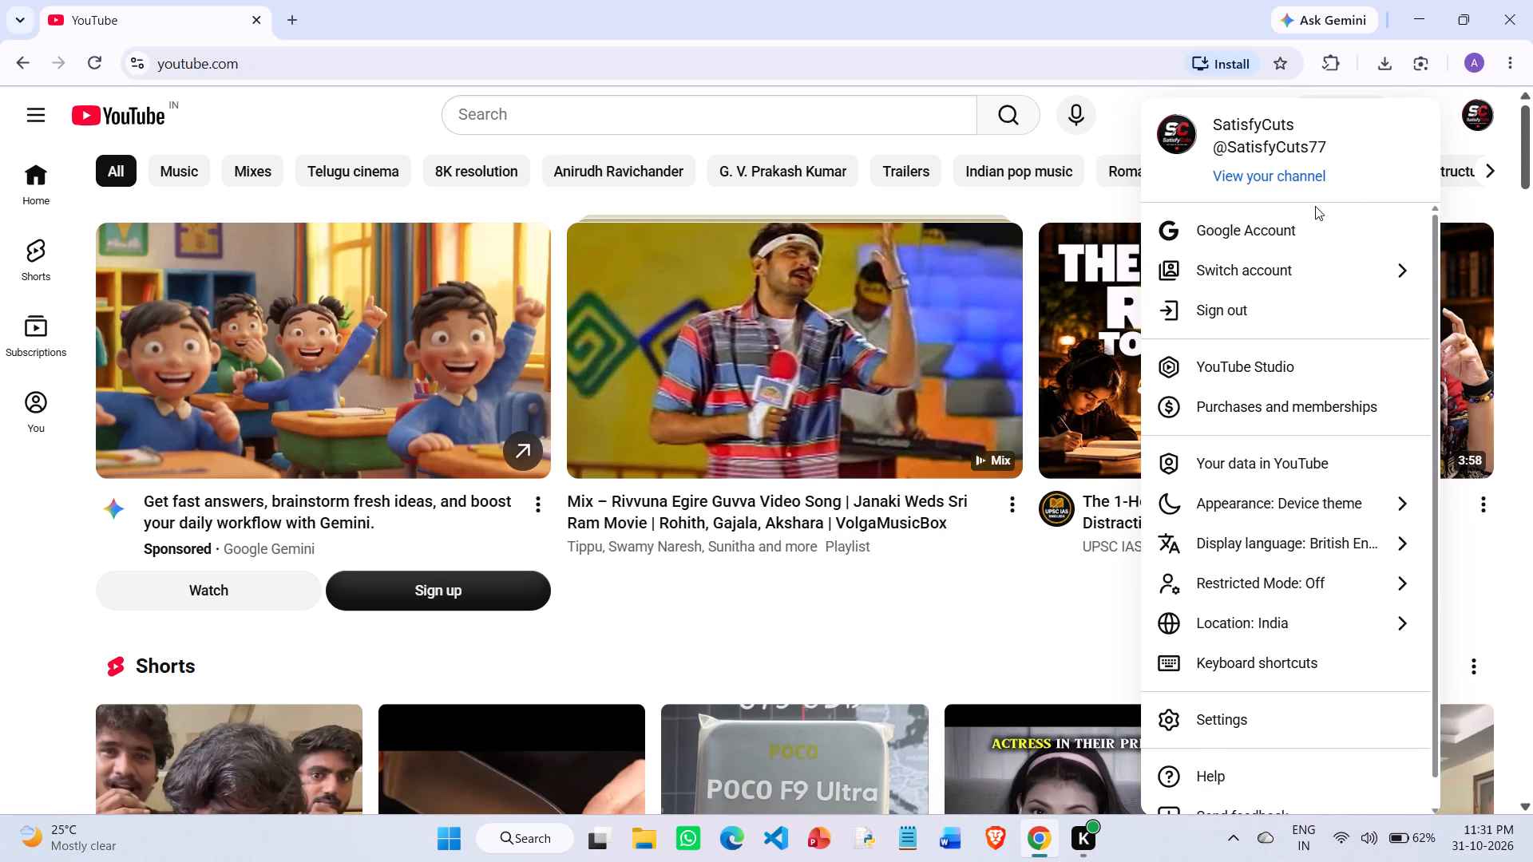
click(1288, 168)
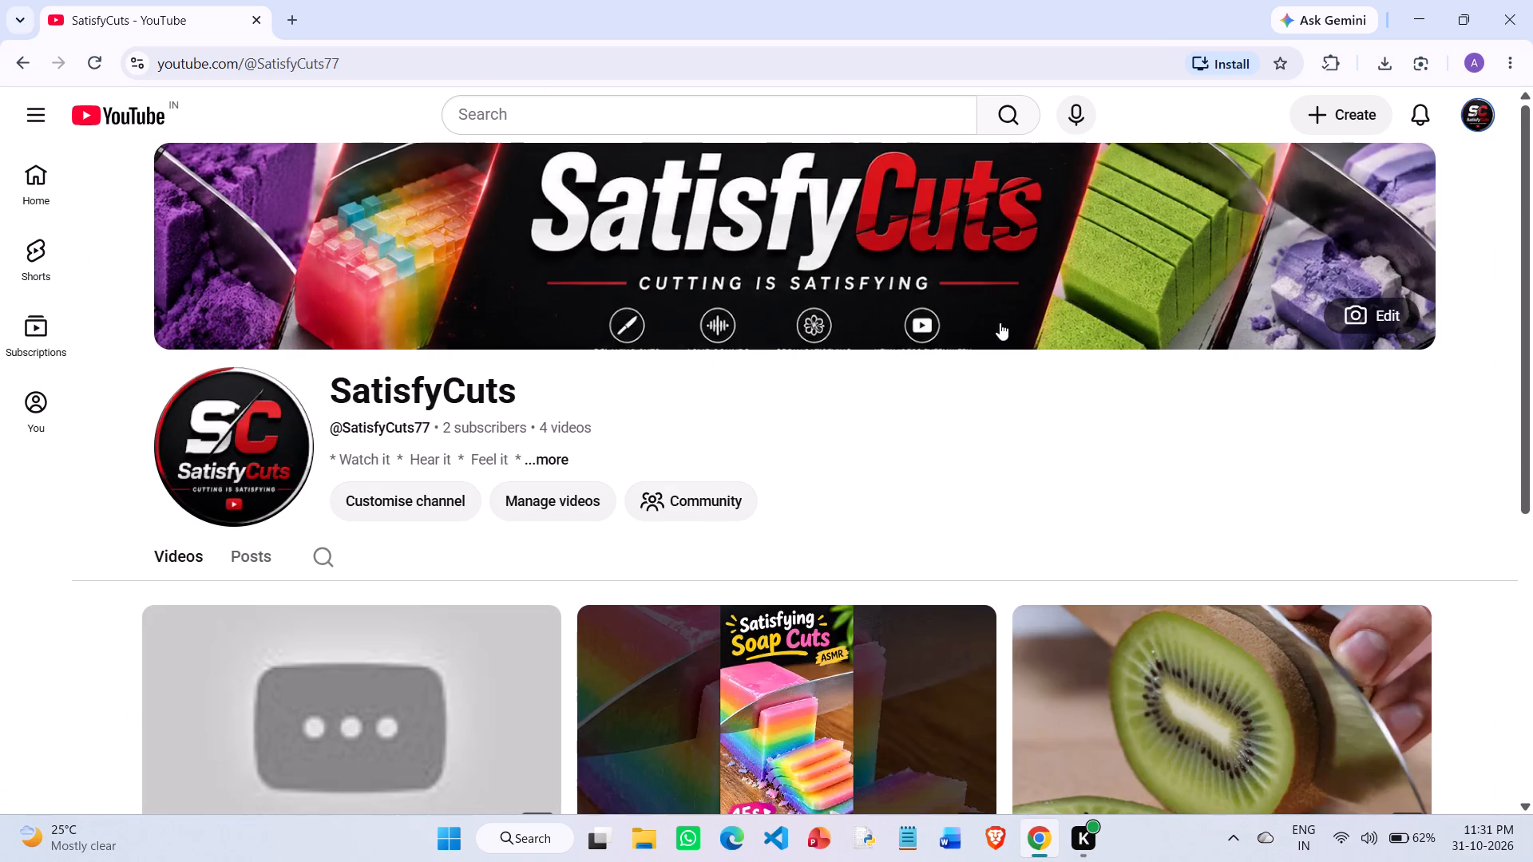
scroll(1000, 322, down, 4)
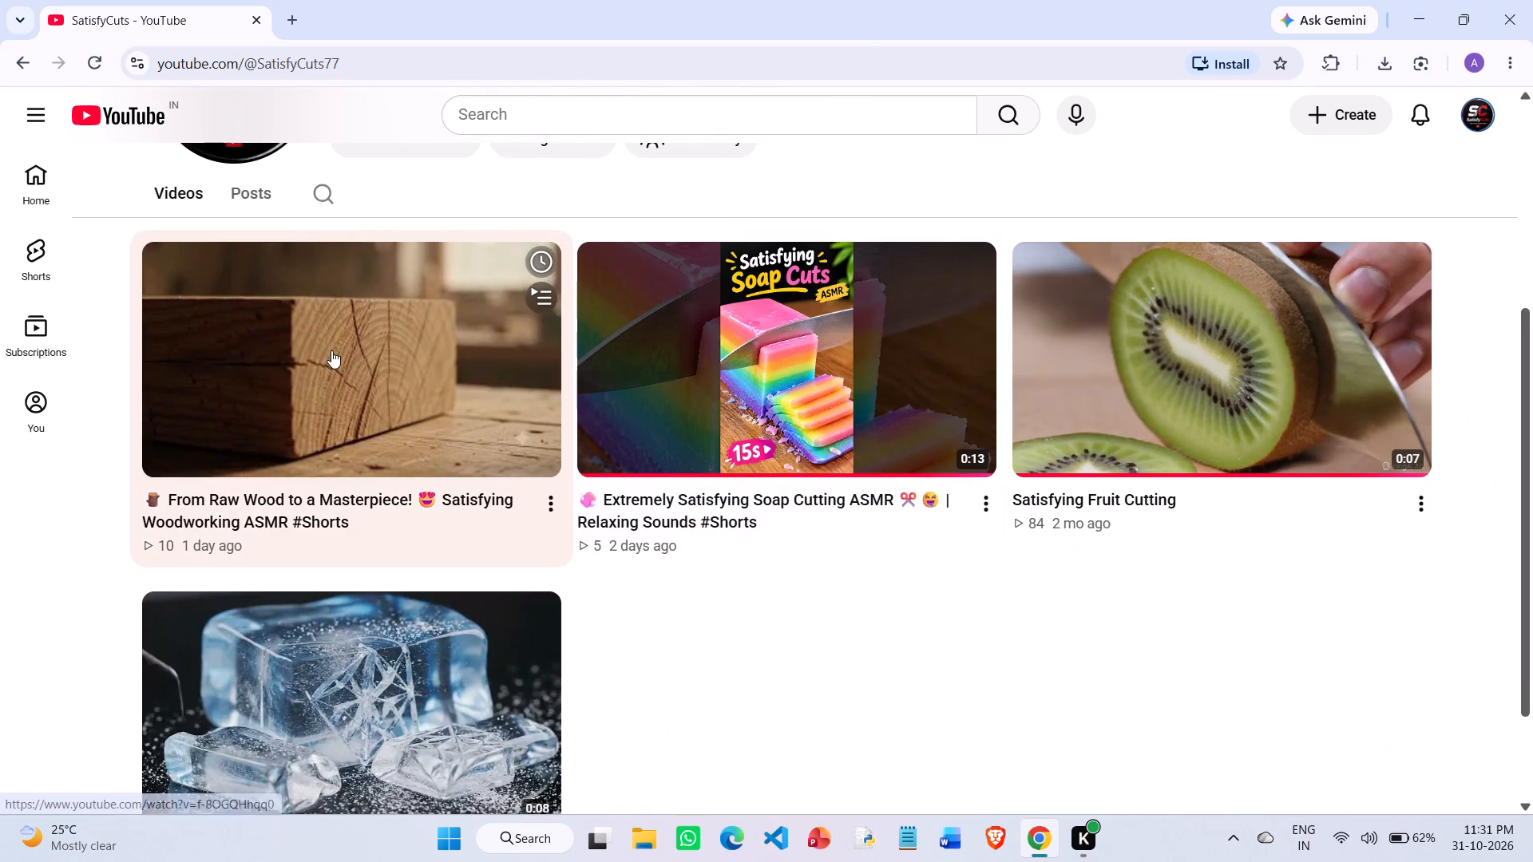
scroll(195, 488, down, 1)
click(195, 488)
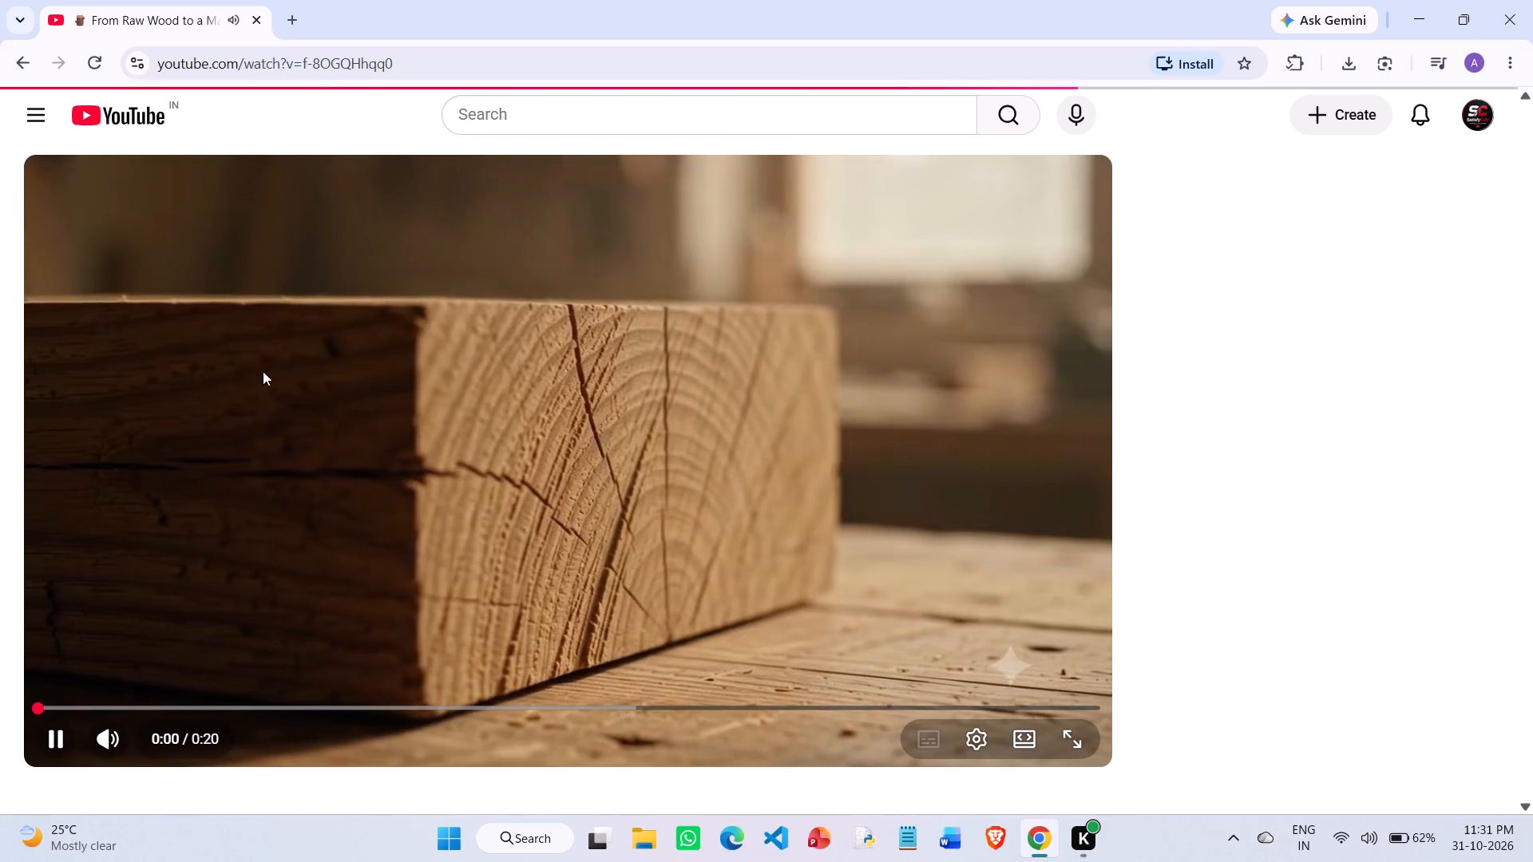
Watch the woodworking video and examine its description, comments and suggested videos.
scroll(263, 371, down, 5)
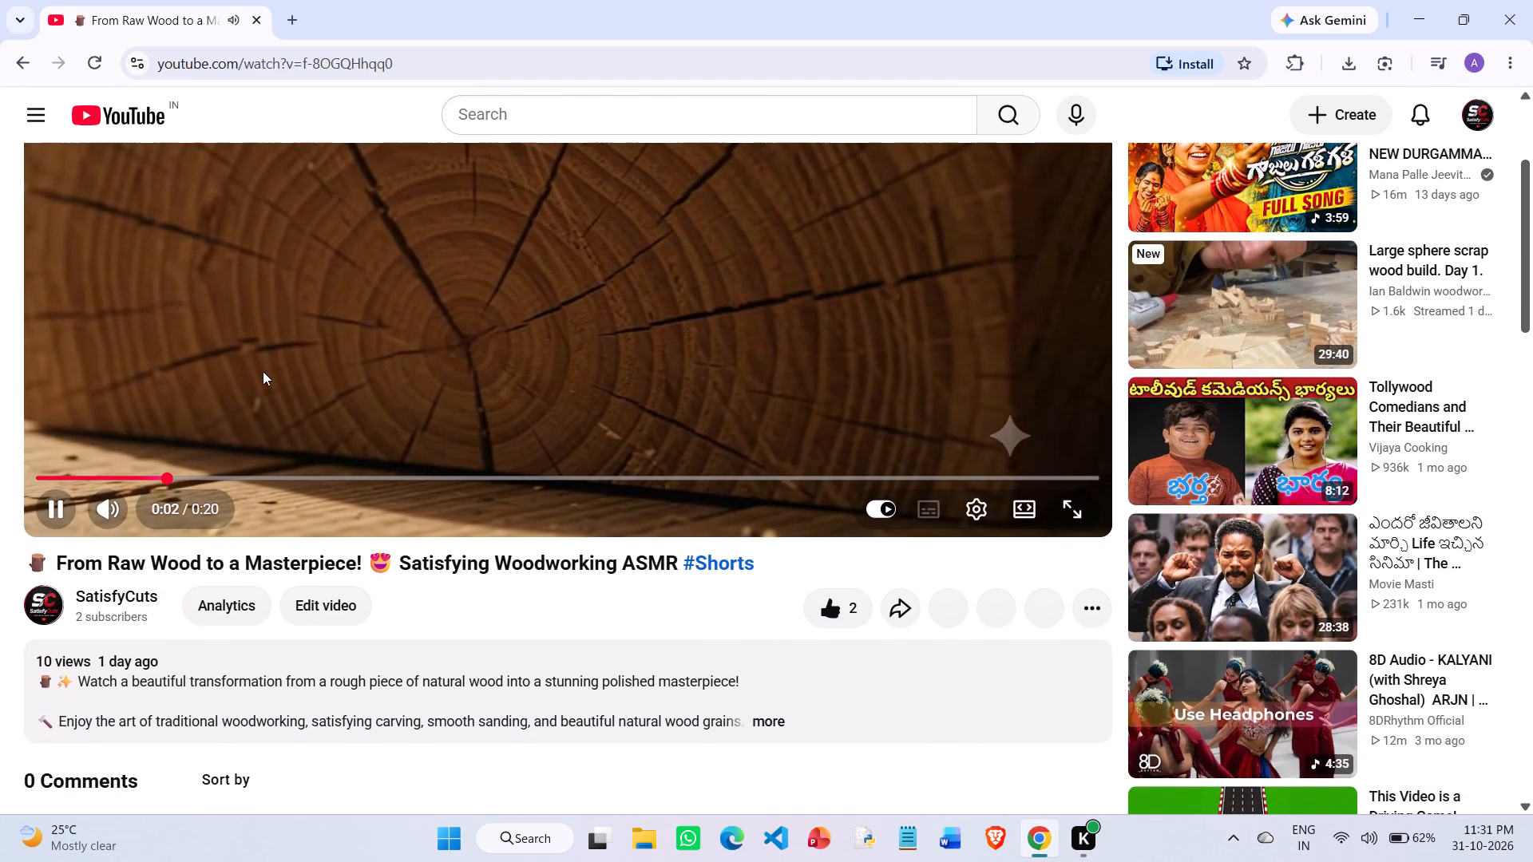
scroll(263, 371, down, 10)
scroll(263, 371, up, 4)
scroll(284, 470, up, 3)
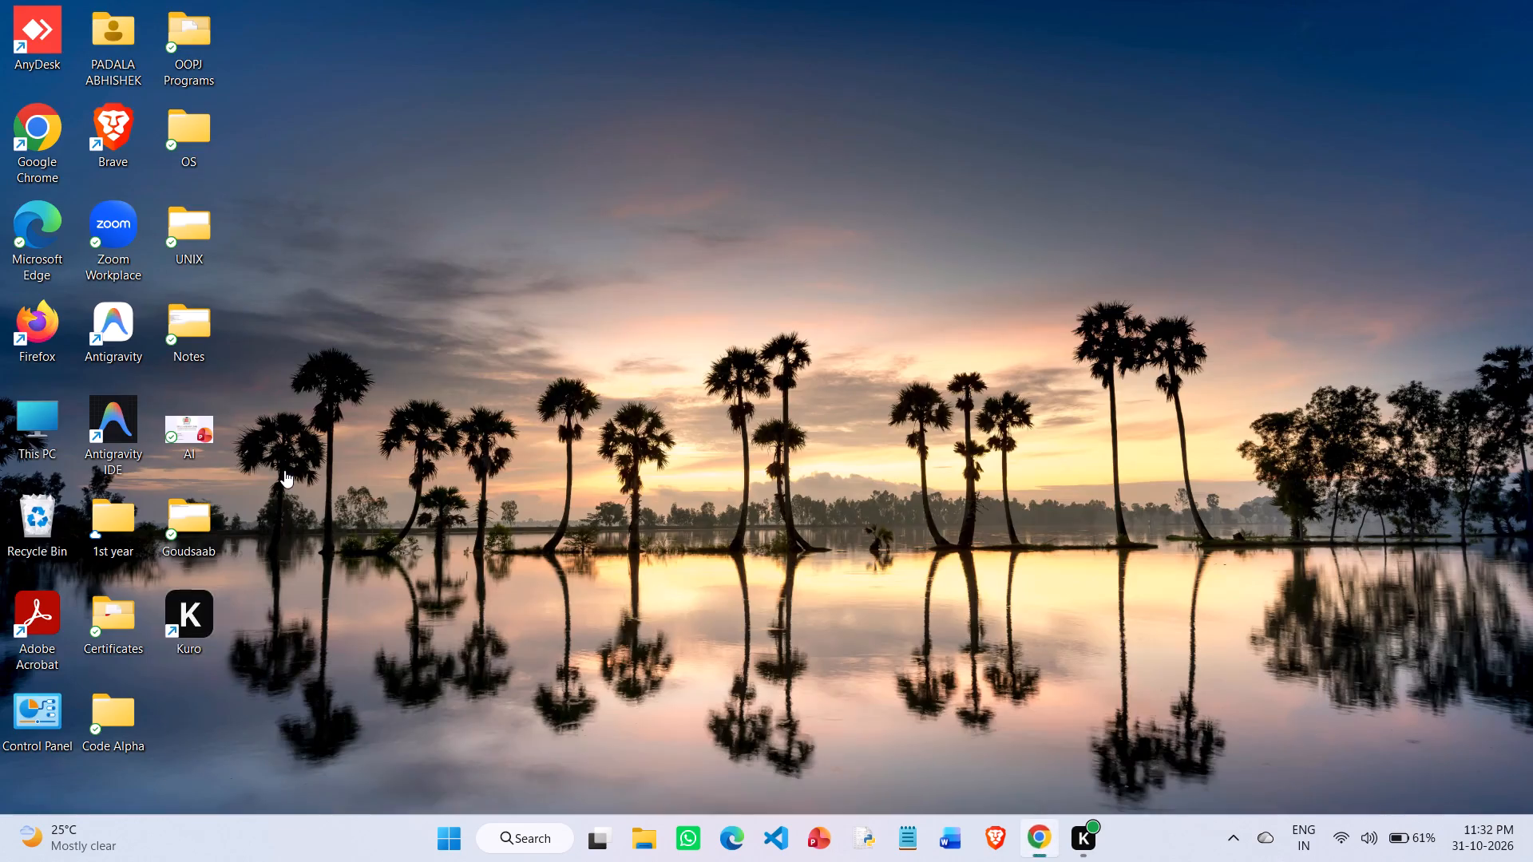
scroll(284, 470, up, 4)
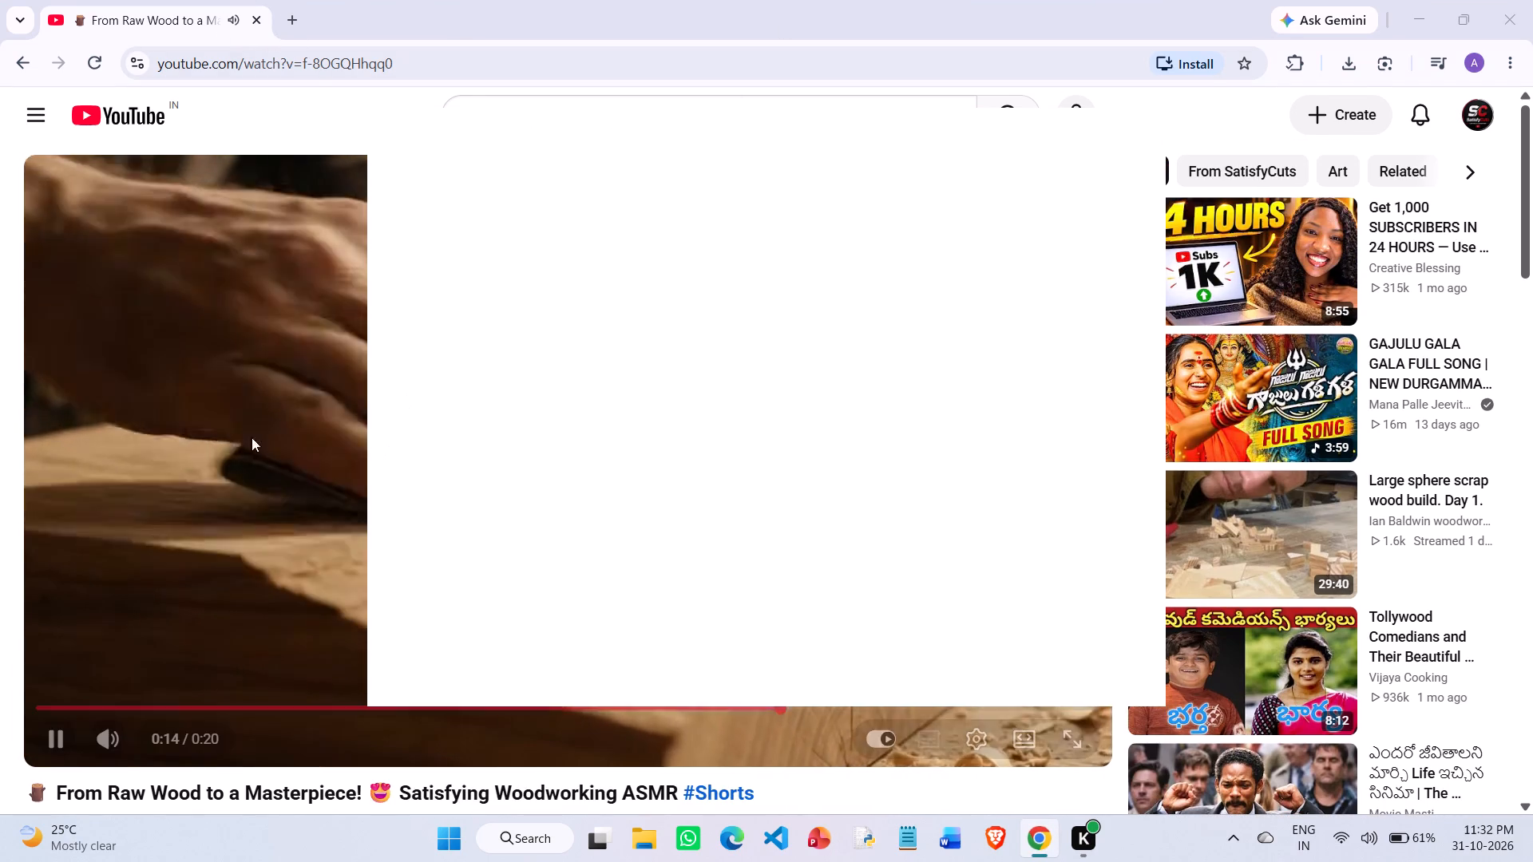
click(216, 422)
click(216, 422)
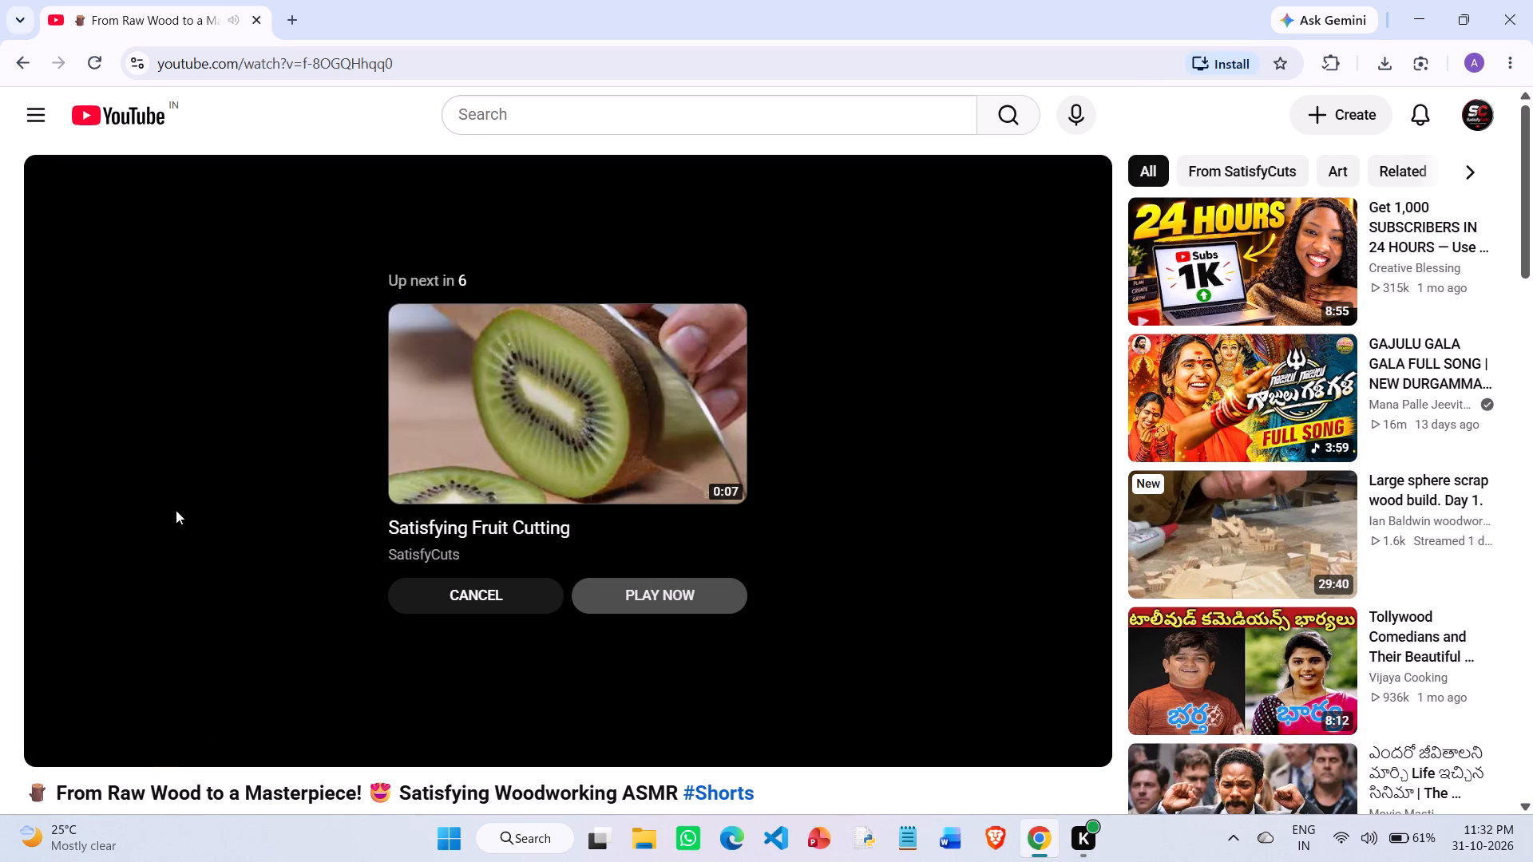
Watch the suggested "Satisfying Fruit Cutting" video and the kids ASMR "Satisfying Fruit Cutting ASMR" Short after it, and cancel the following autoplay.
click(674, 582)
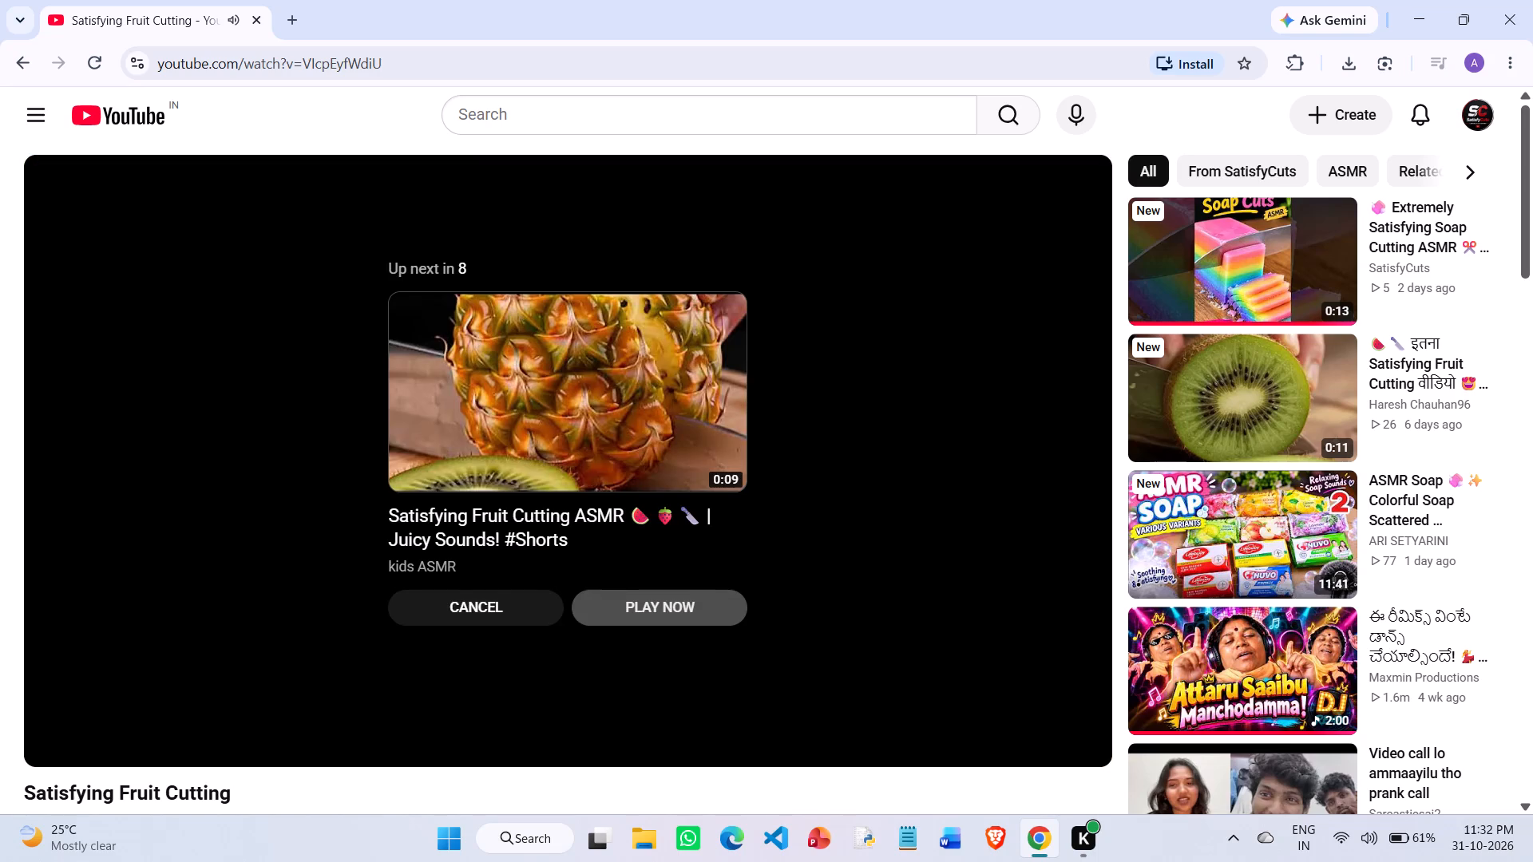
click(628, 614)
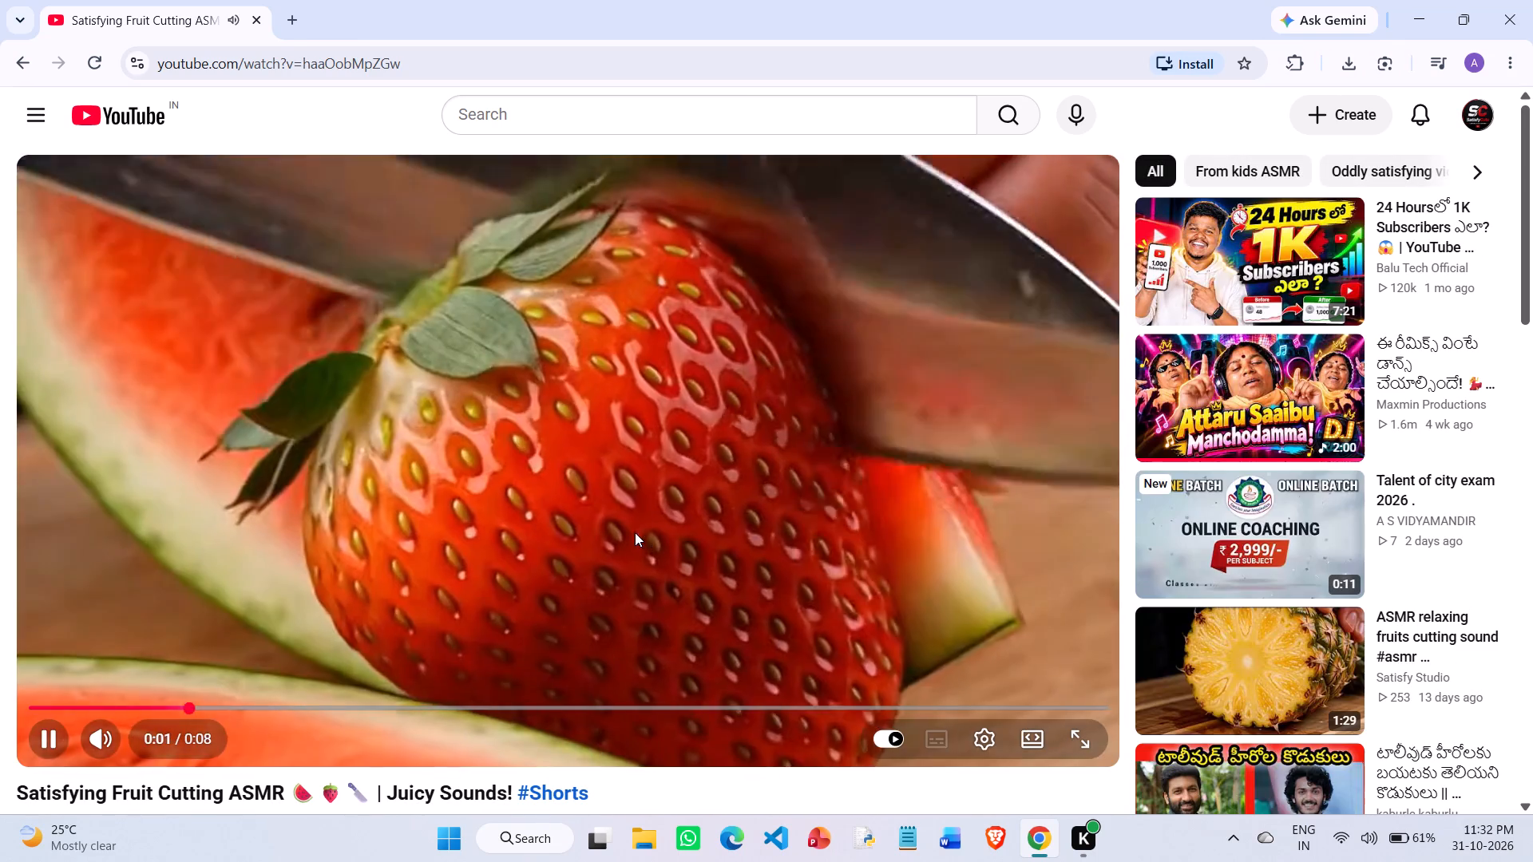
scroll(523, 442, left, 1)
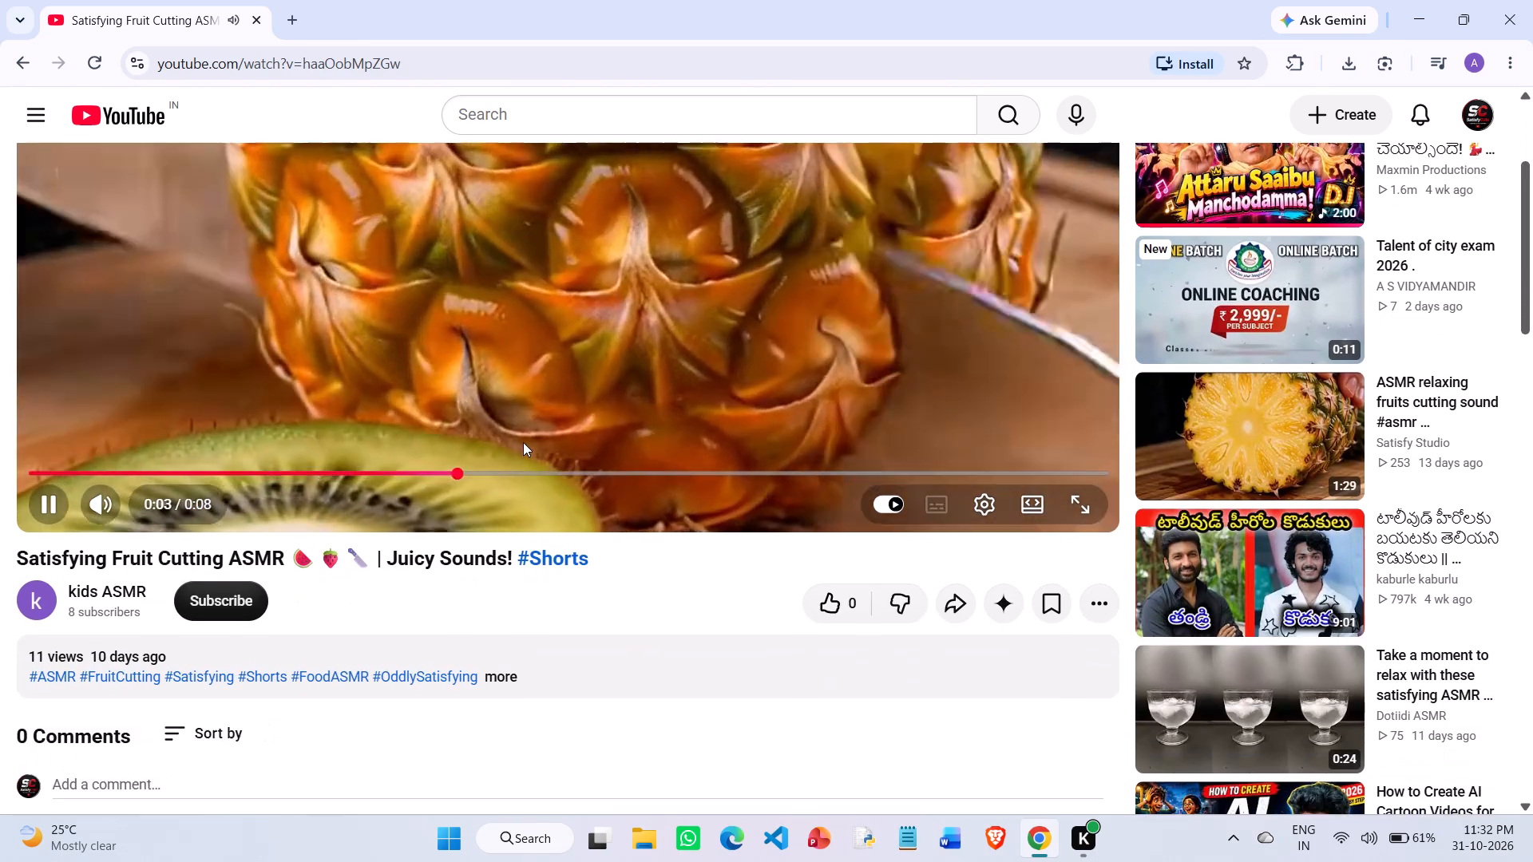
scroll(523, 442, left, 1)
scroll(535, 367, up, 1)
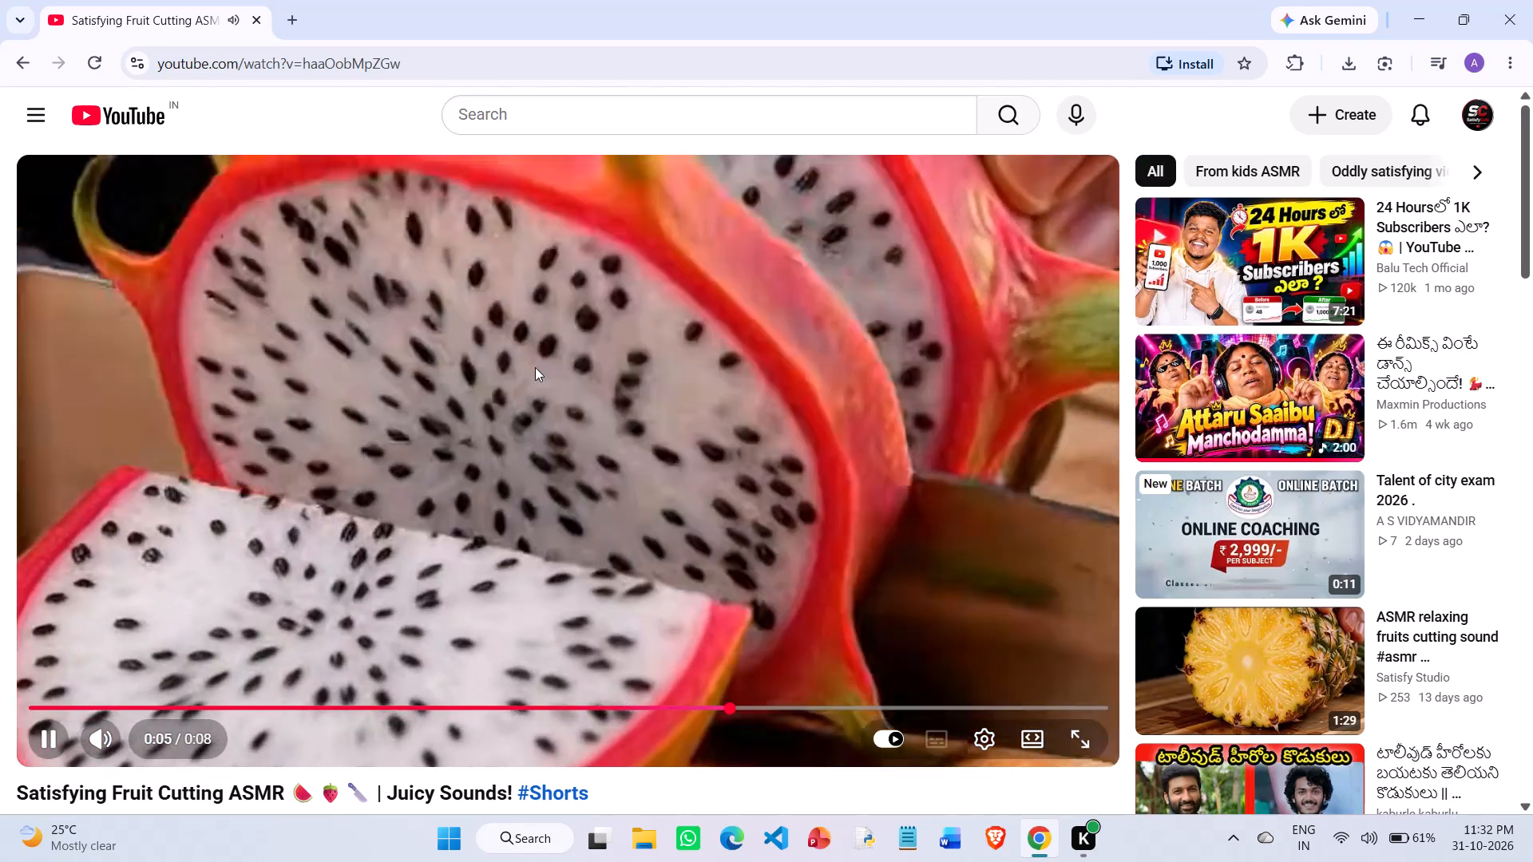
click(535, 367)
click(535, 367)
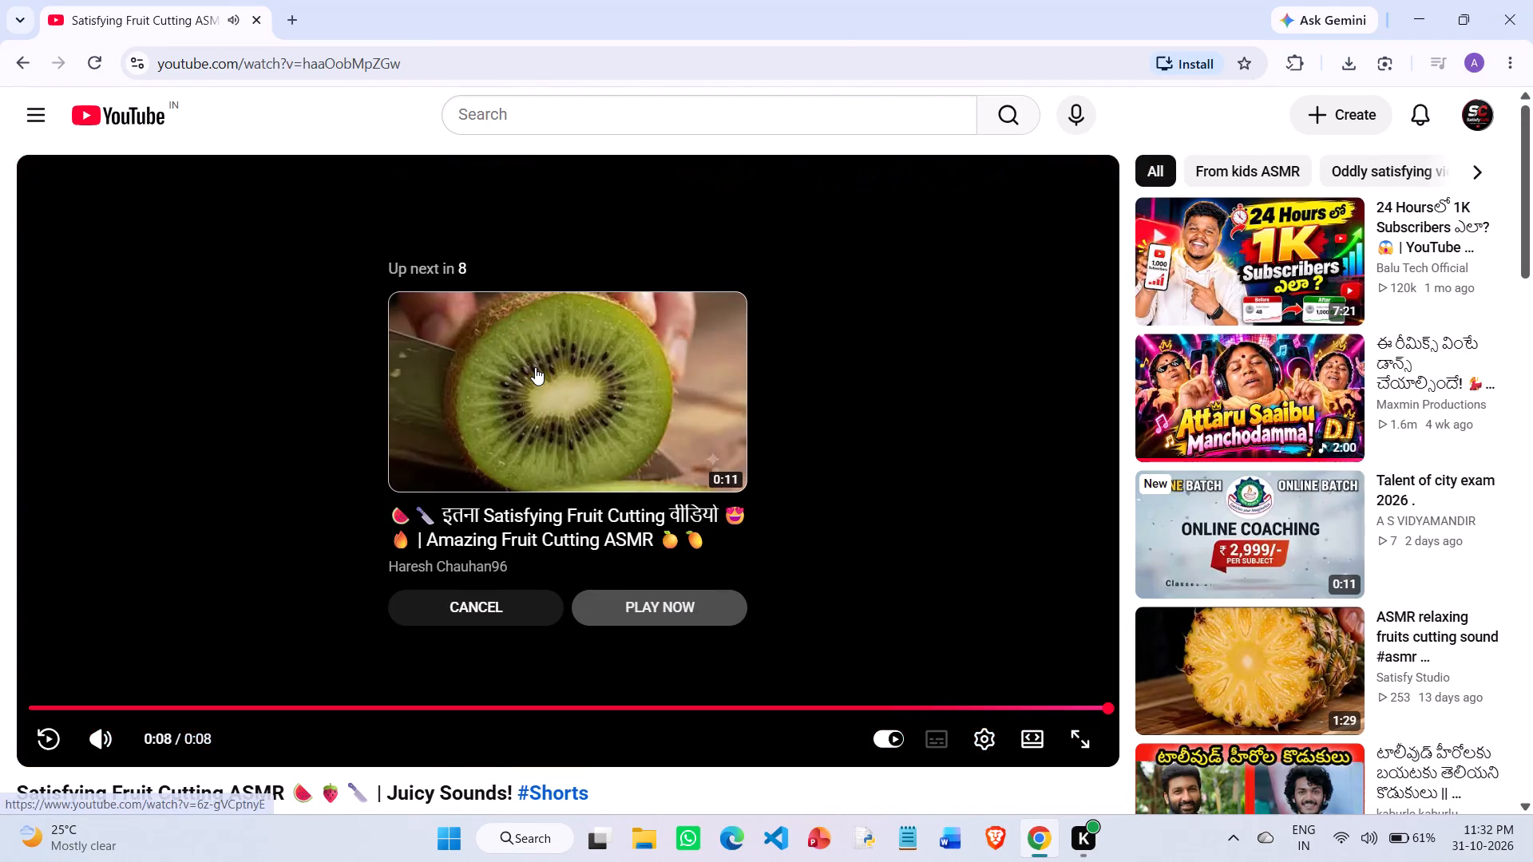
click(490, 603)
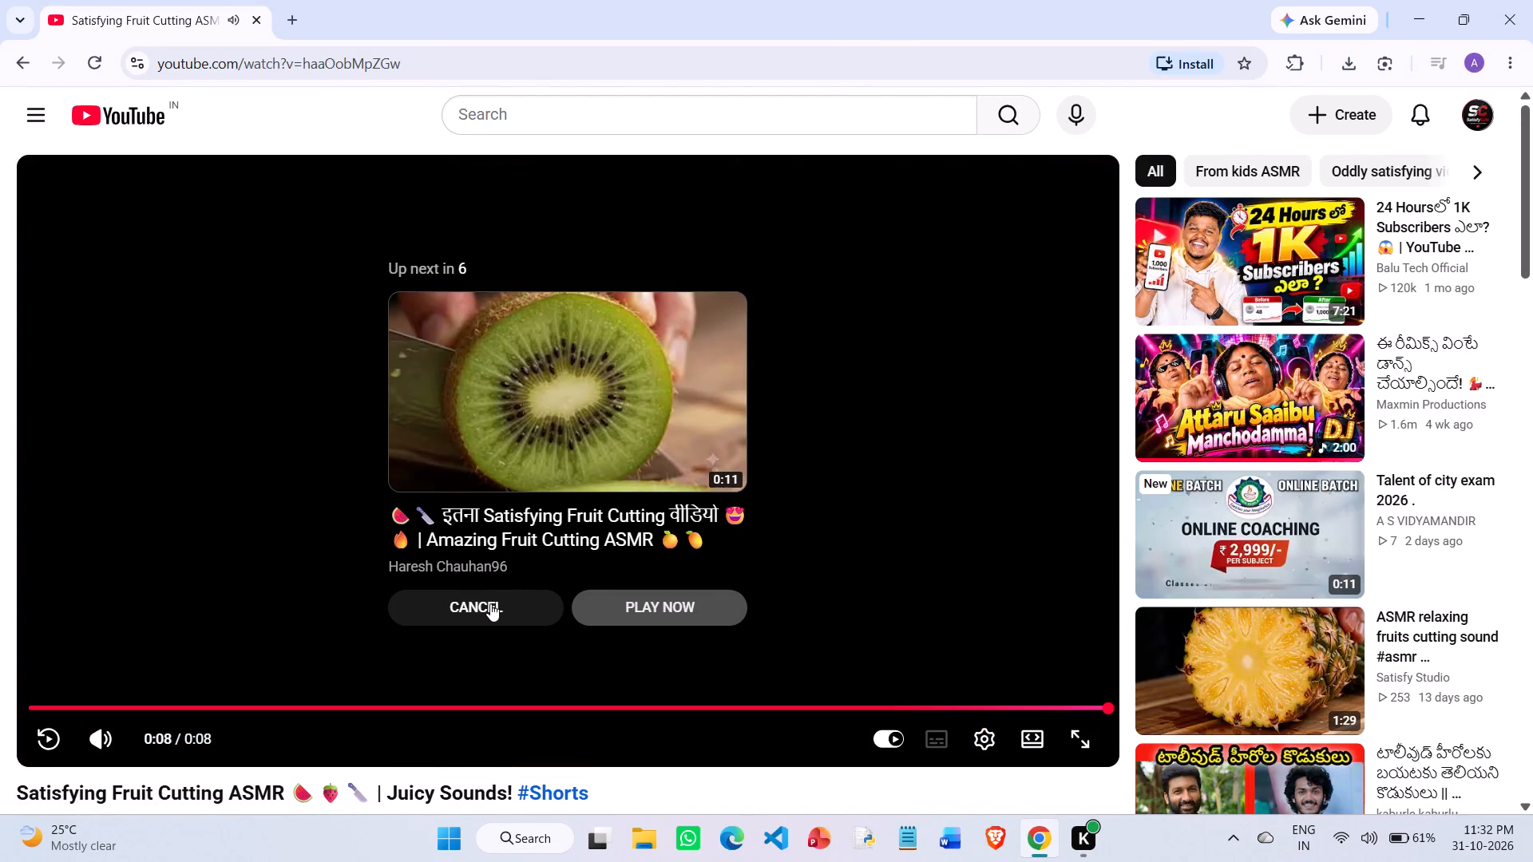
Look through the comments area and recommended videos of the kids ASMR fruit cutting Short for similar content.
scroll(563, 628, down, 3)
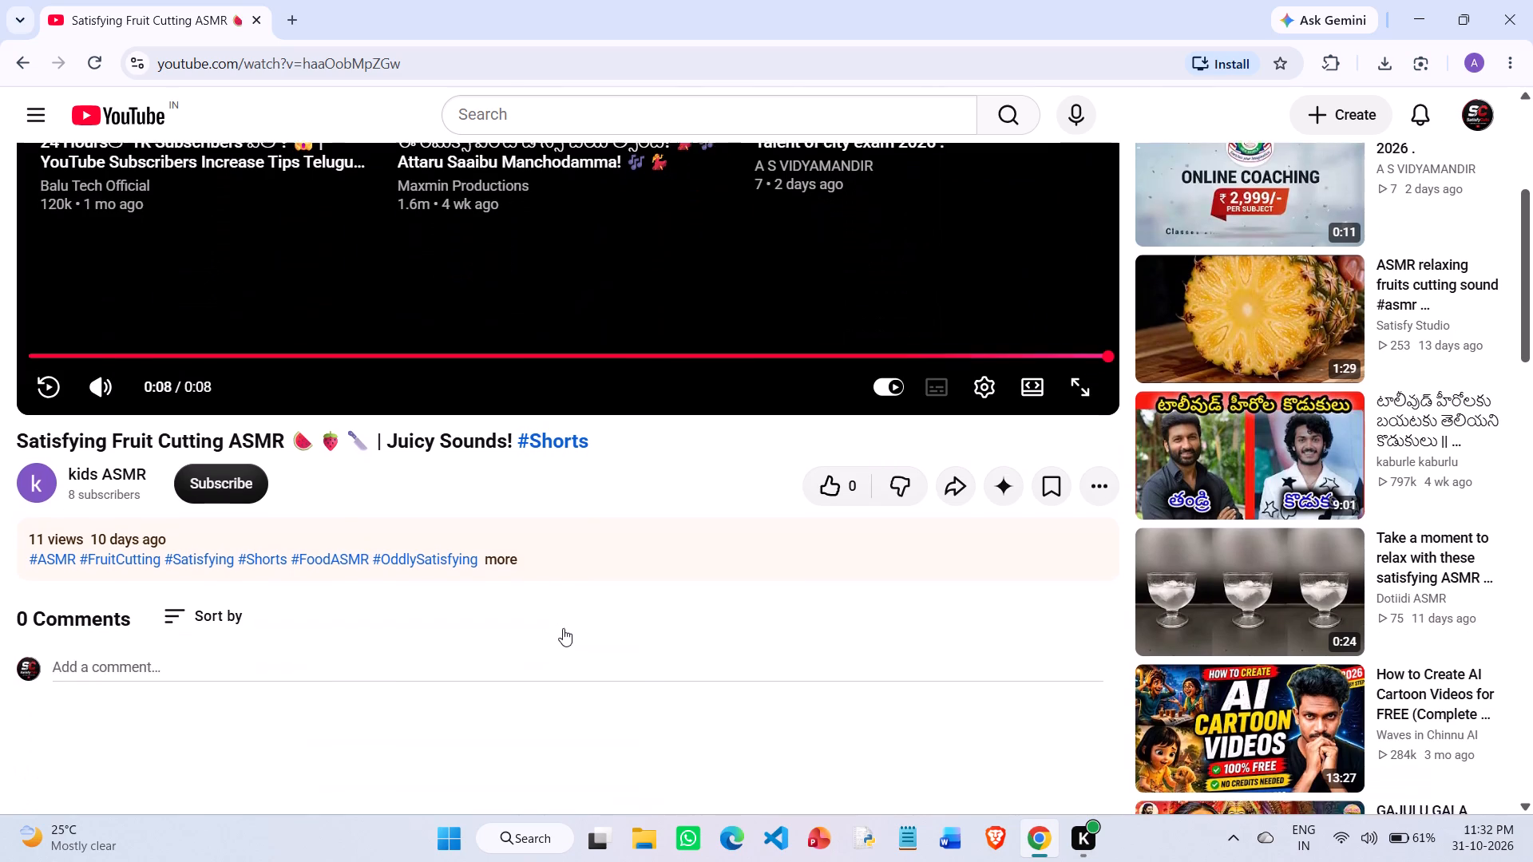
scroll(563, 628, down, 10)
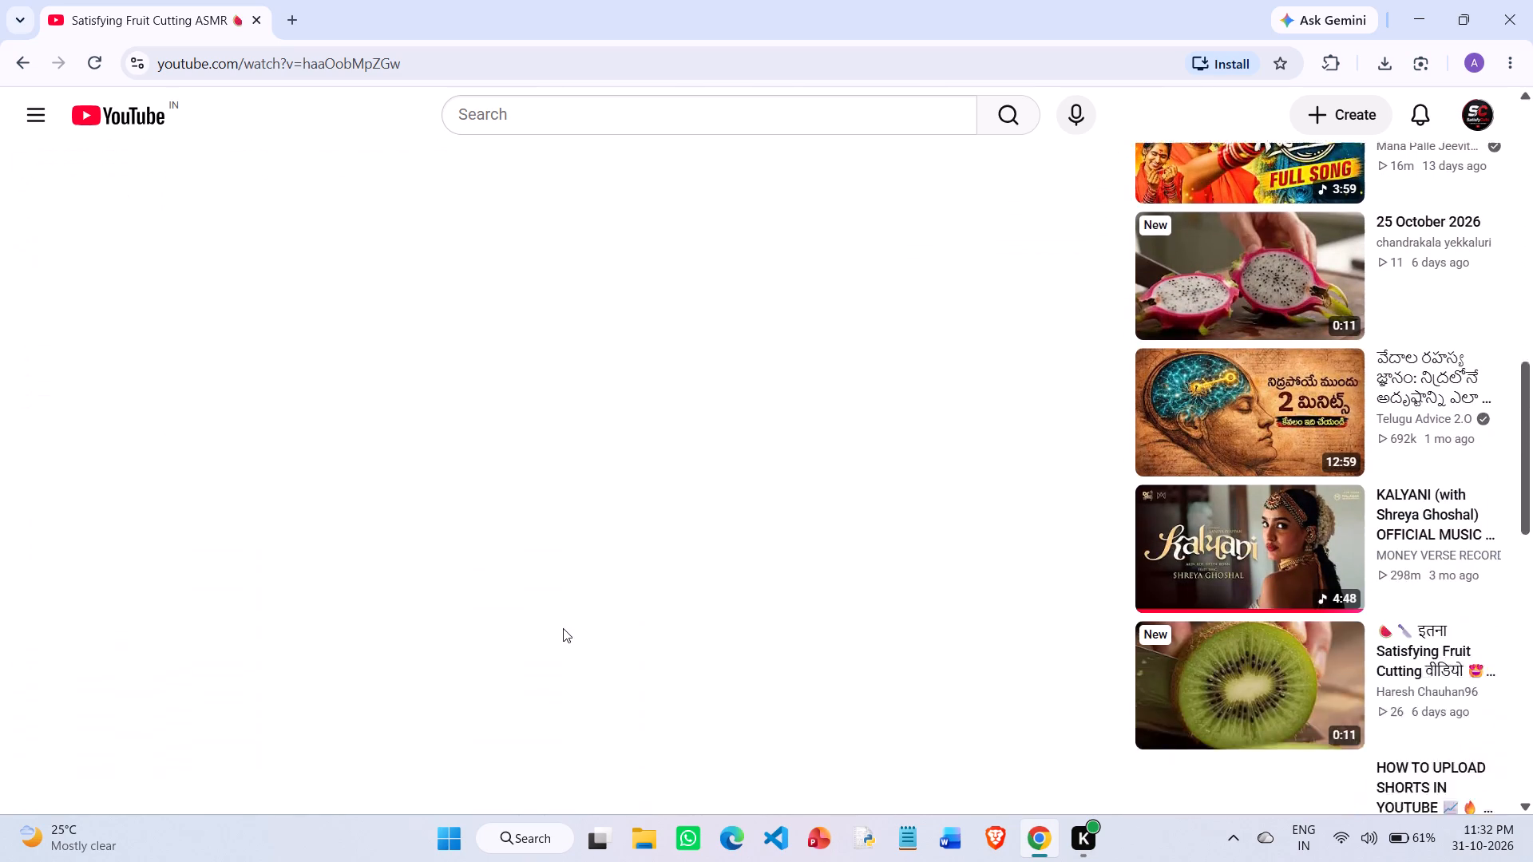
scroll(563, 628, down, 5)
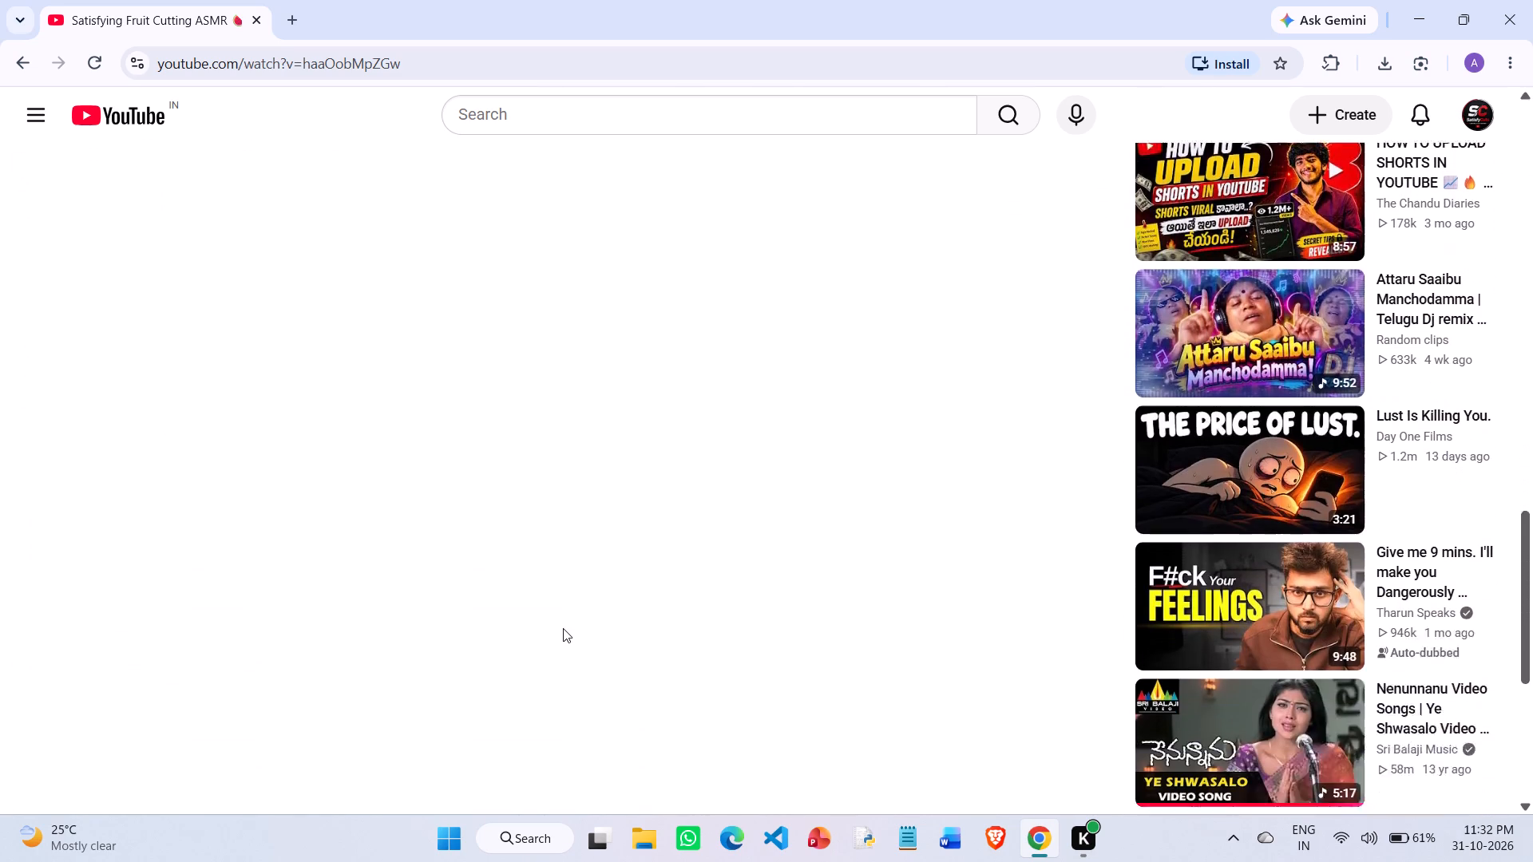
scroll(563, 628, down, 6)
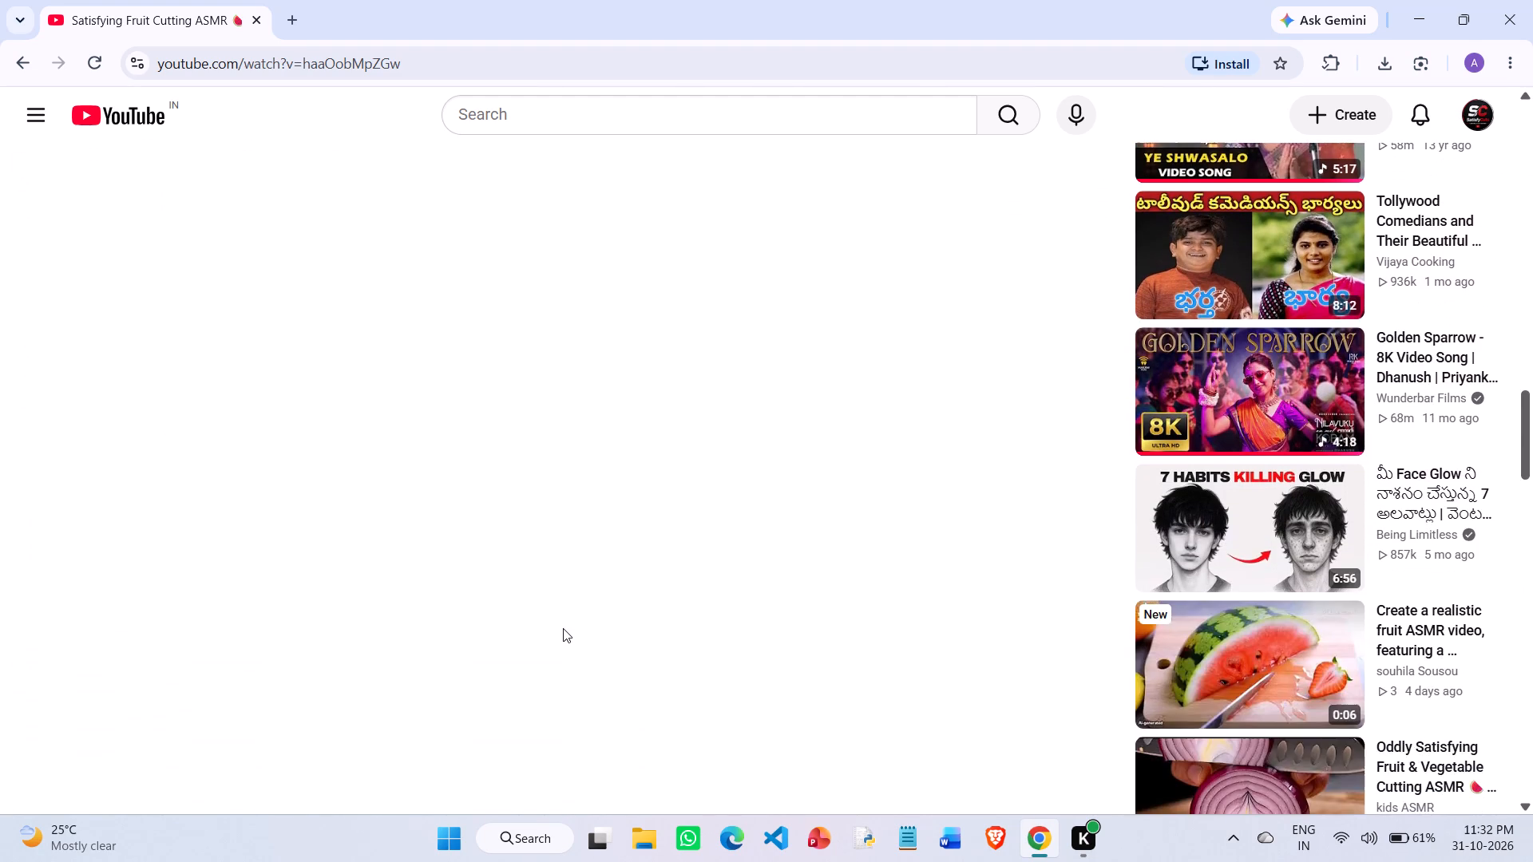
scroll(563, 628, down, 2)
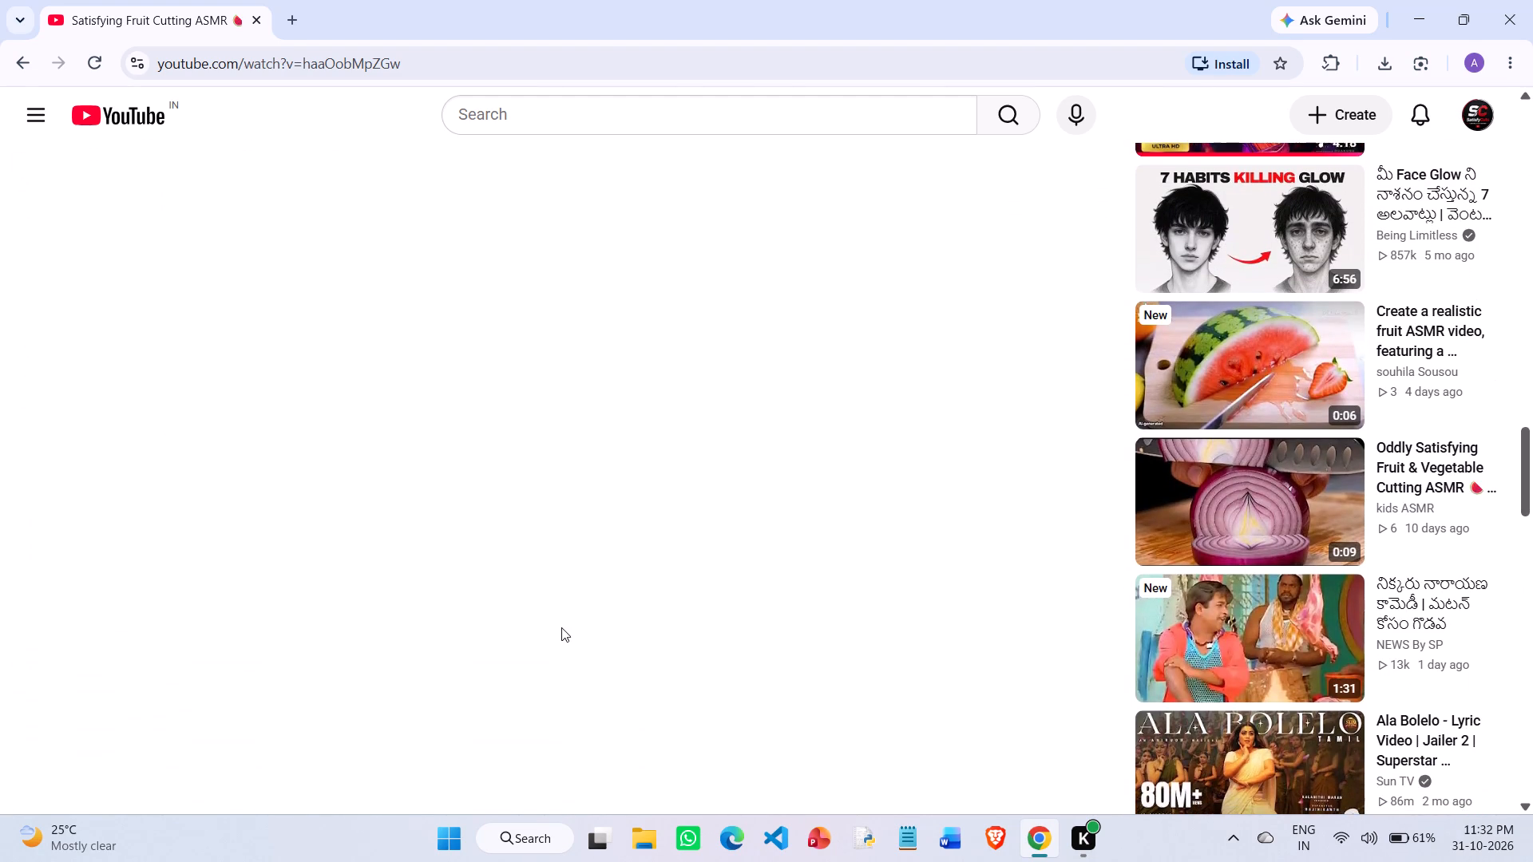
scroll(561, 627, up, 16)
click(293, 20)
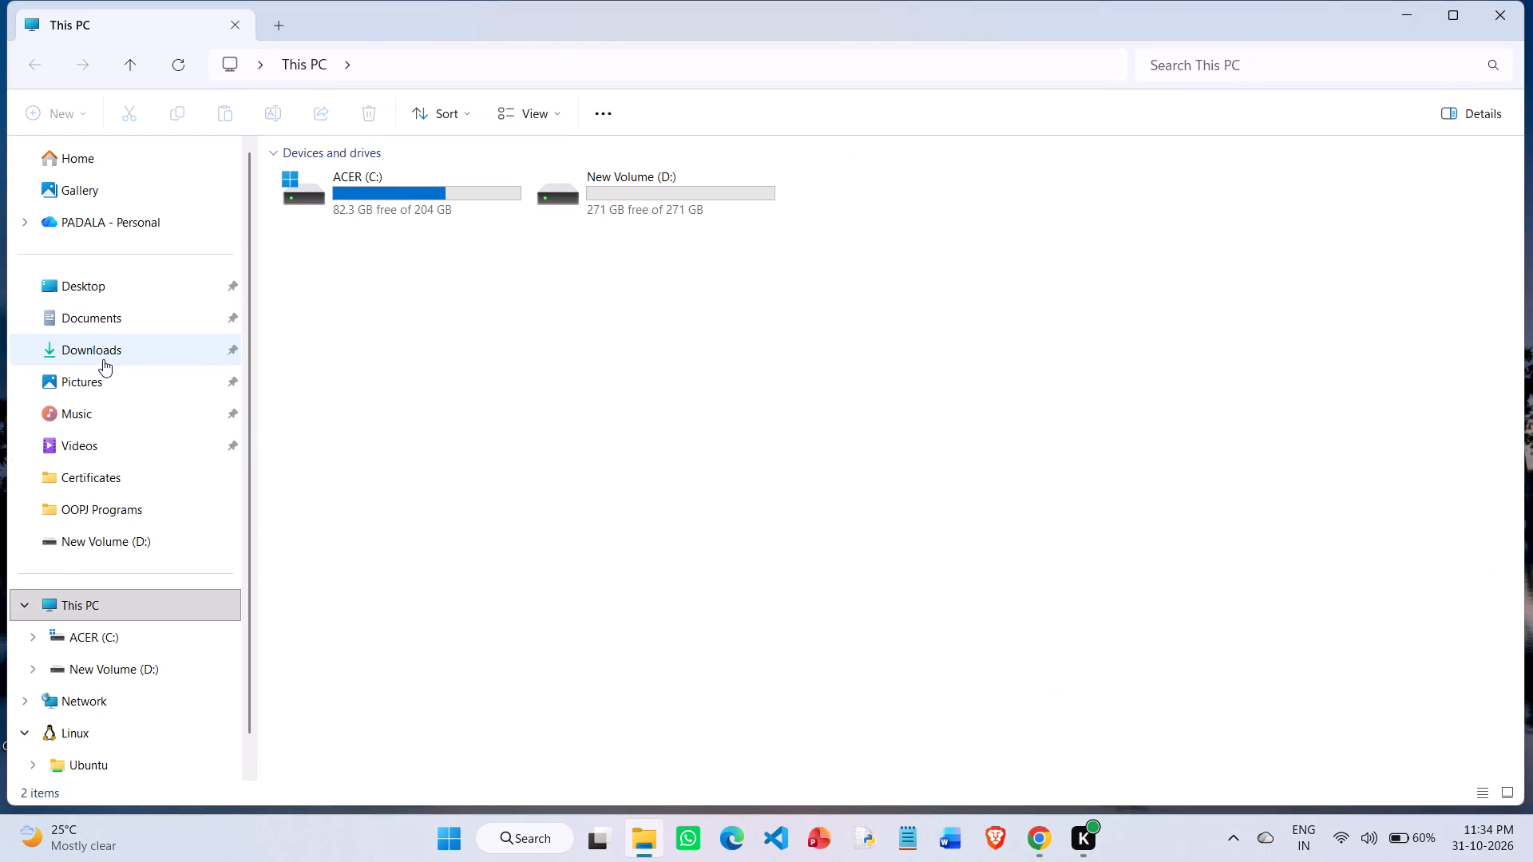
click(103, 359)
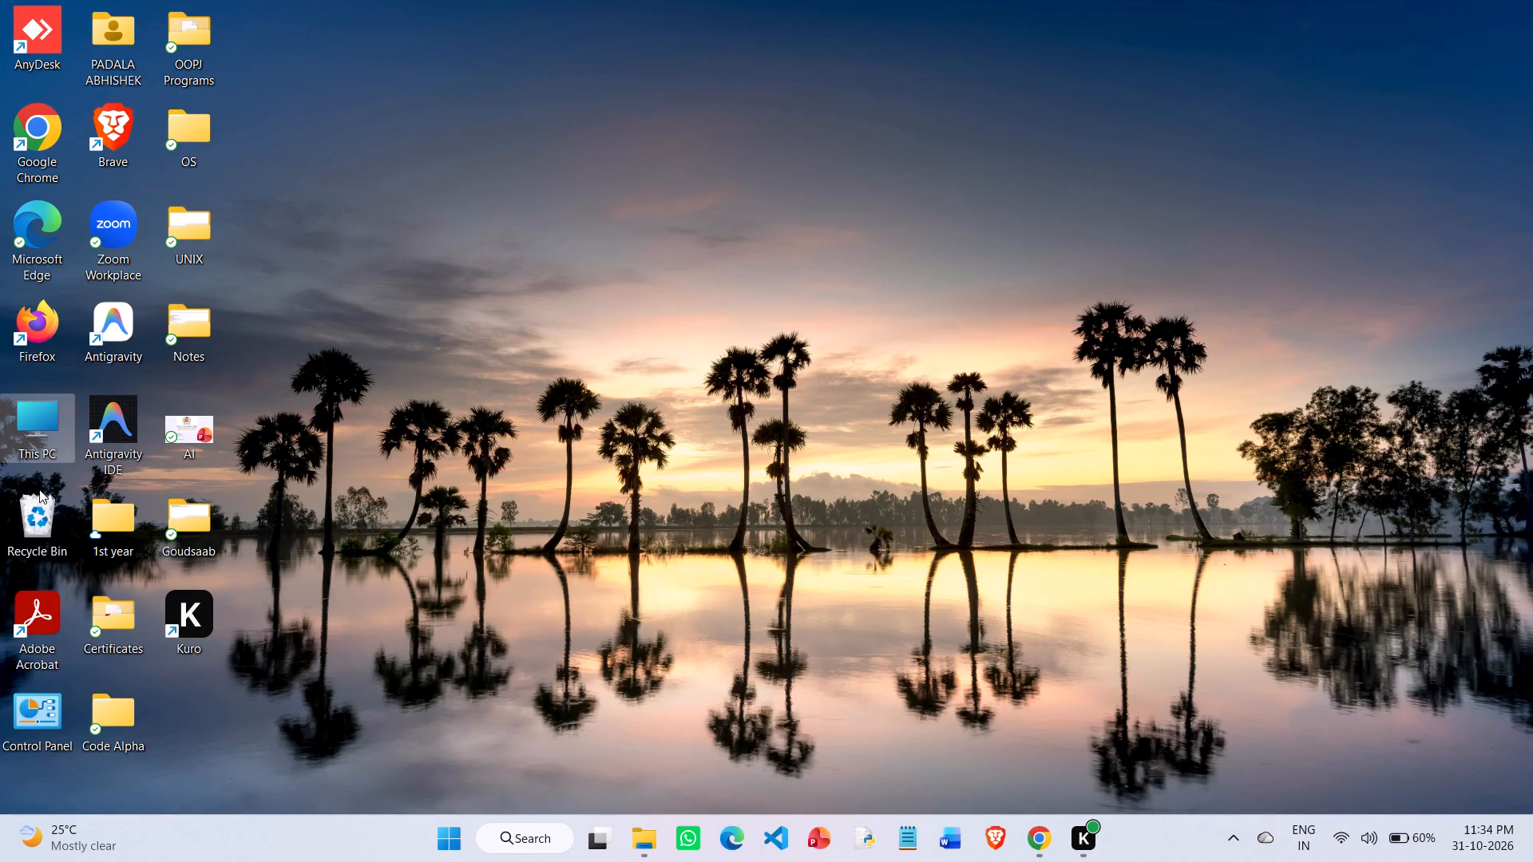
Restore the video gemini_generated_video_32432df2 from the Recycle Bin.
double_click(38, 502)
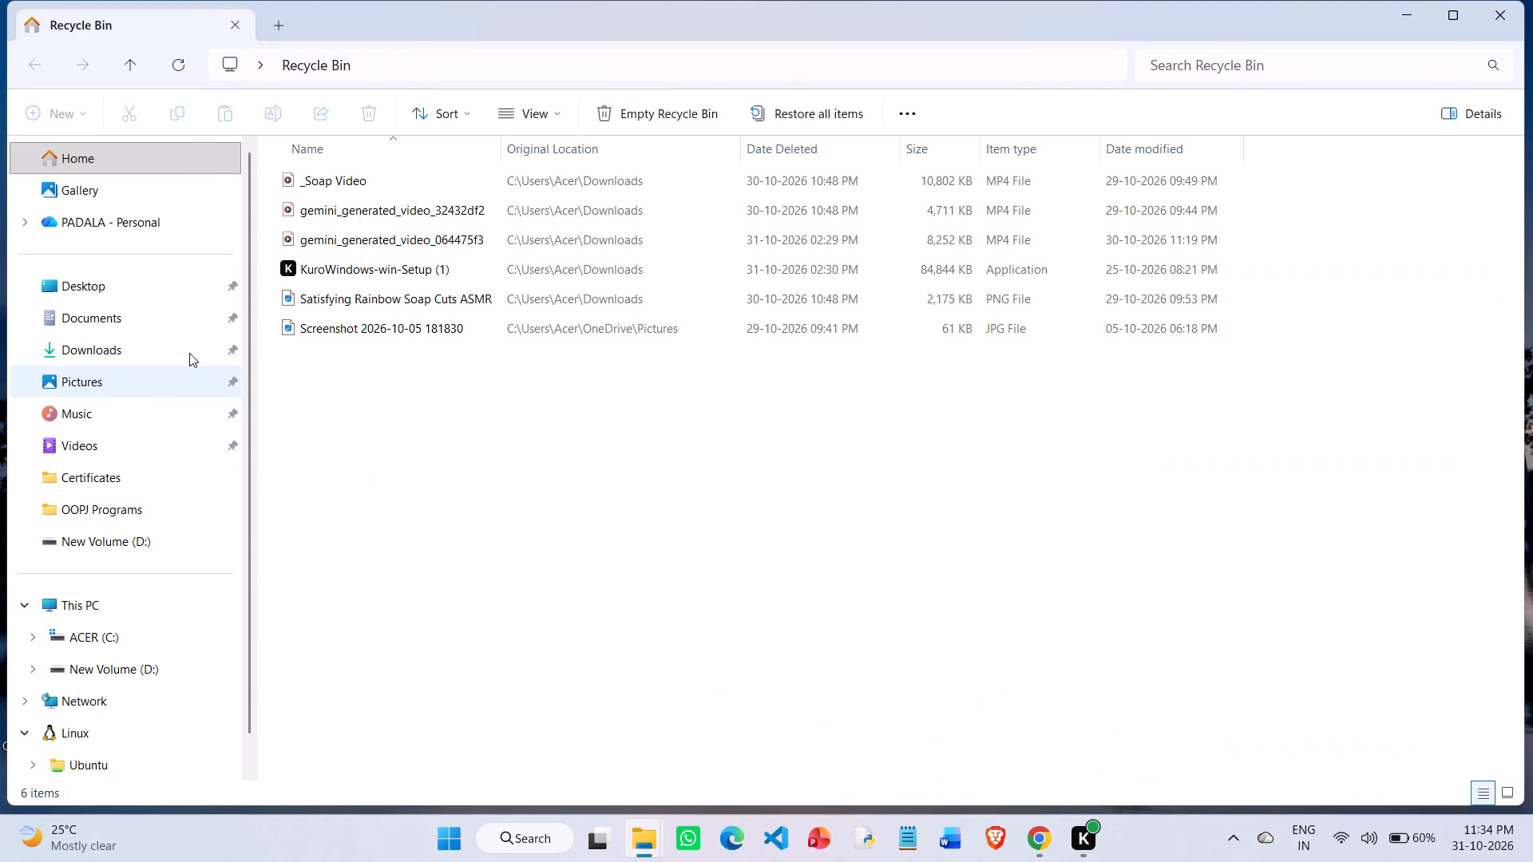
click(454, 212)
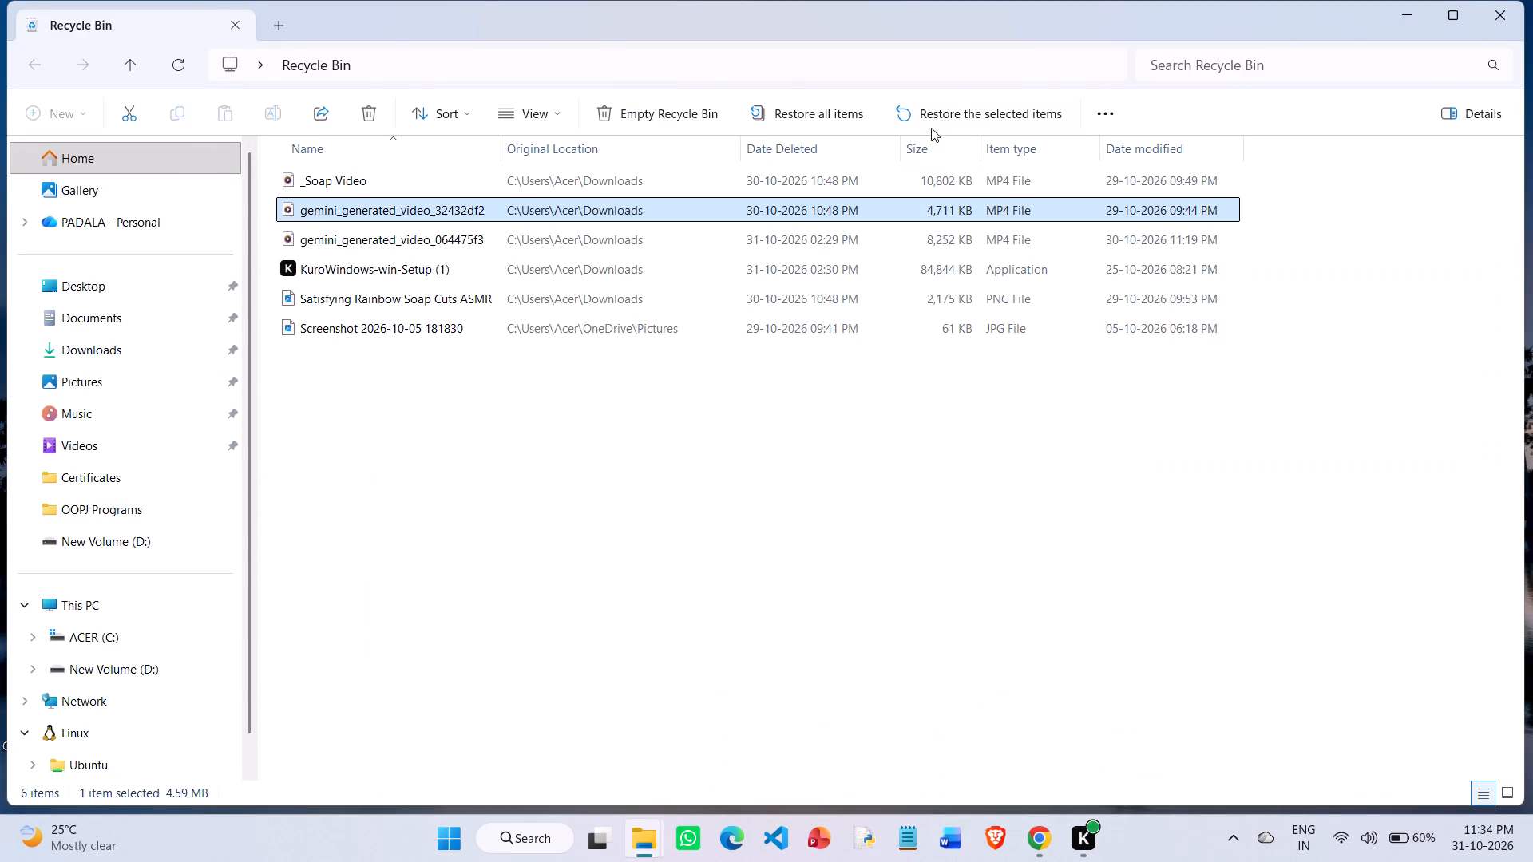
click(964, 109)
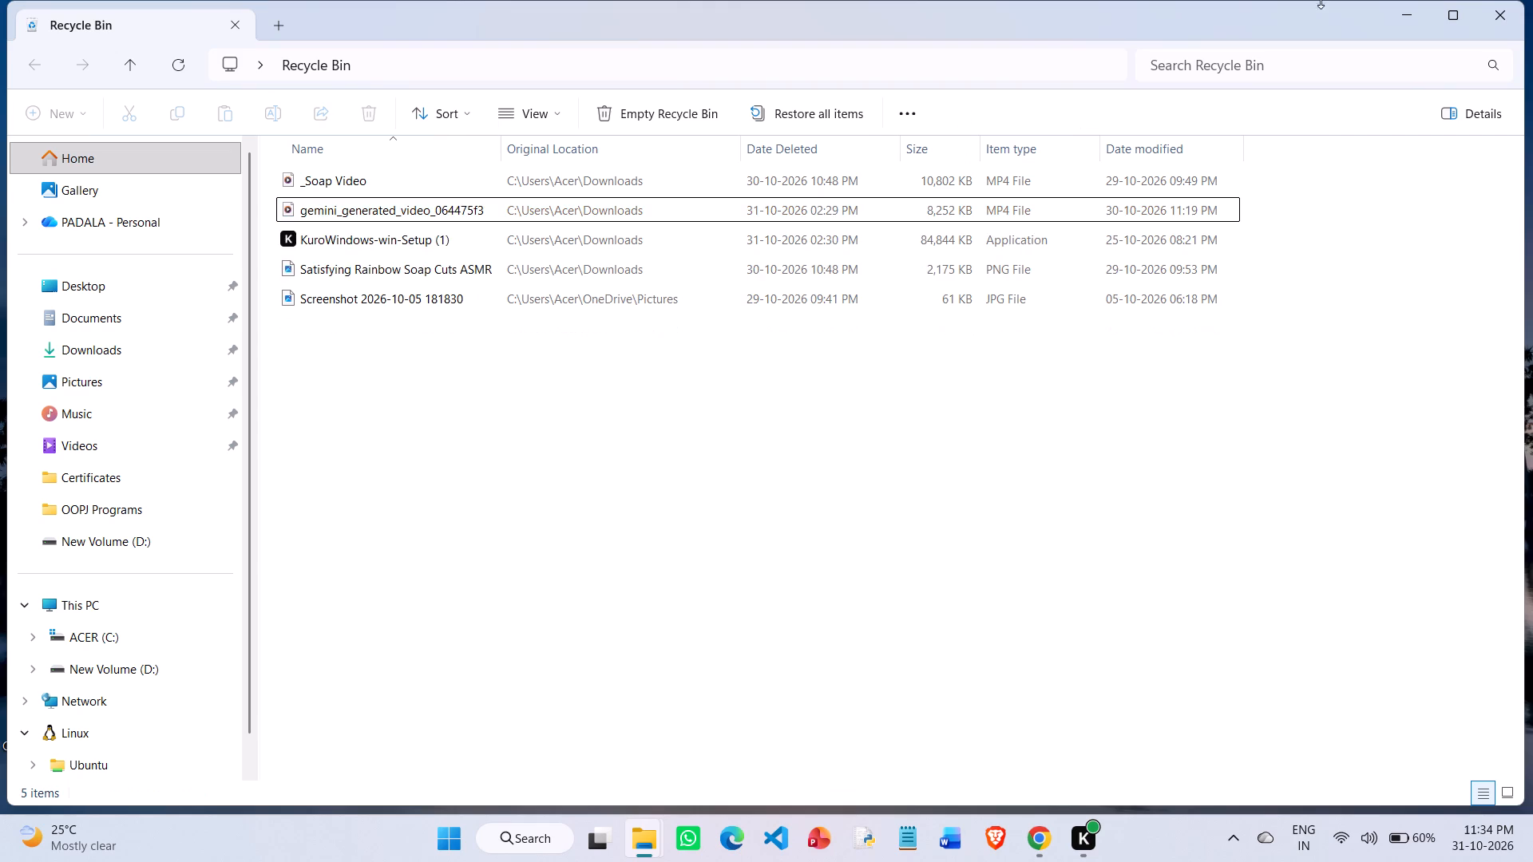
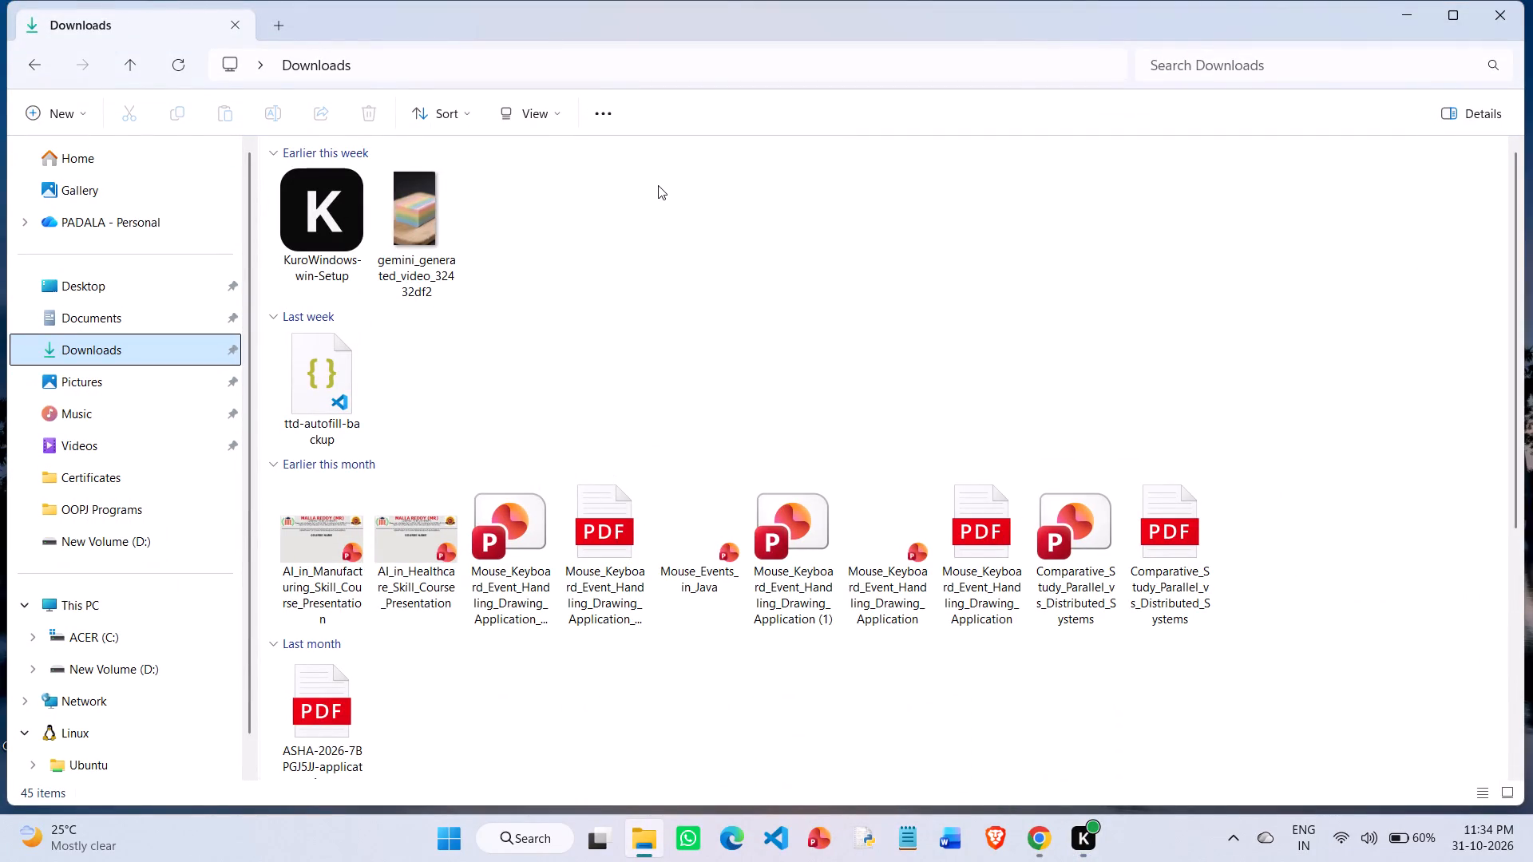
Play the restored video gemini_generated_video_32432df2 and open it for editing in Clipchamp.
double_click(398, 194)
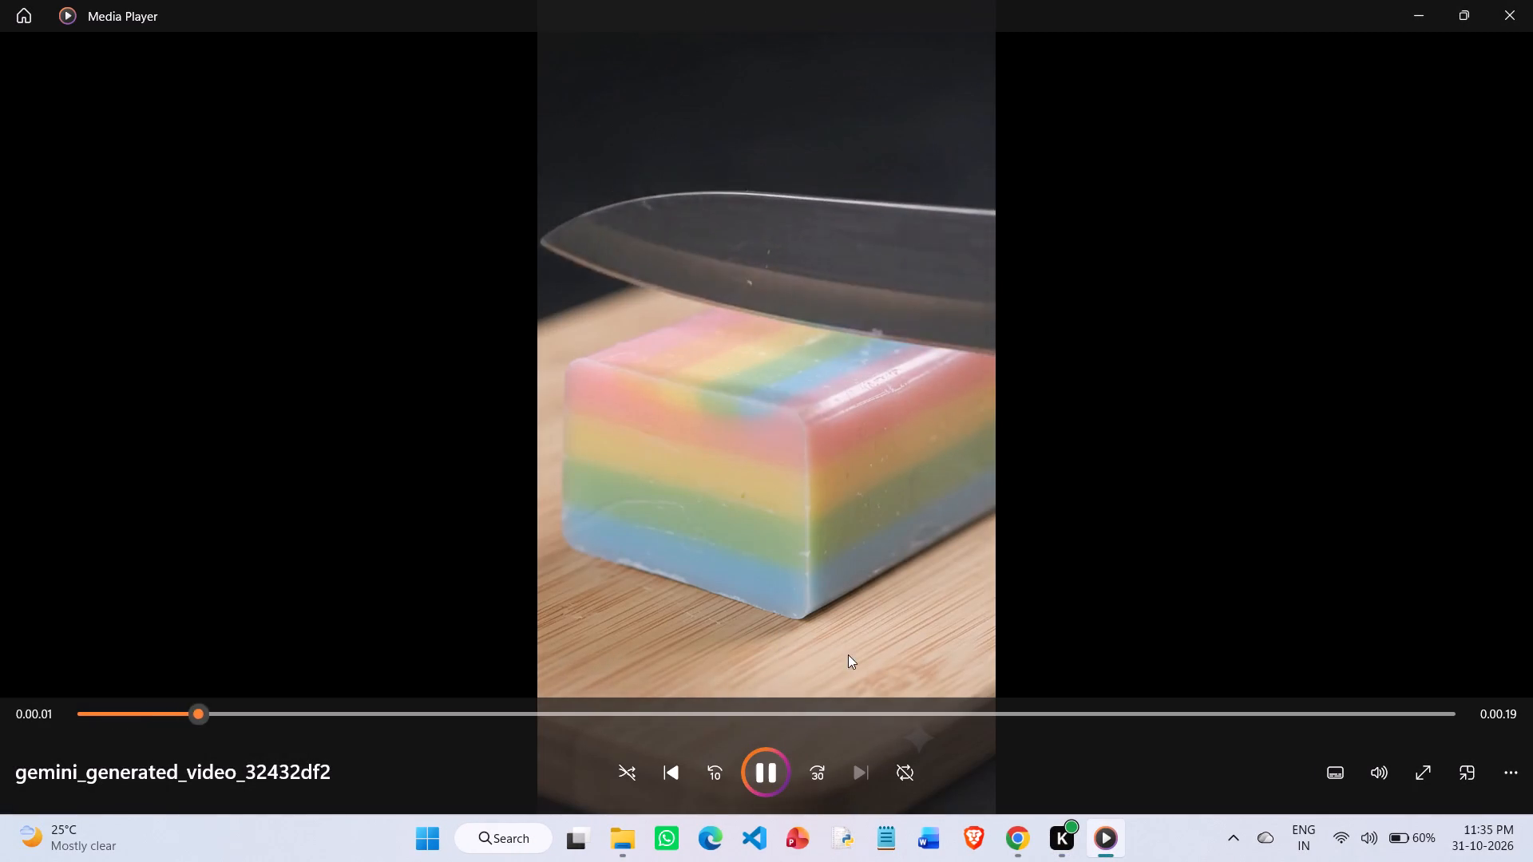
click(1361, 761)
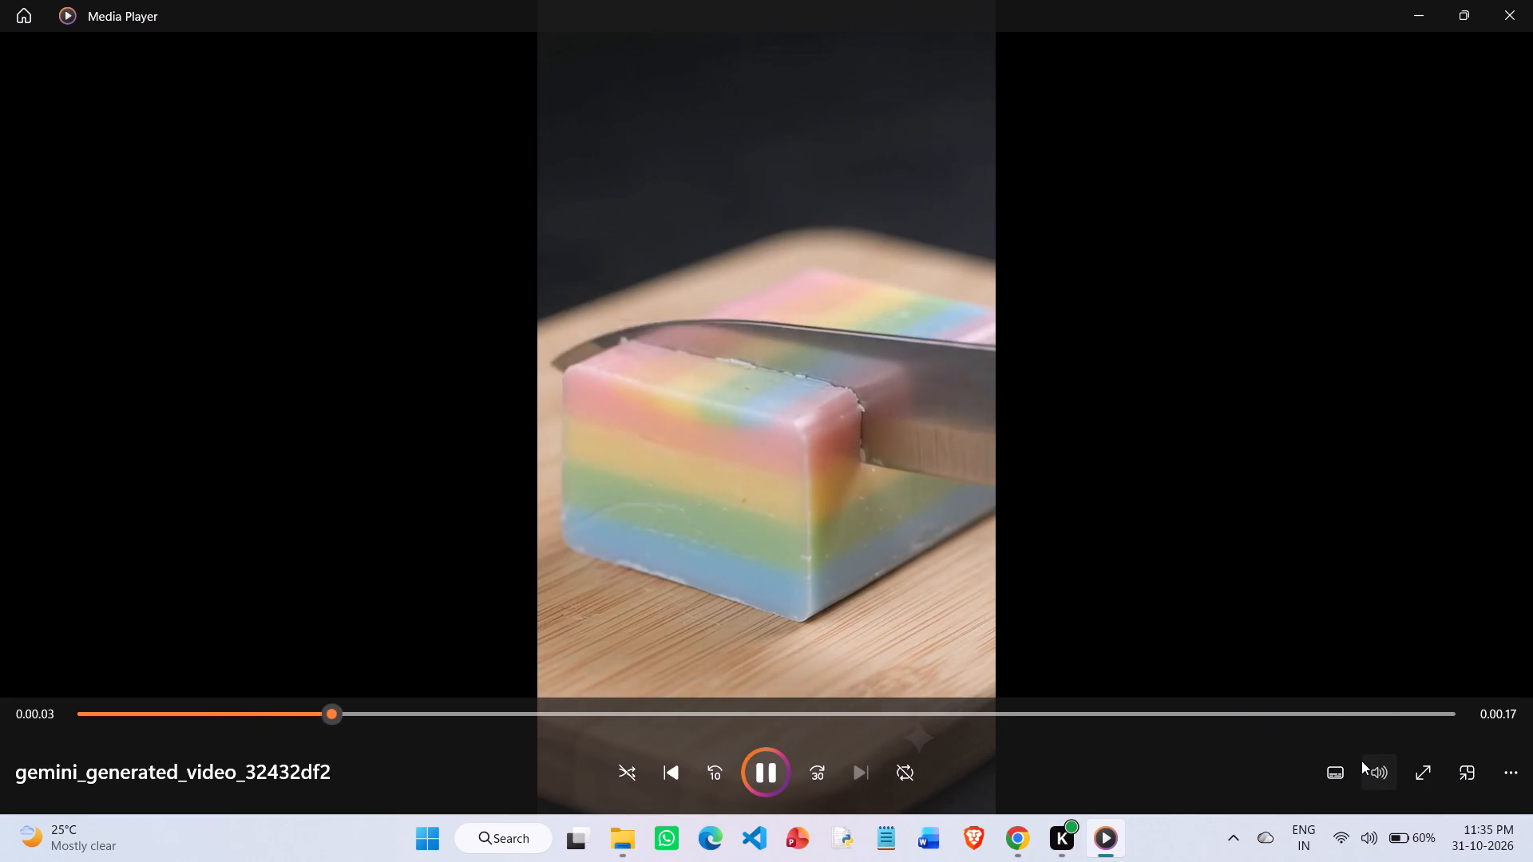
click(1380, 772)
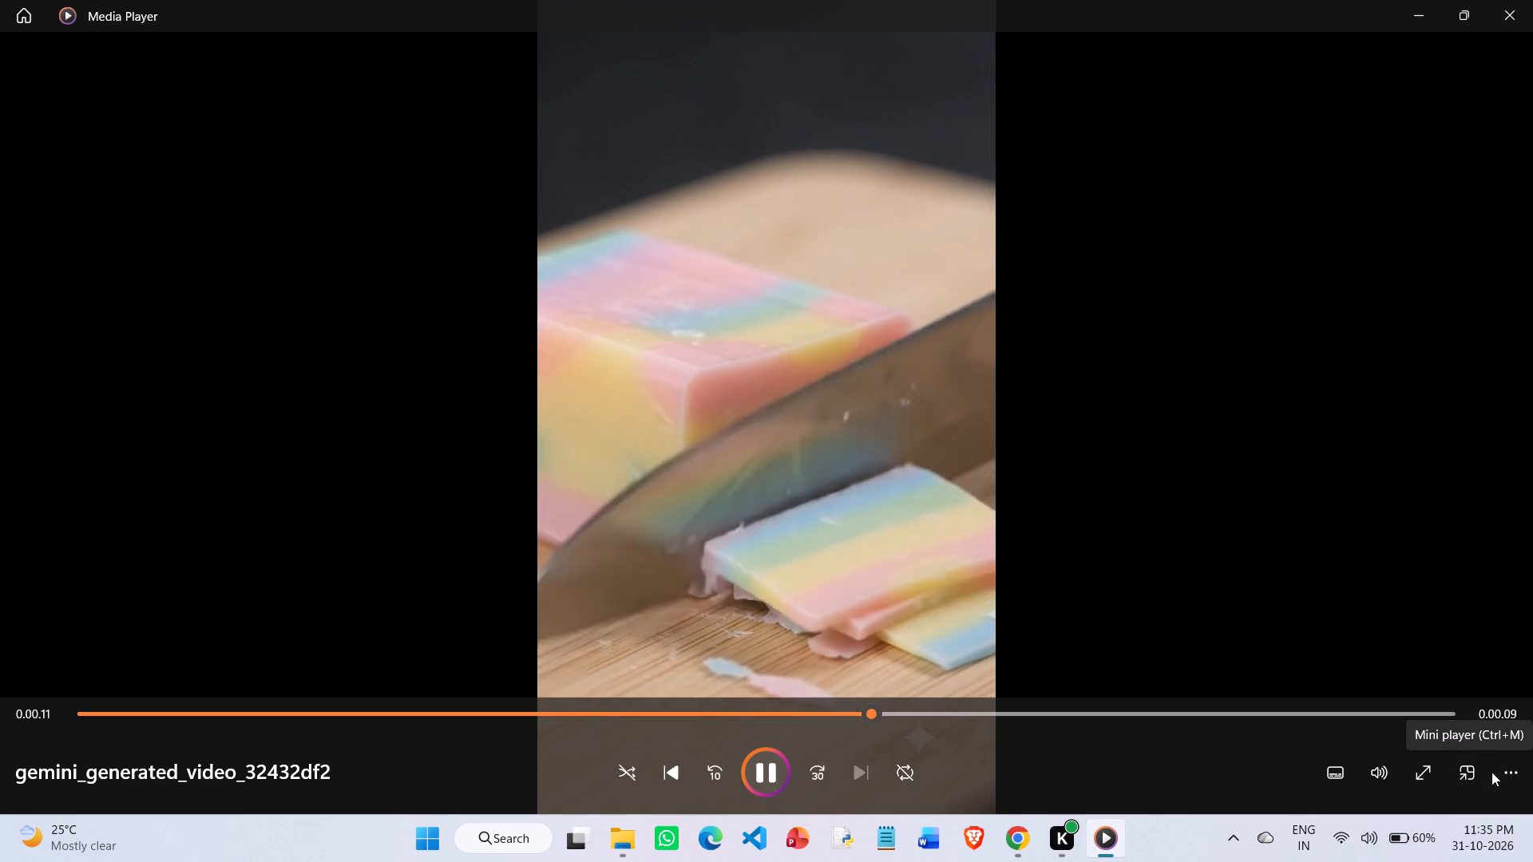
click(1501, 772)
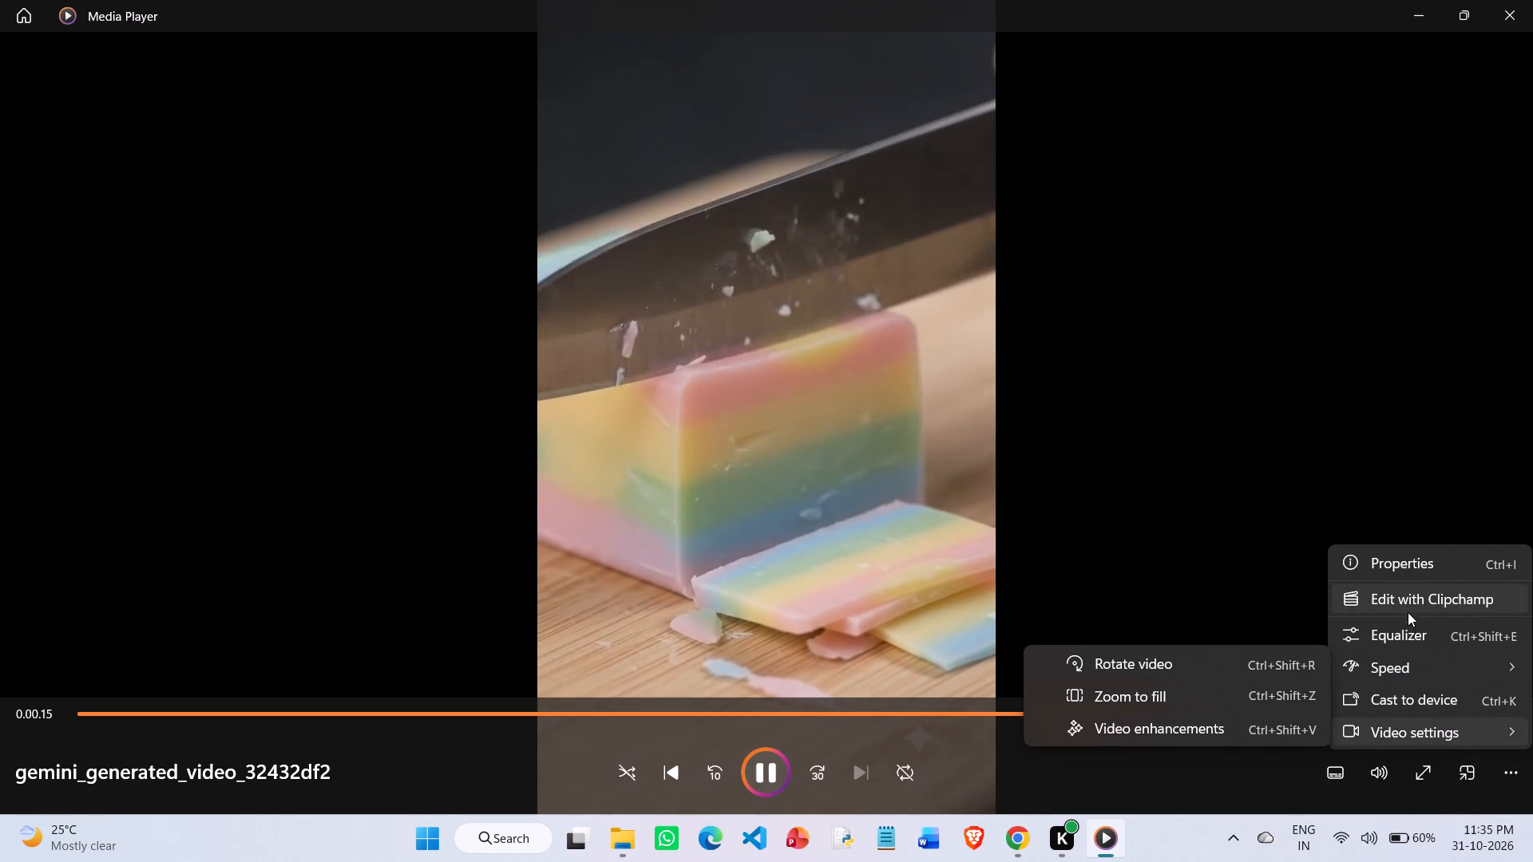
click(1392, 602)
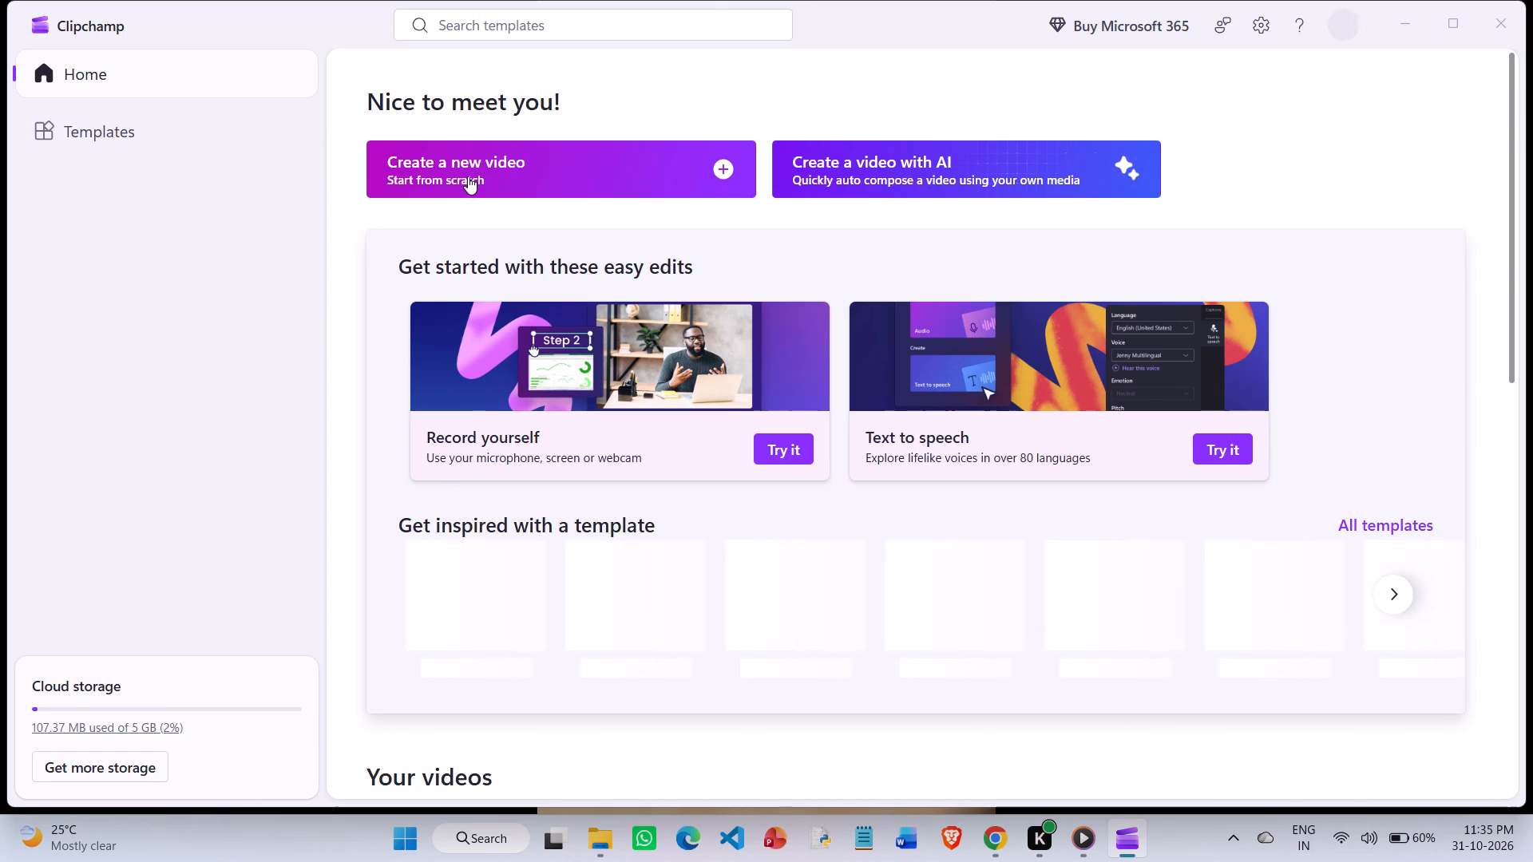
click(900, 166)
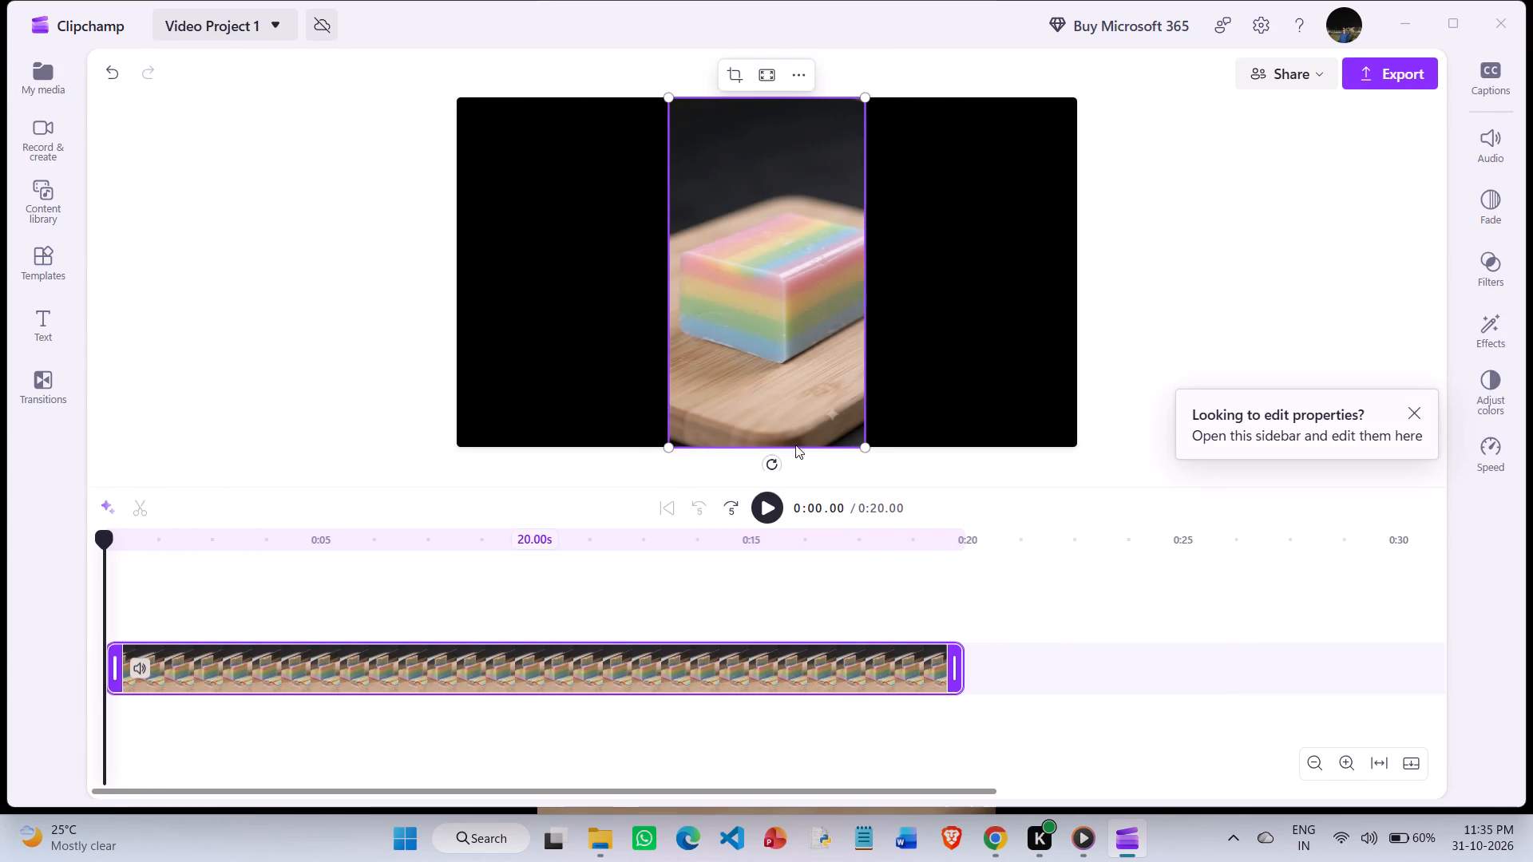
Preview the soap-cutting clip and mute its audio on the timeline.
click(765, 501)
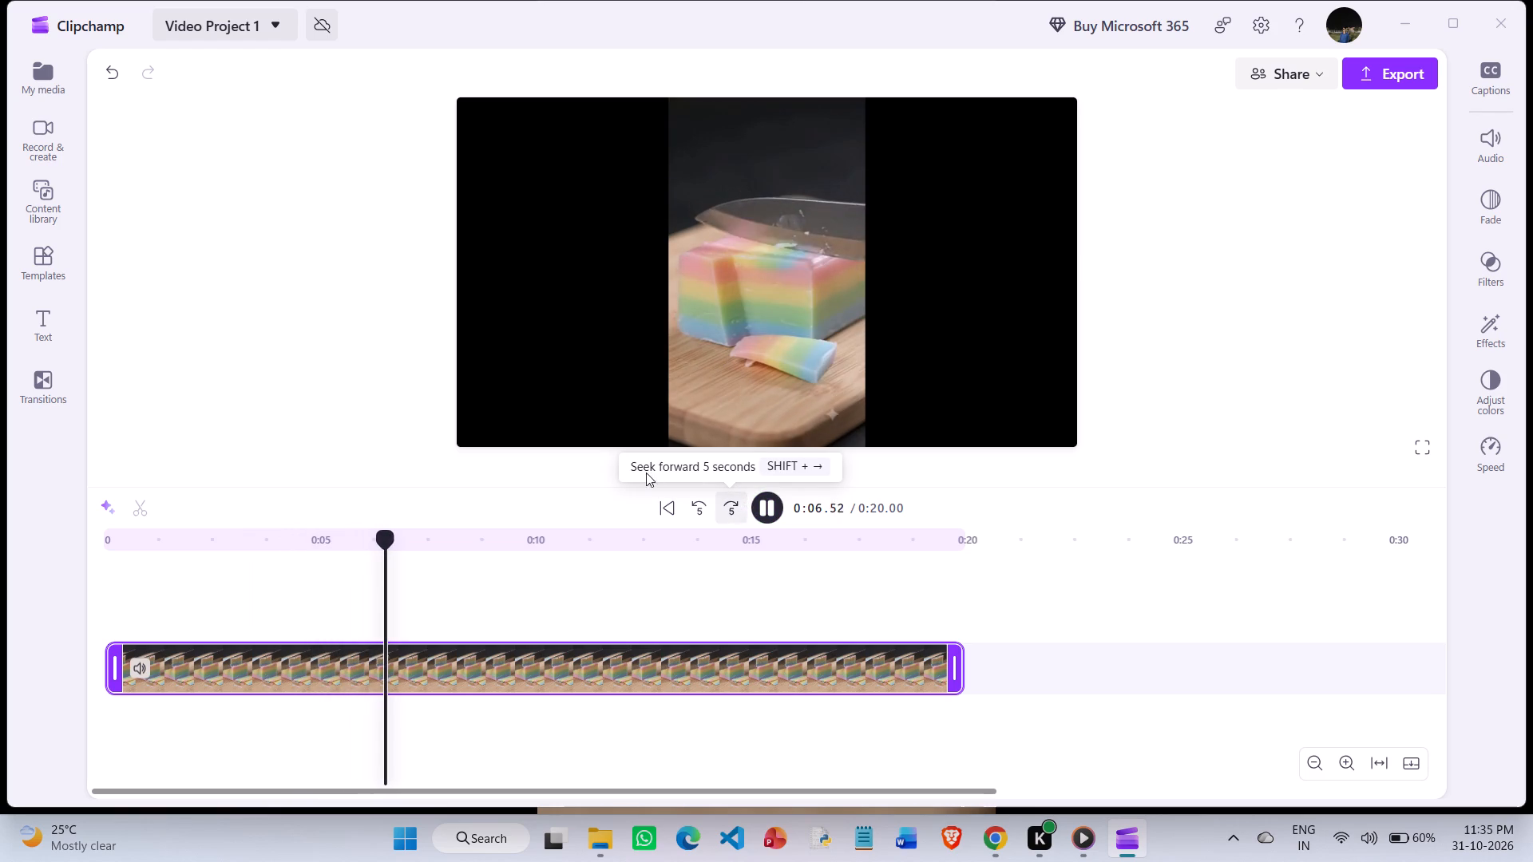
click(140, 670)
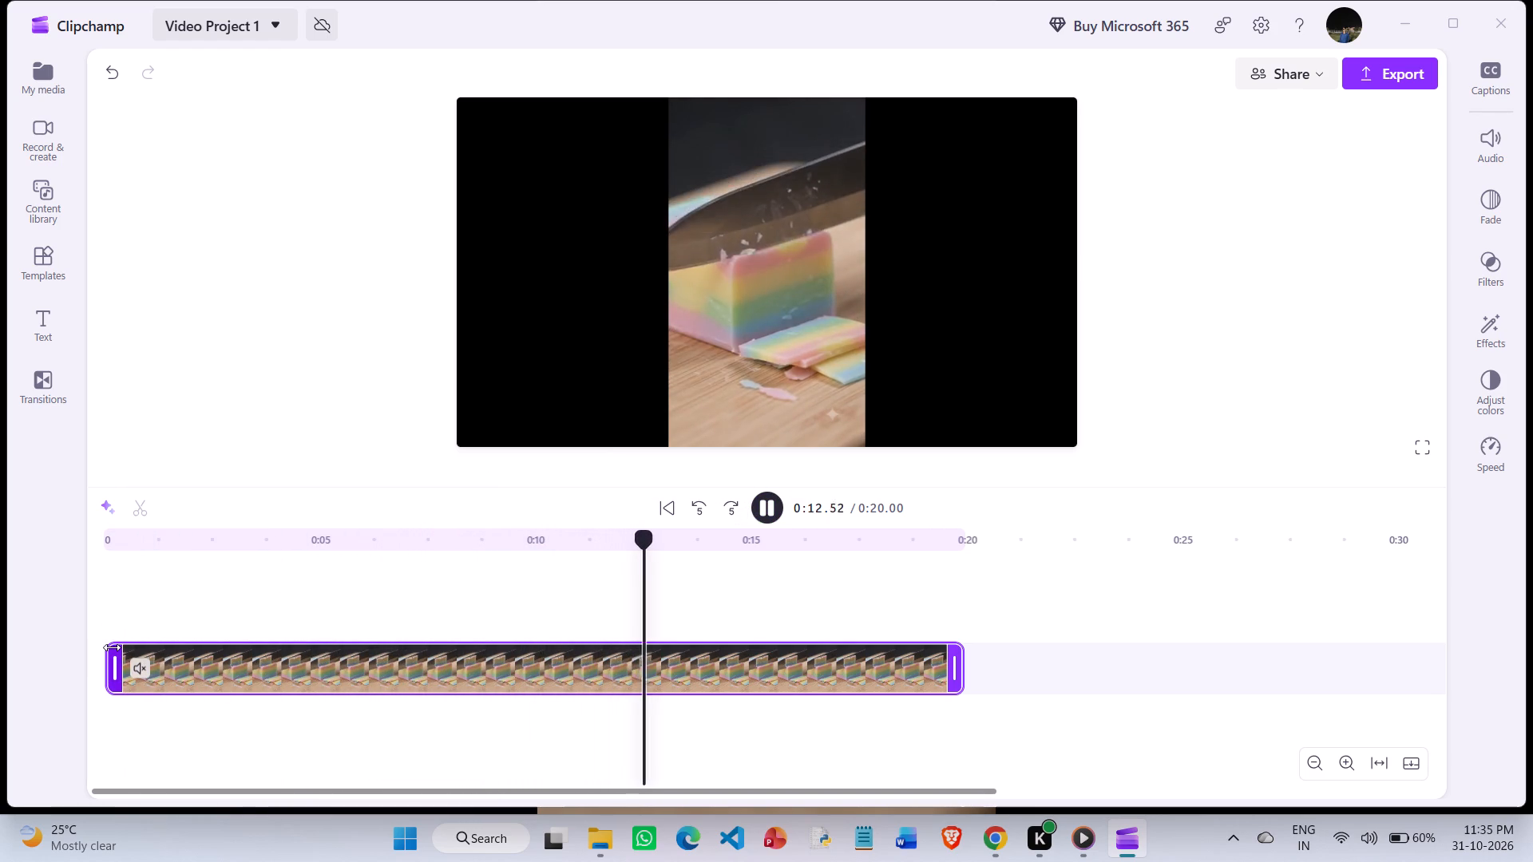
key(space)
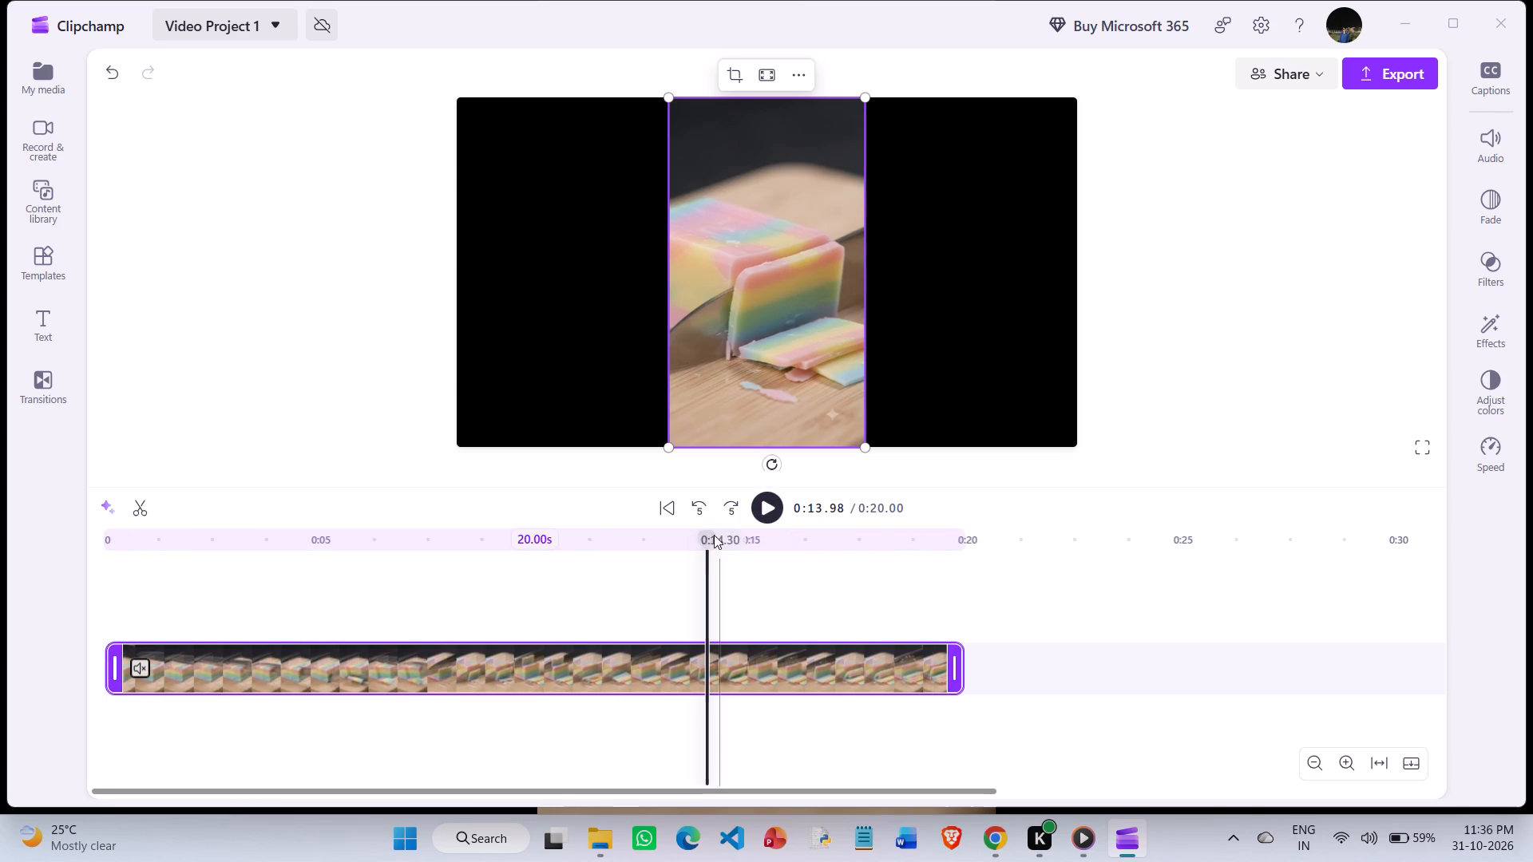
Split the clip at 0:07.15.
drag(703, 539, 412, 540)
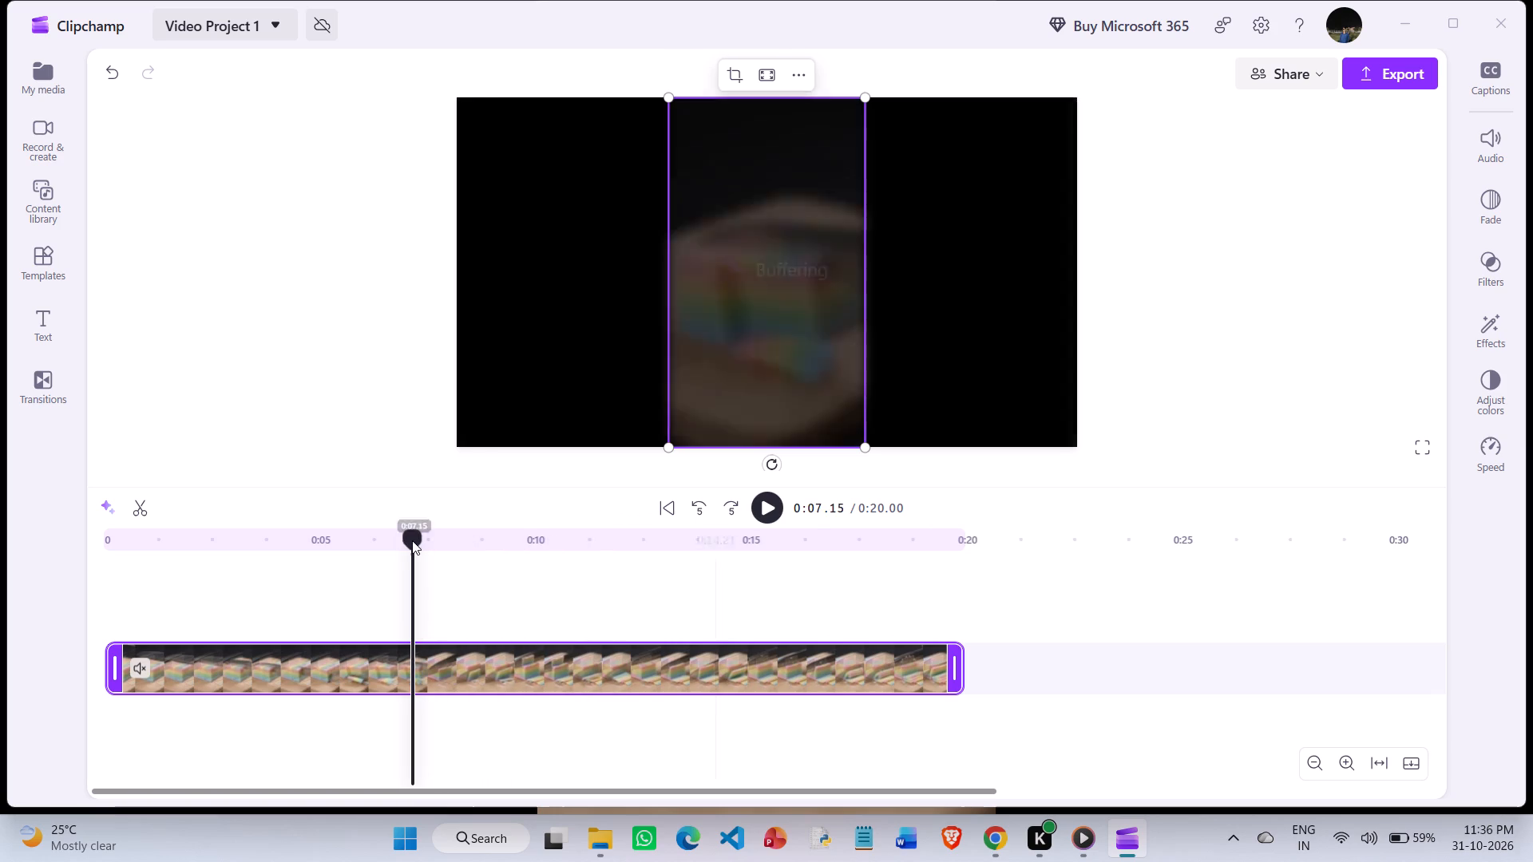
click(133, 513)
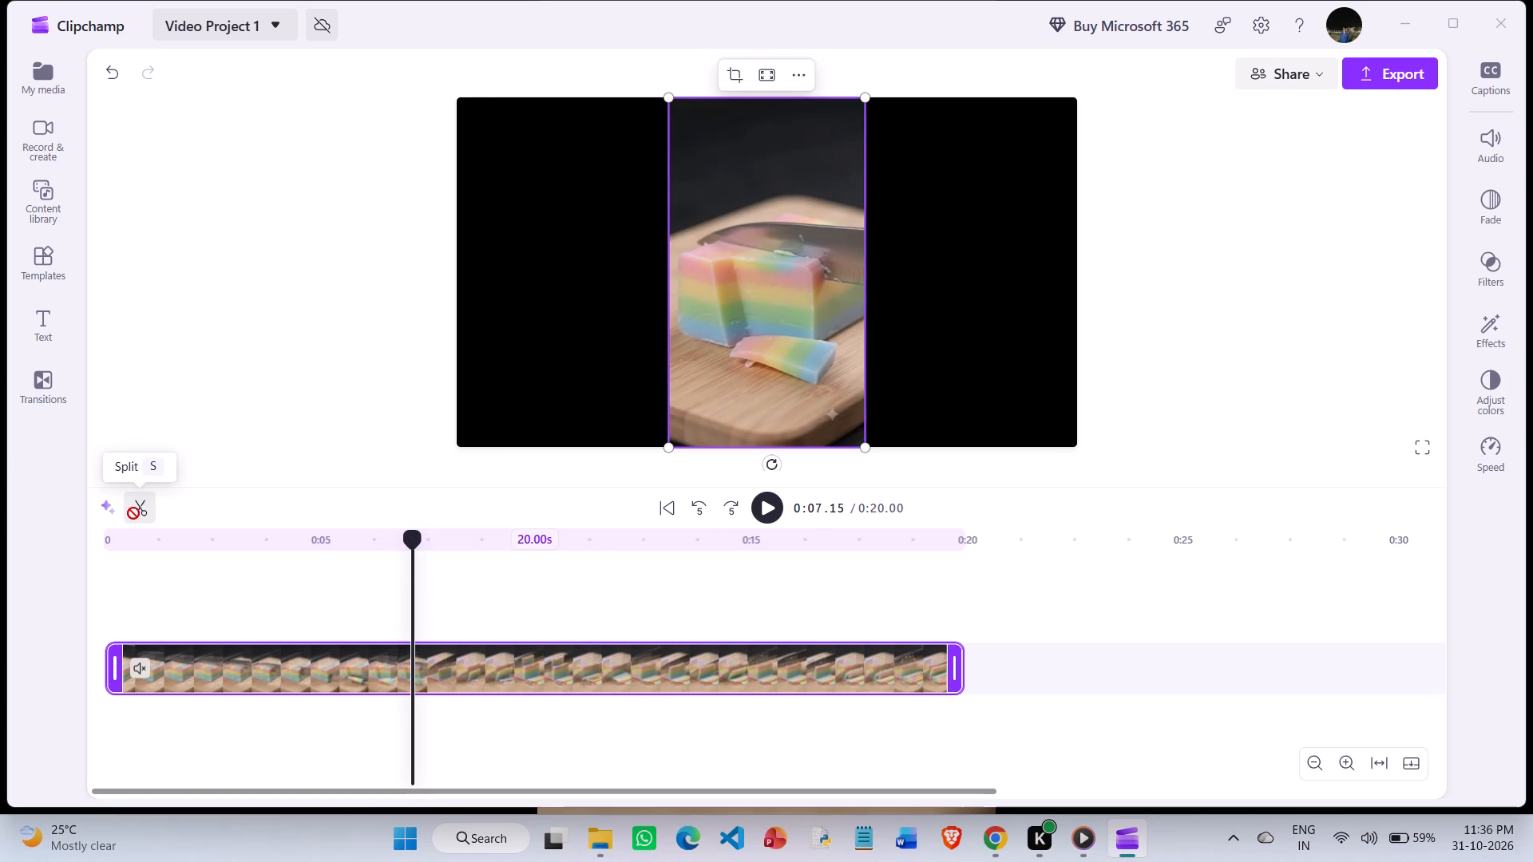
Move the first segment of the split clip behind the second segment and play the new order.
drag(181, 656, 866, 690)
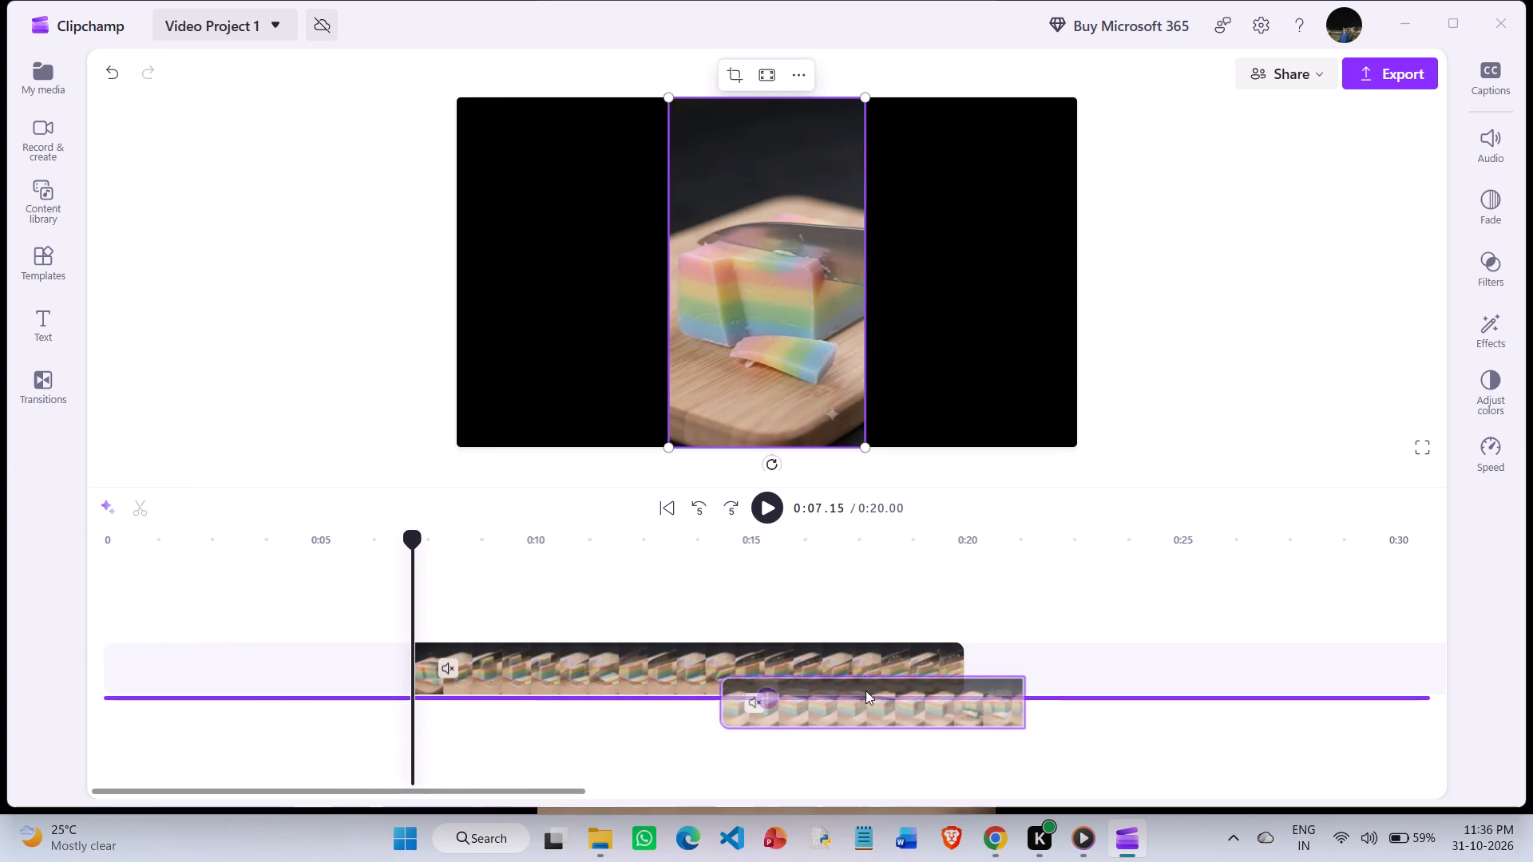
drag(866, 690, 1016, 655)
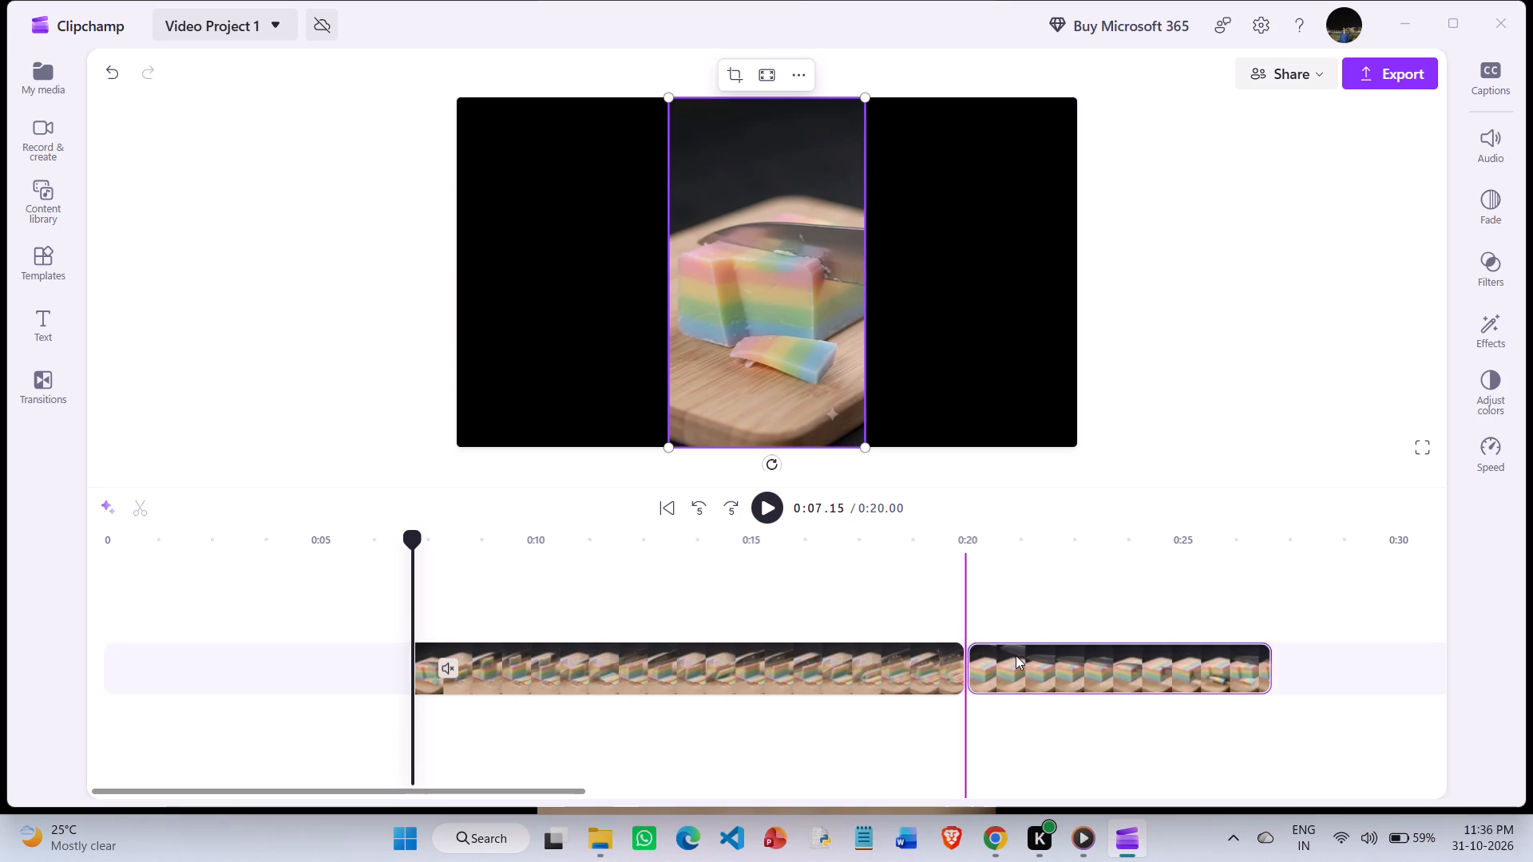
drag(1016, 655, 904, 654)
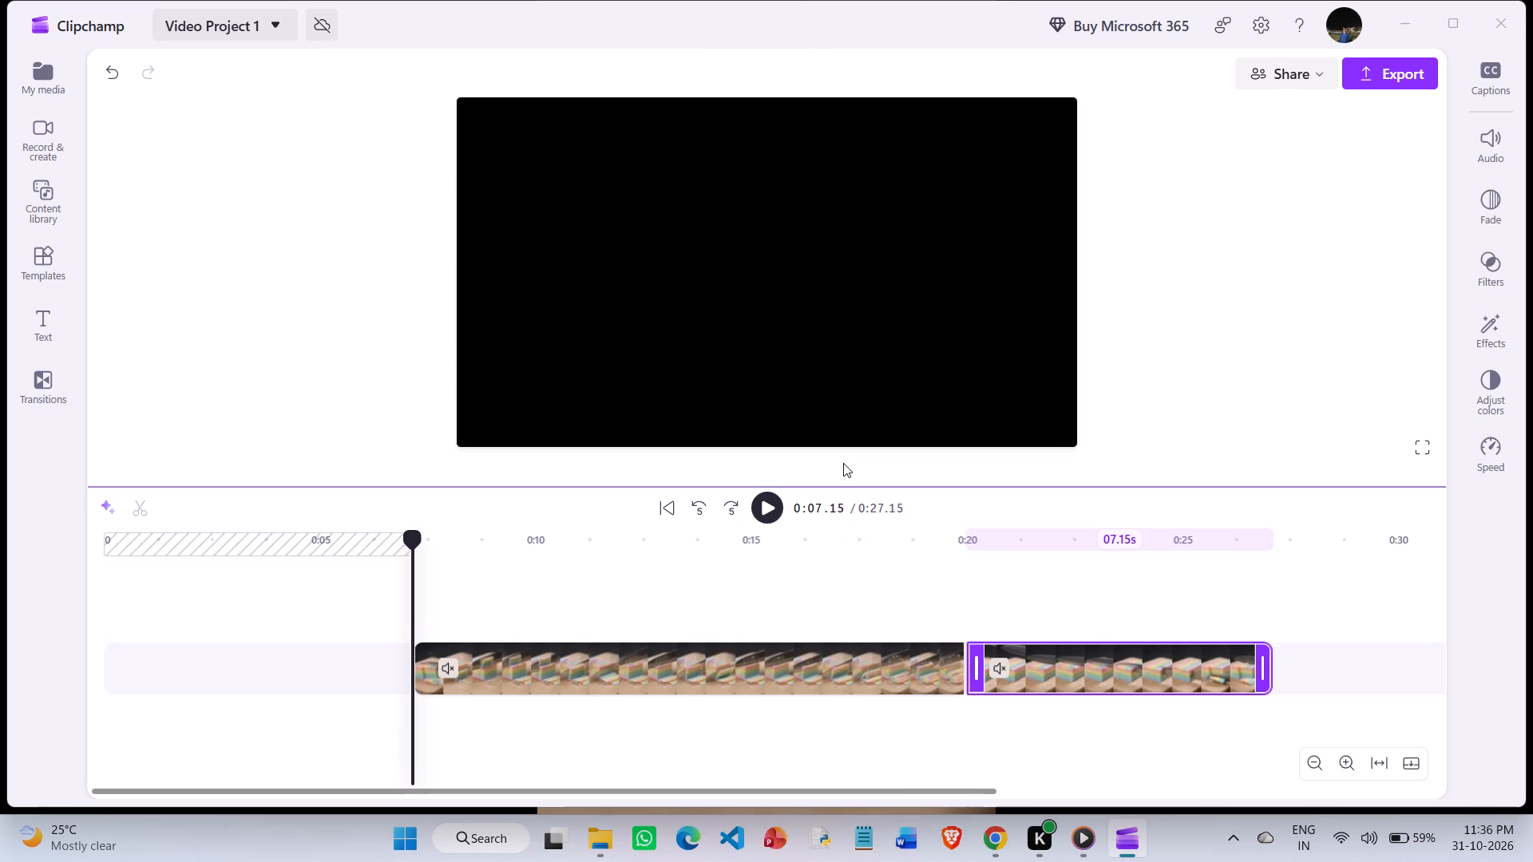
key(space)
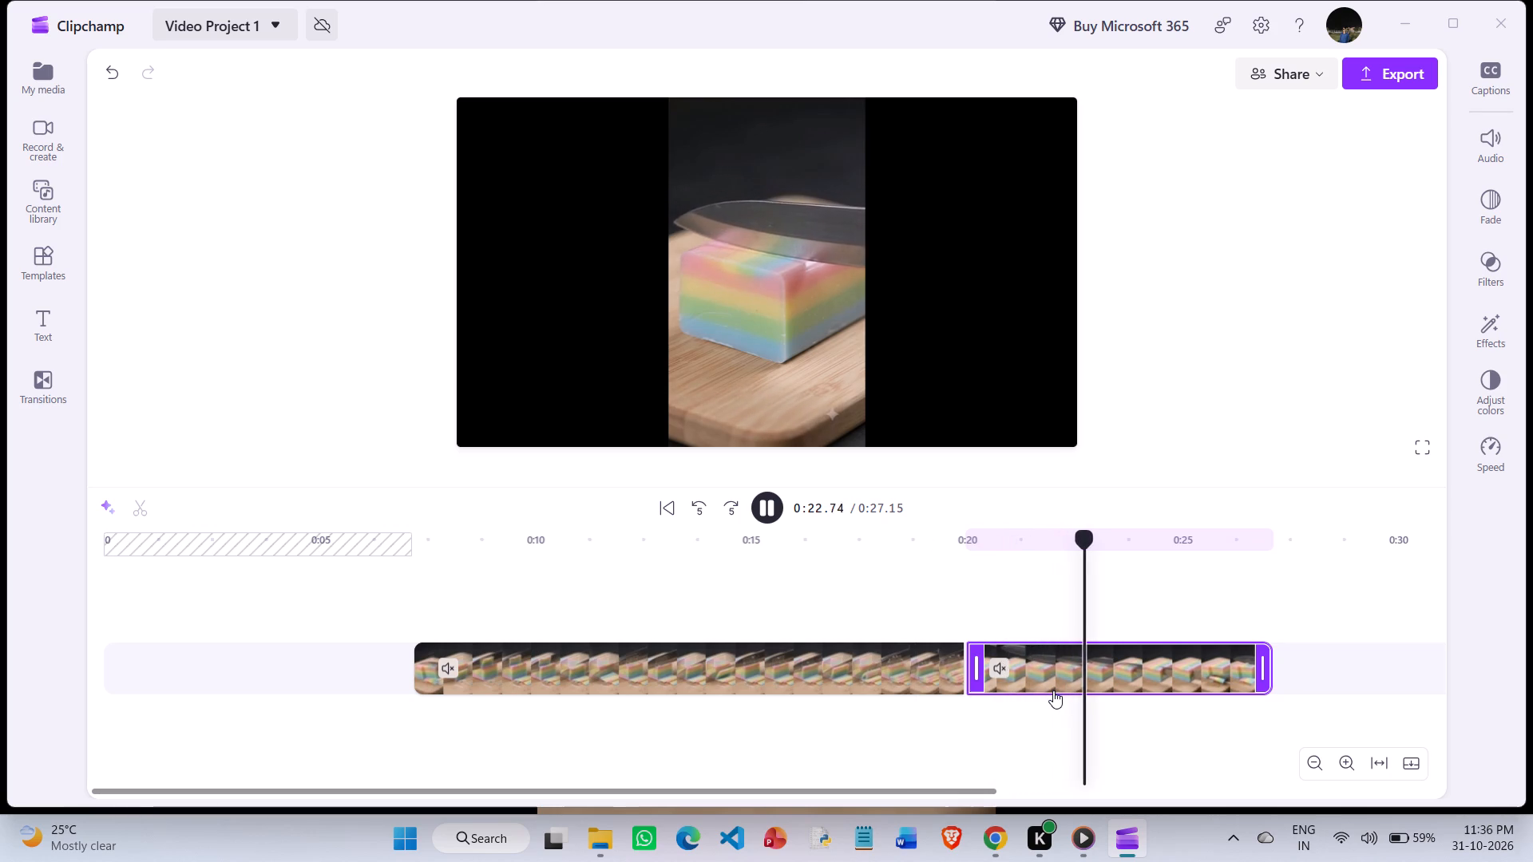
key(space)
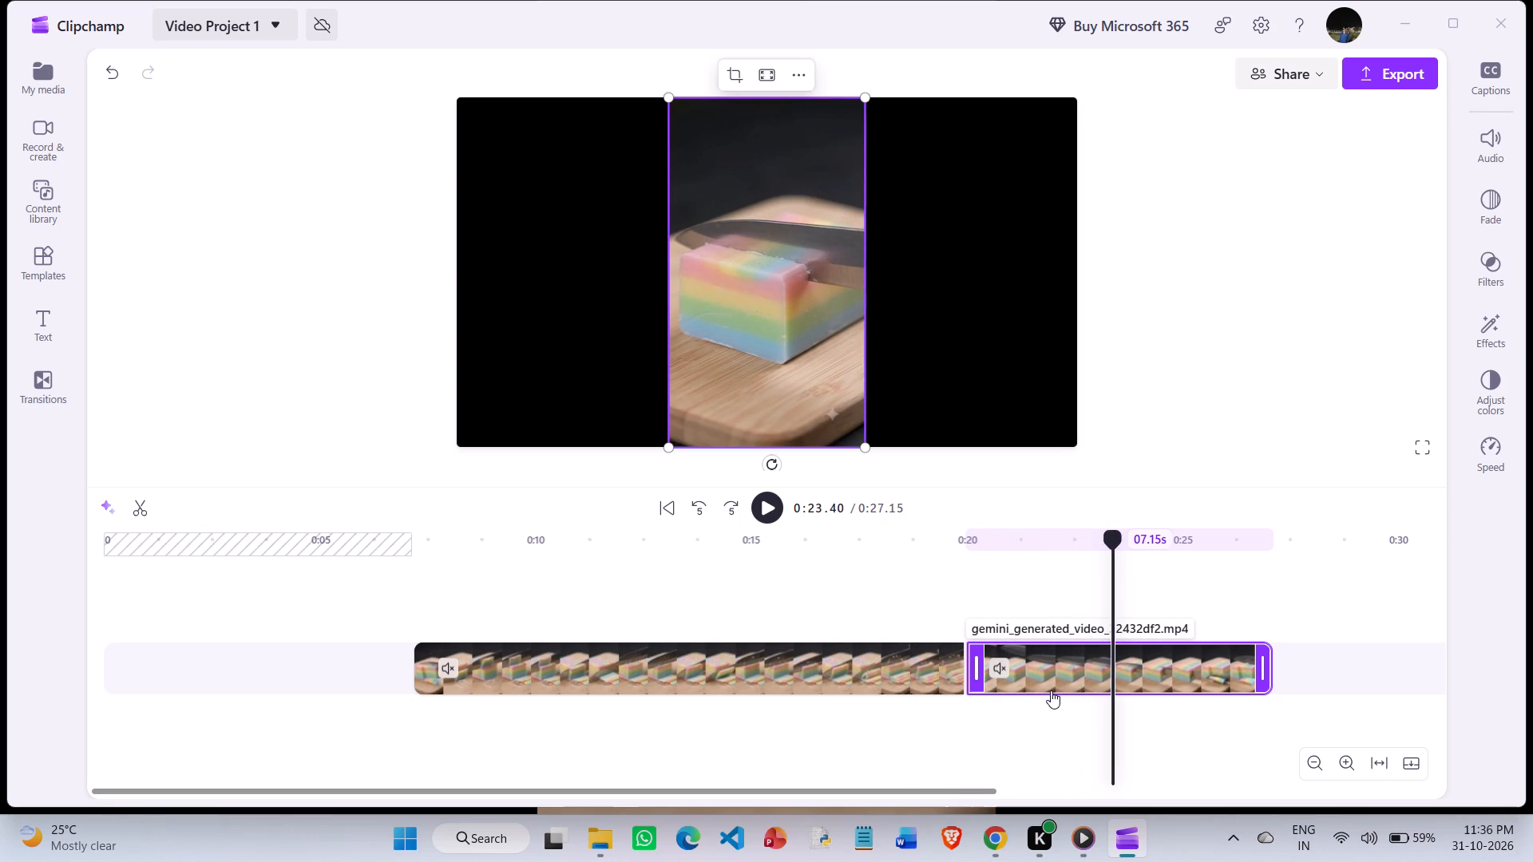
Move the 7.15 s segment to a second track beneath the longer segment, aligning both starts, and play the result.
drag(970, 677, 890, 685)
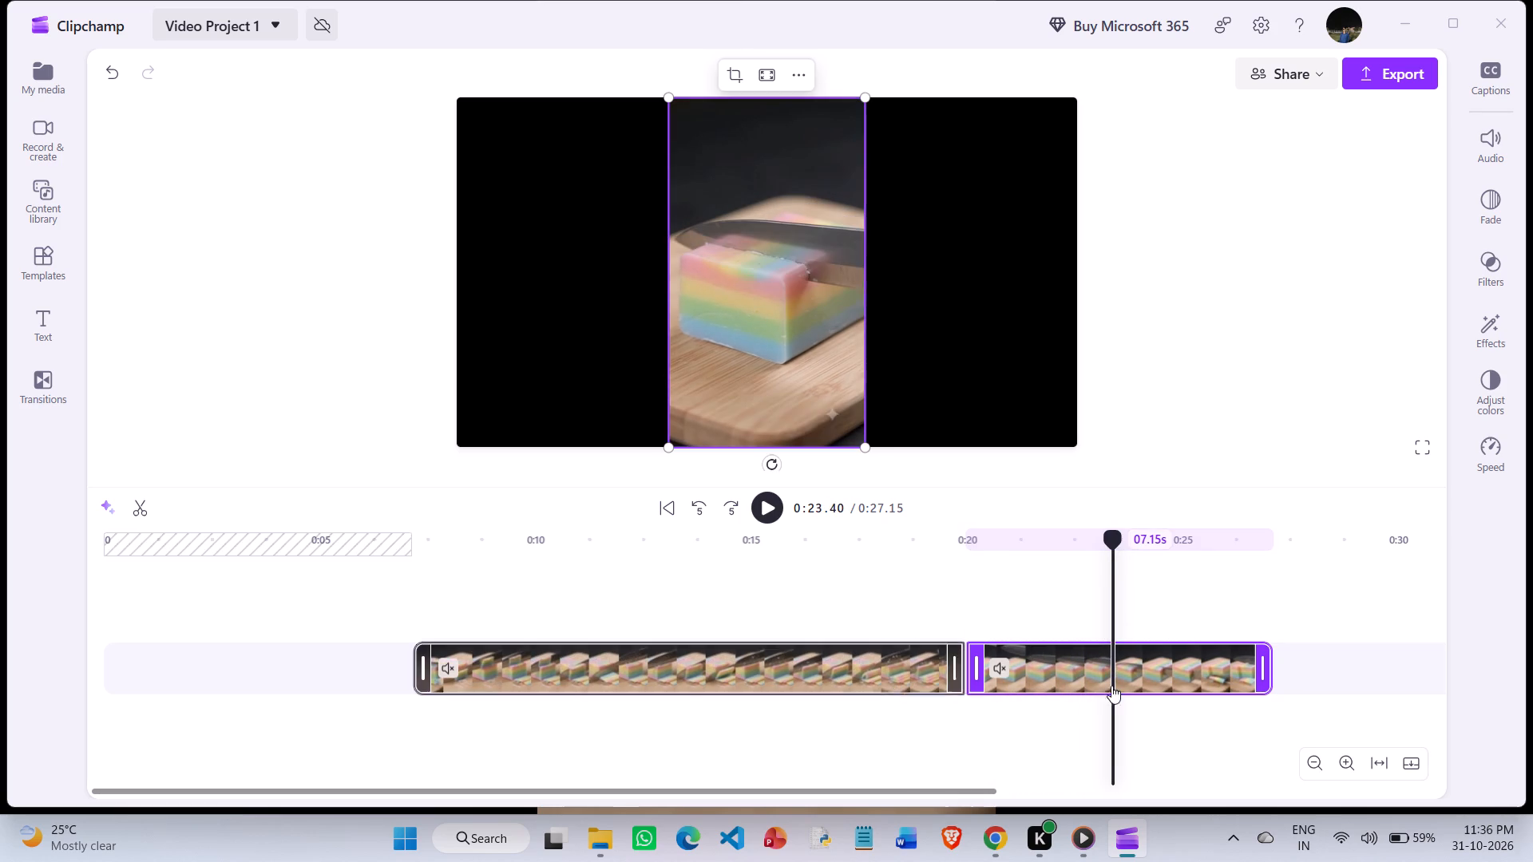
click(1083, 657)
click(1083, 657)
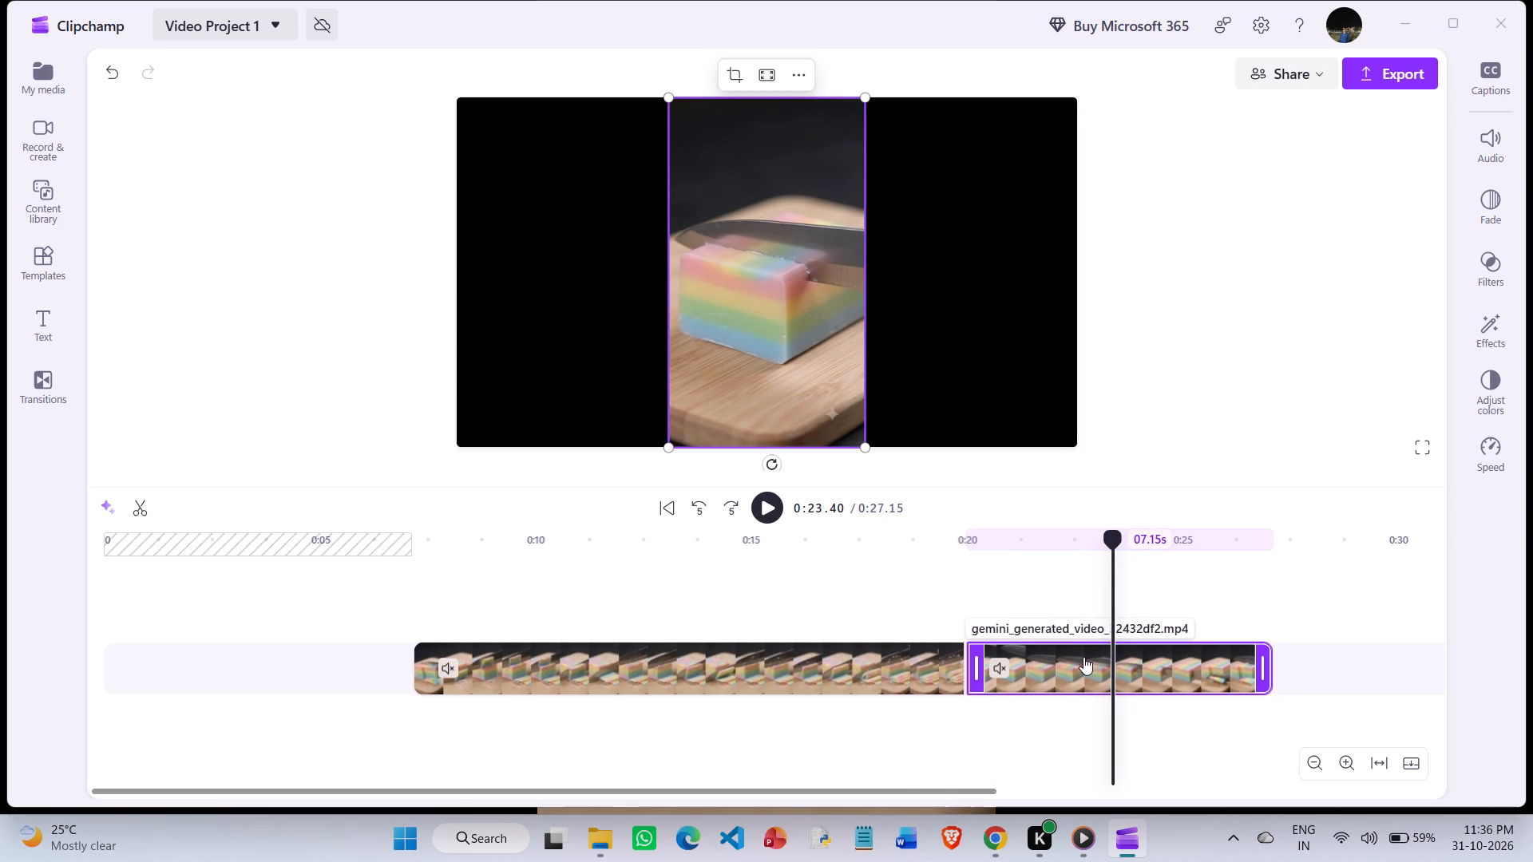
click(1083, 657)
drag(1083, 657, 910, 688)
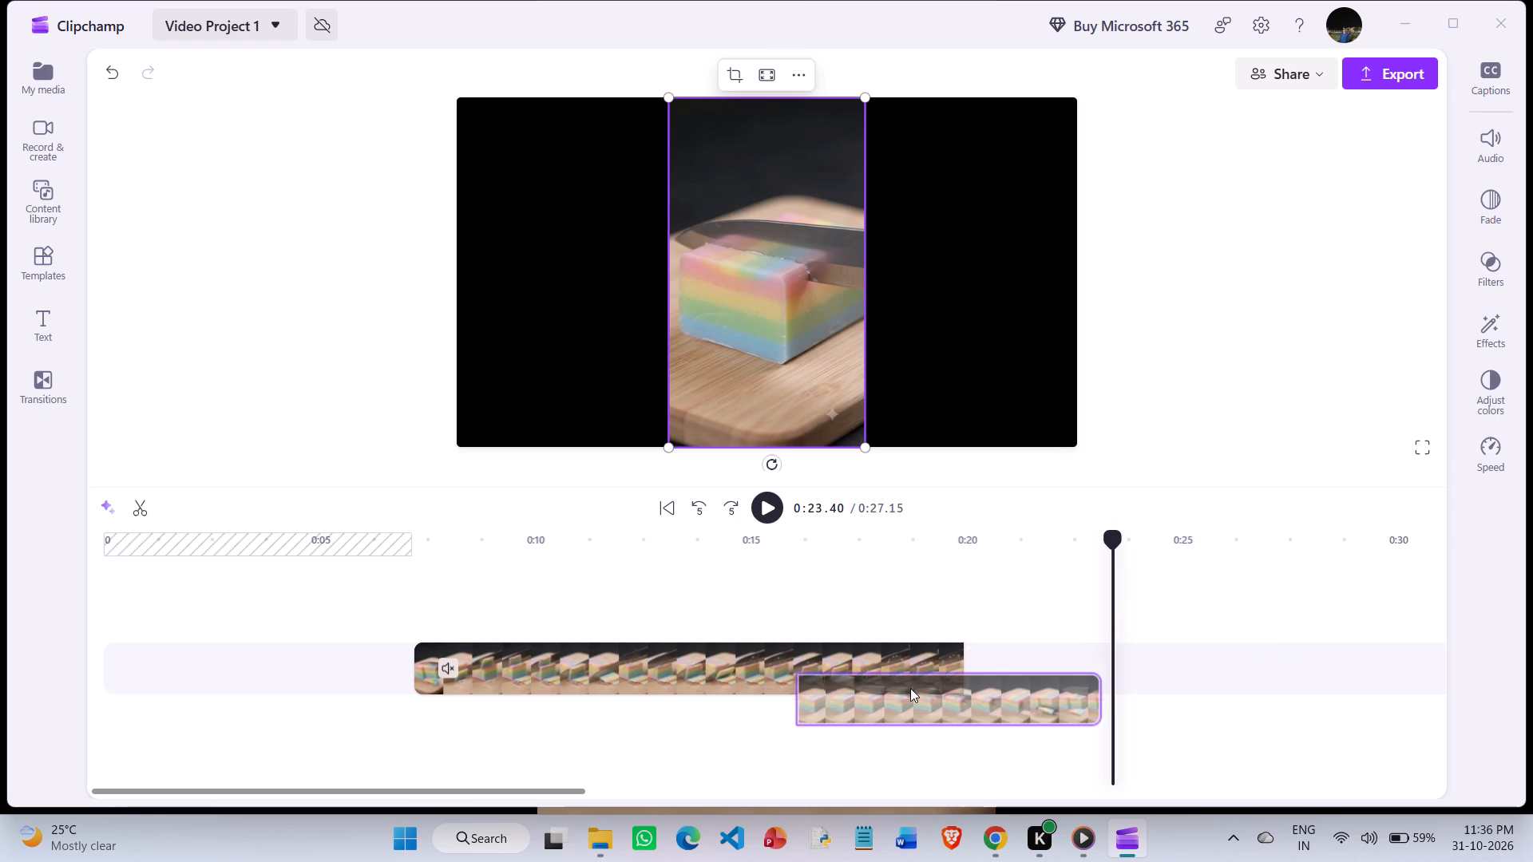
drag(910, 688, 803, 720)
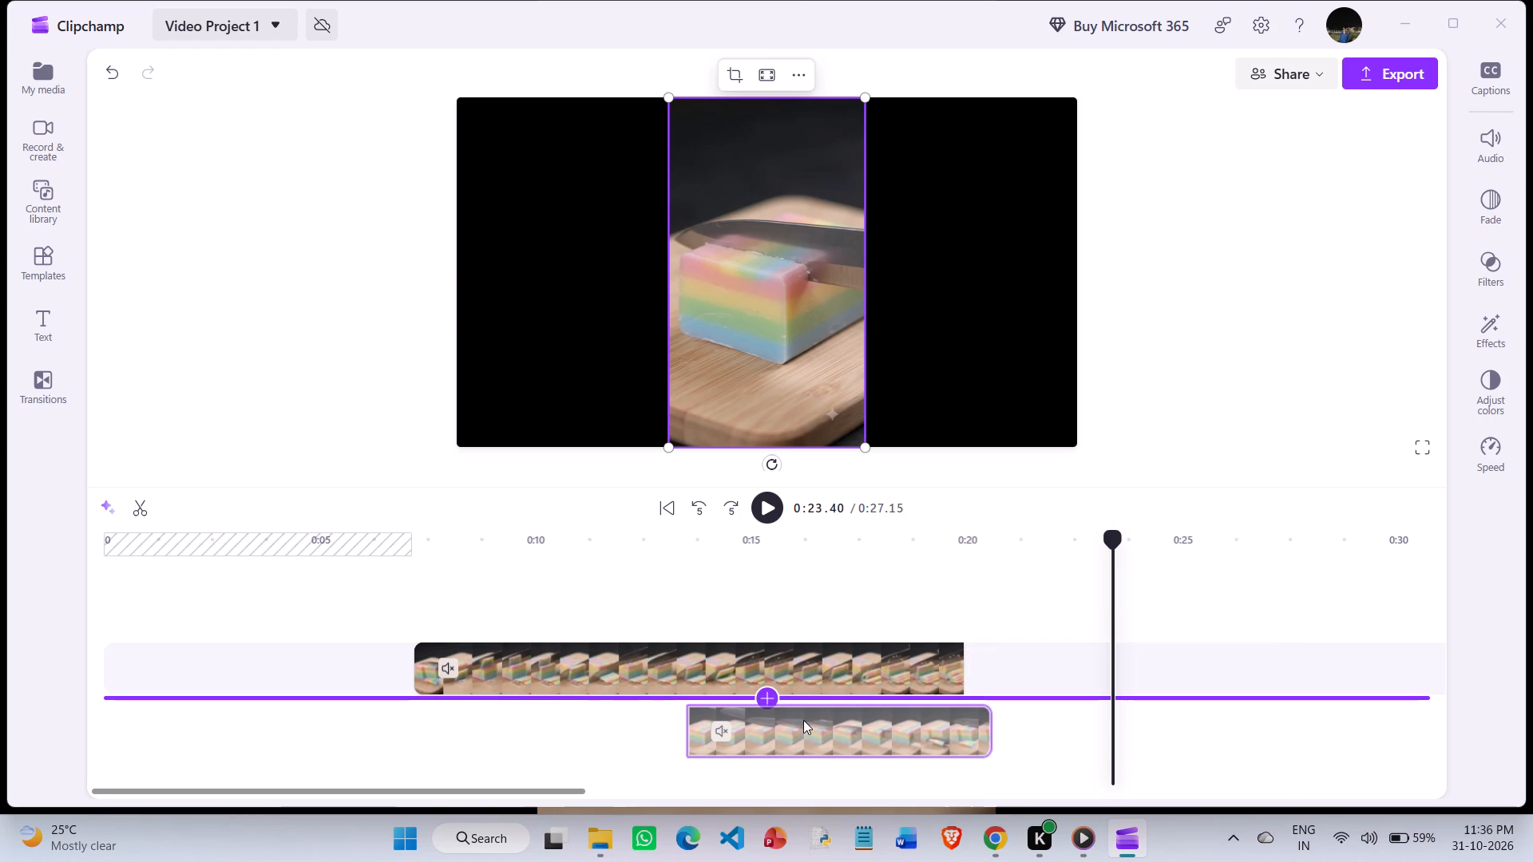
drag(803, 720, 731, 703)
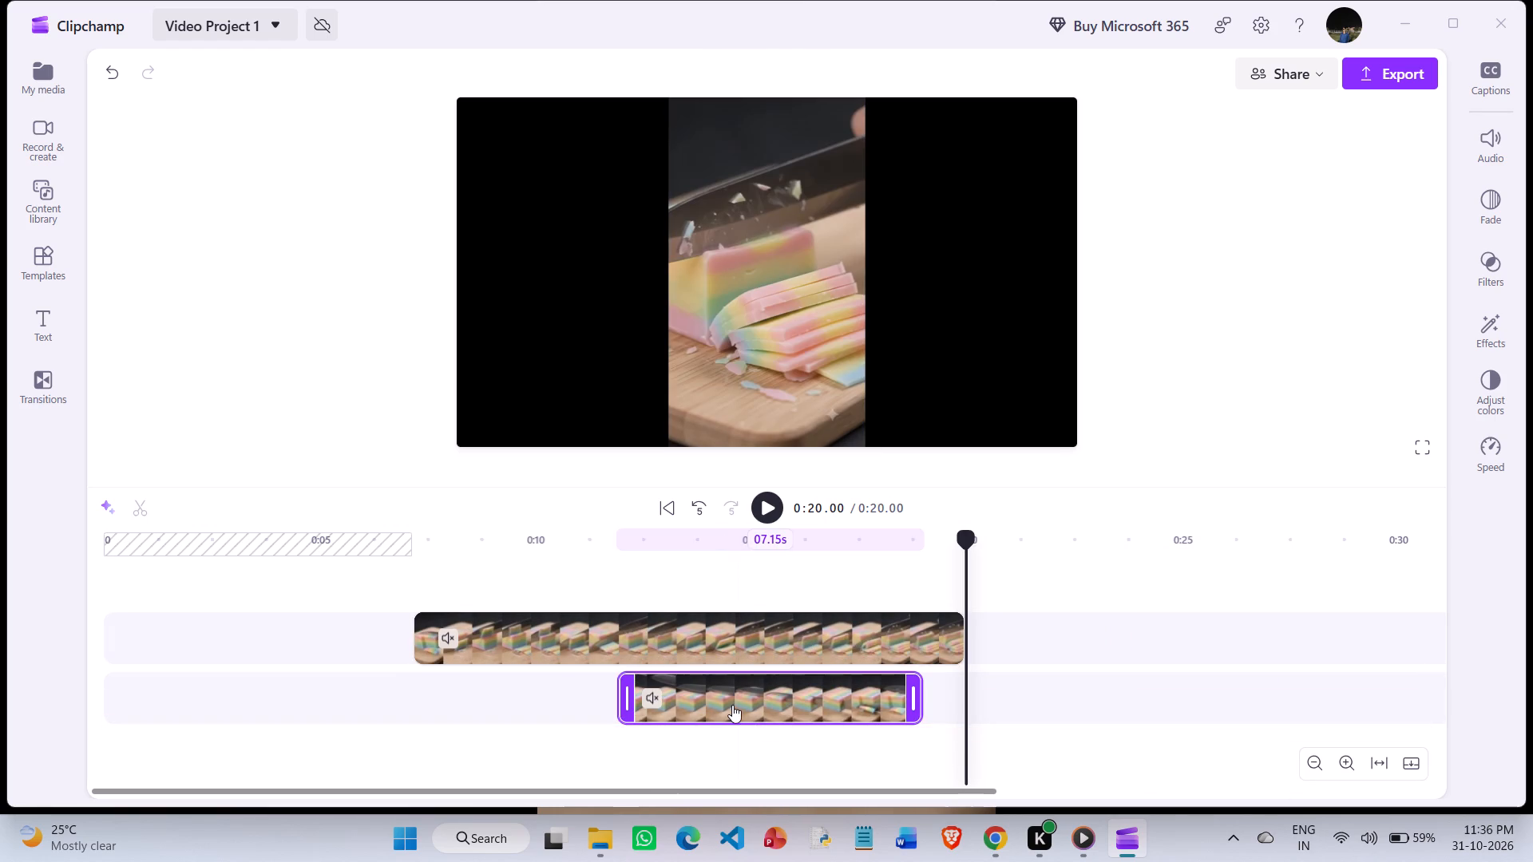
drag(732, 705, 527, 702)
key(space)
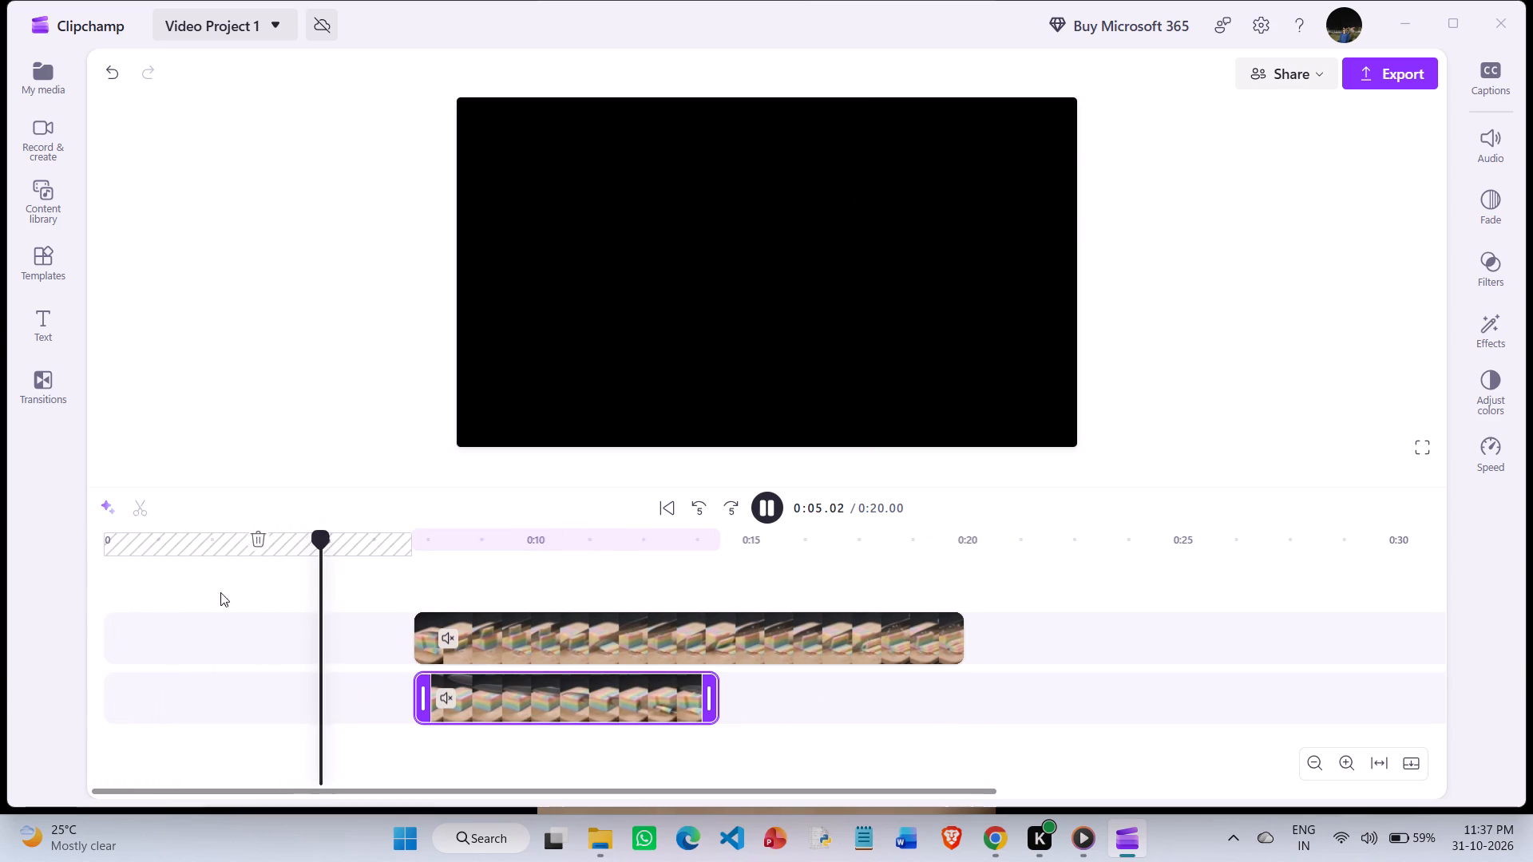
Delete the empty gap before the two segments so both start at 0:00.
click(230, 628)
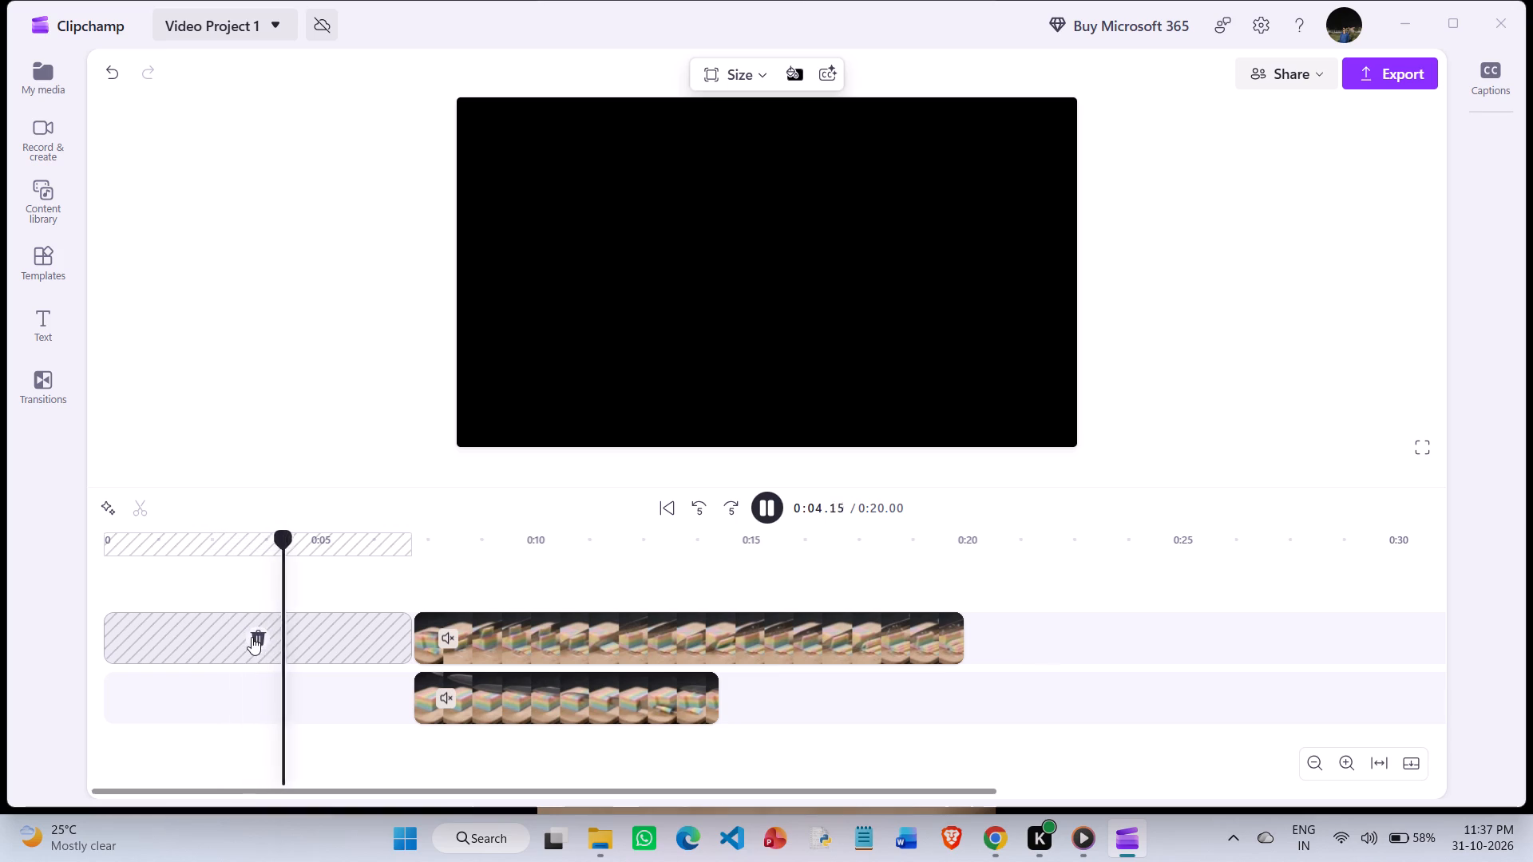
click(254, 637)
click(258, 696)
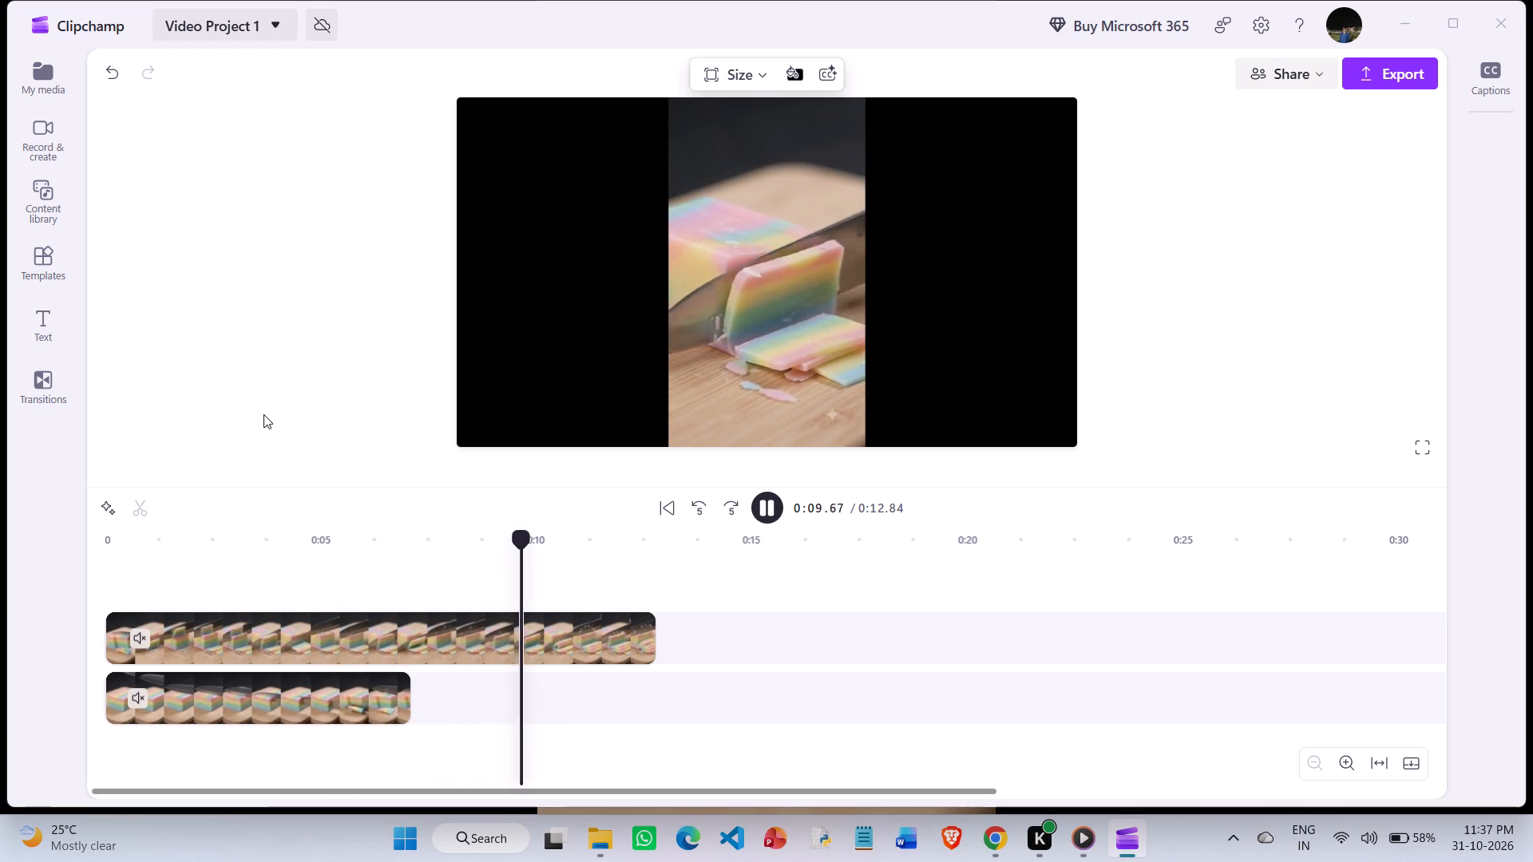
Hide the timeline and crop away about the top third of the longer segment's picture.
scroll(263, 414, down, 2)
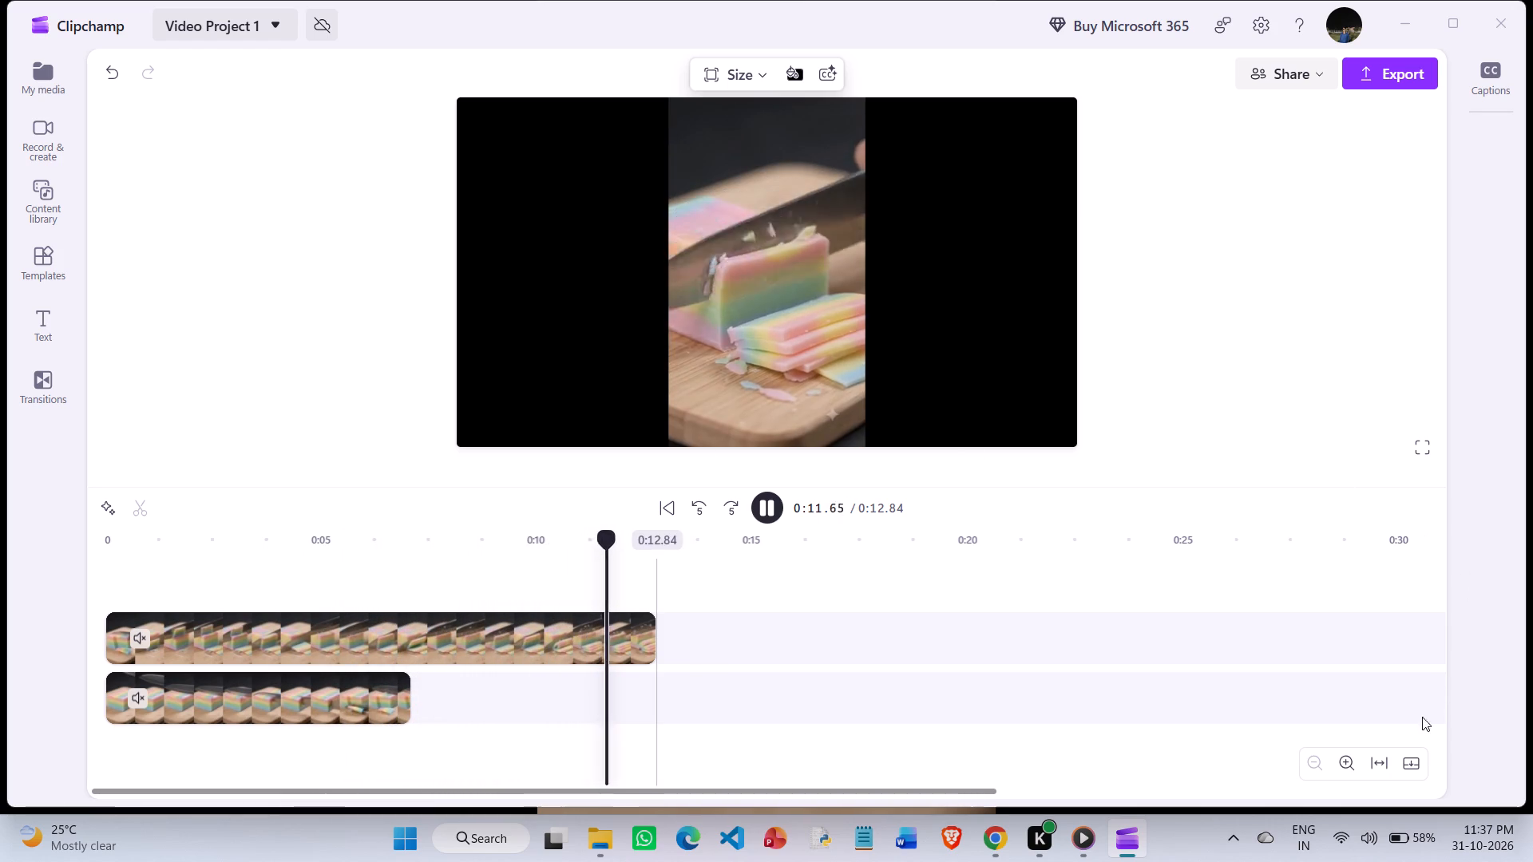
click(1392, 752)
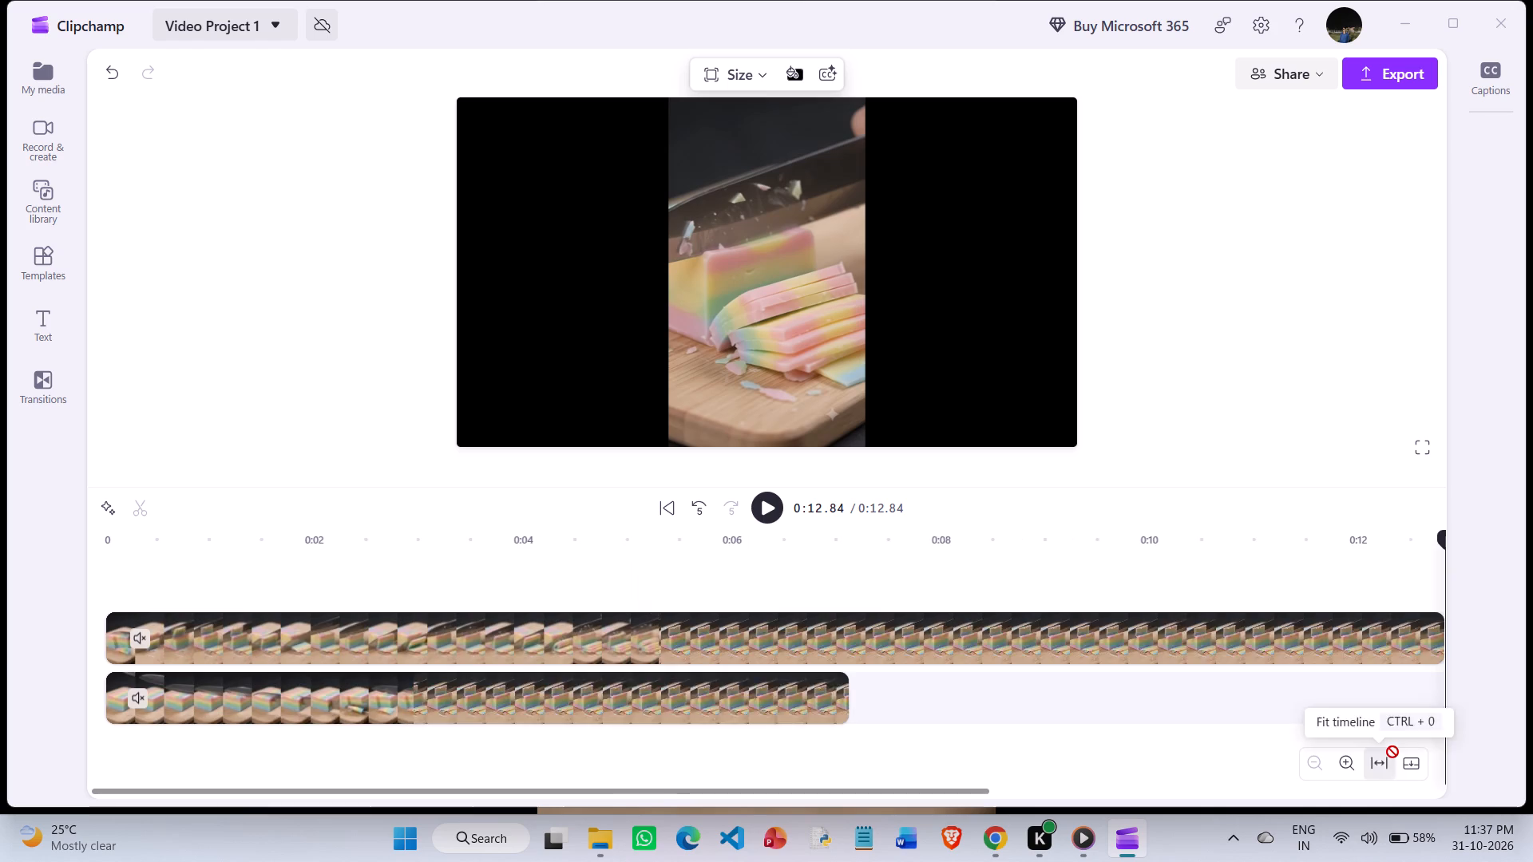
scroll(1085, 697, left, 4)
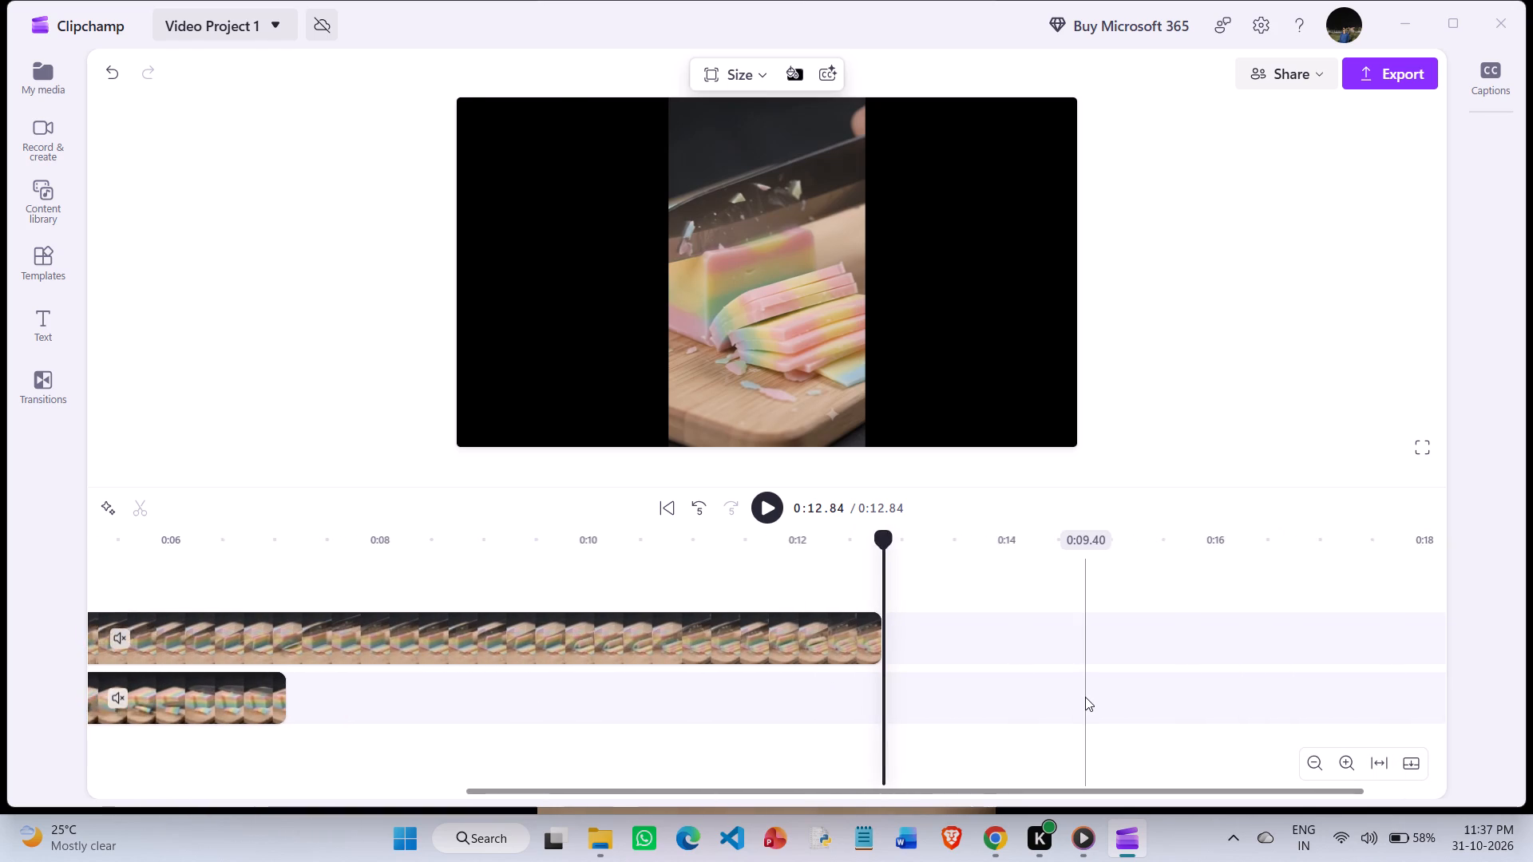
scroll(1321, 667, right, 2)
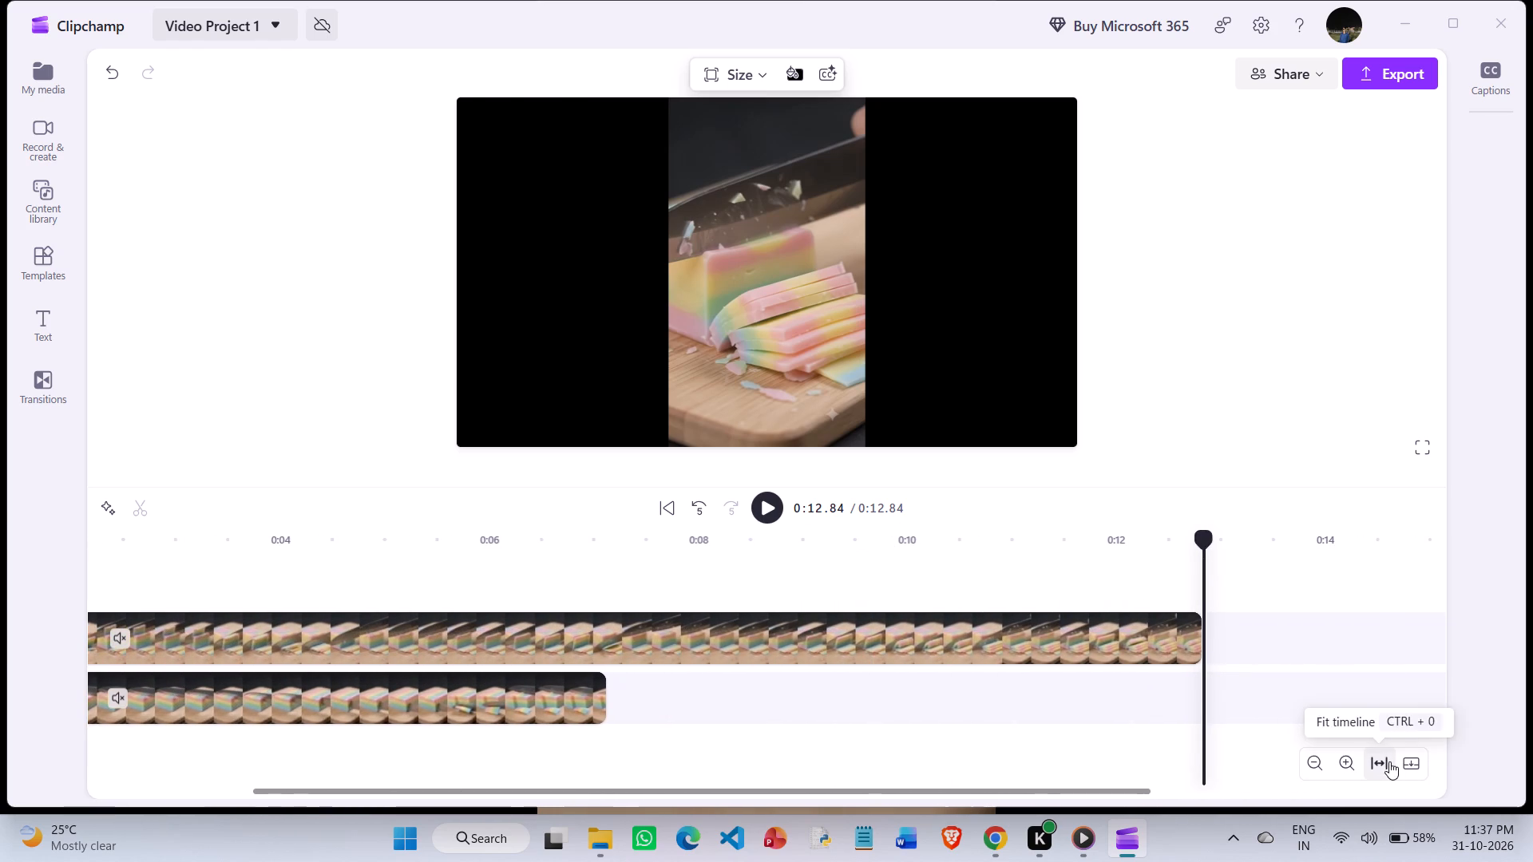
click(1422, 757)
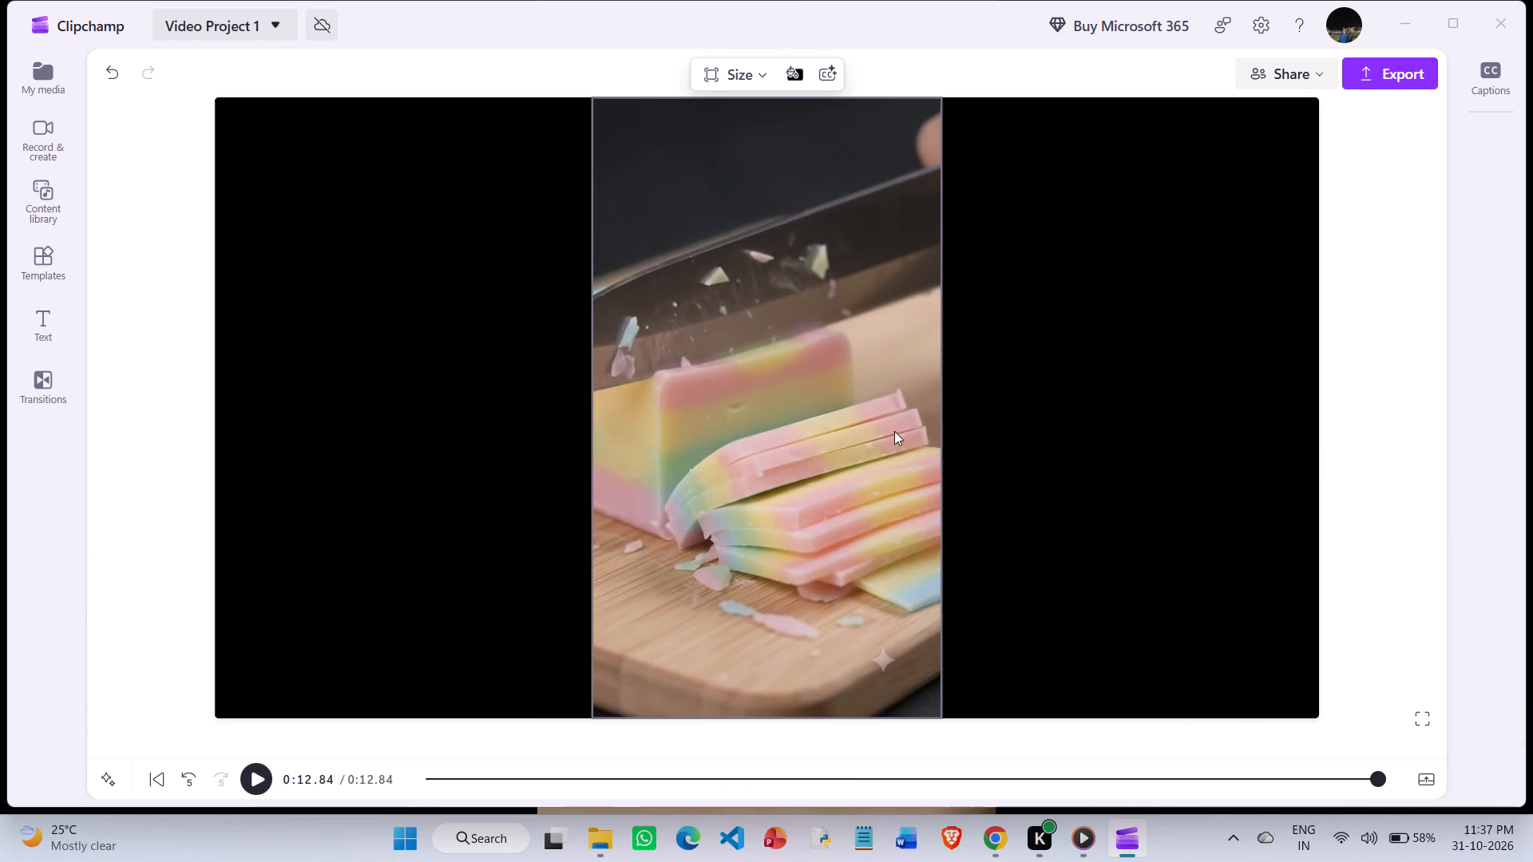
ctrl+scroll(894, 431, down, 2)
click(894, 431)
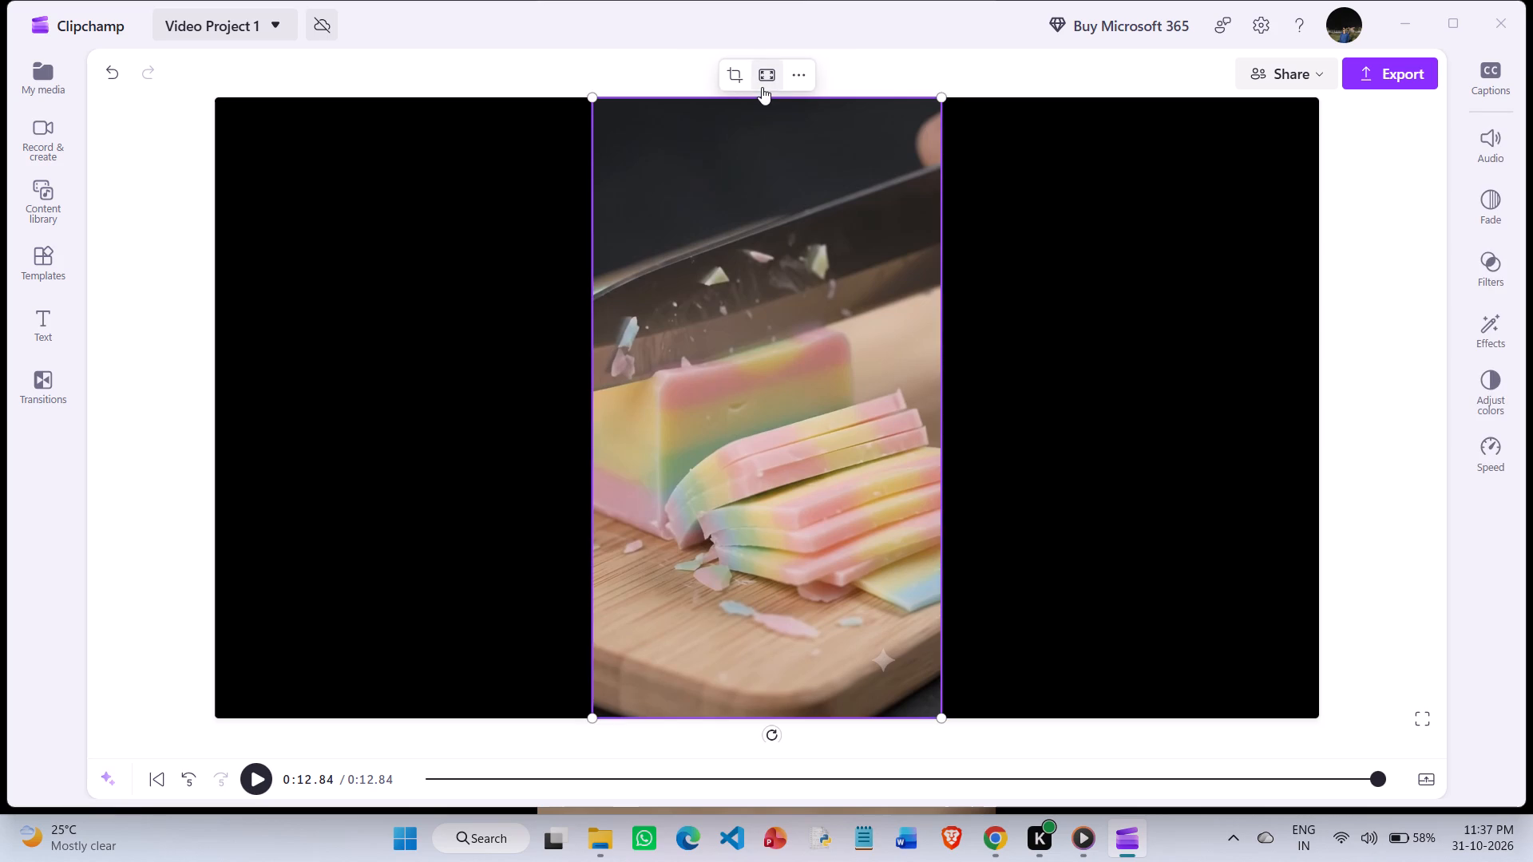
click(739, 75)
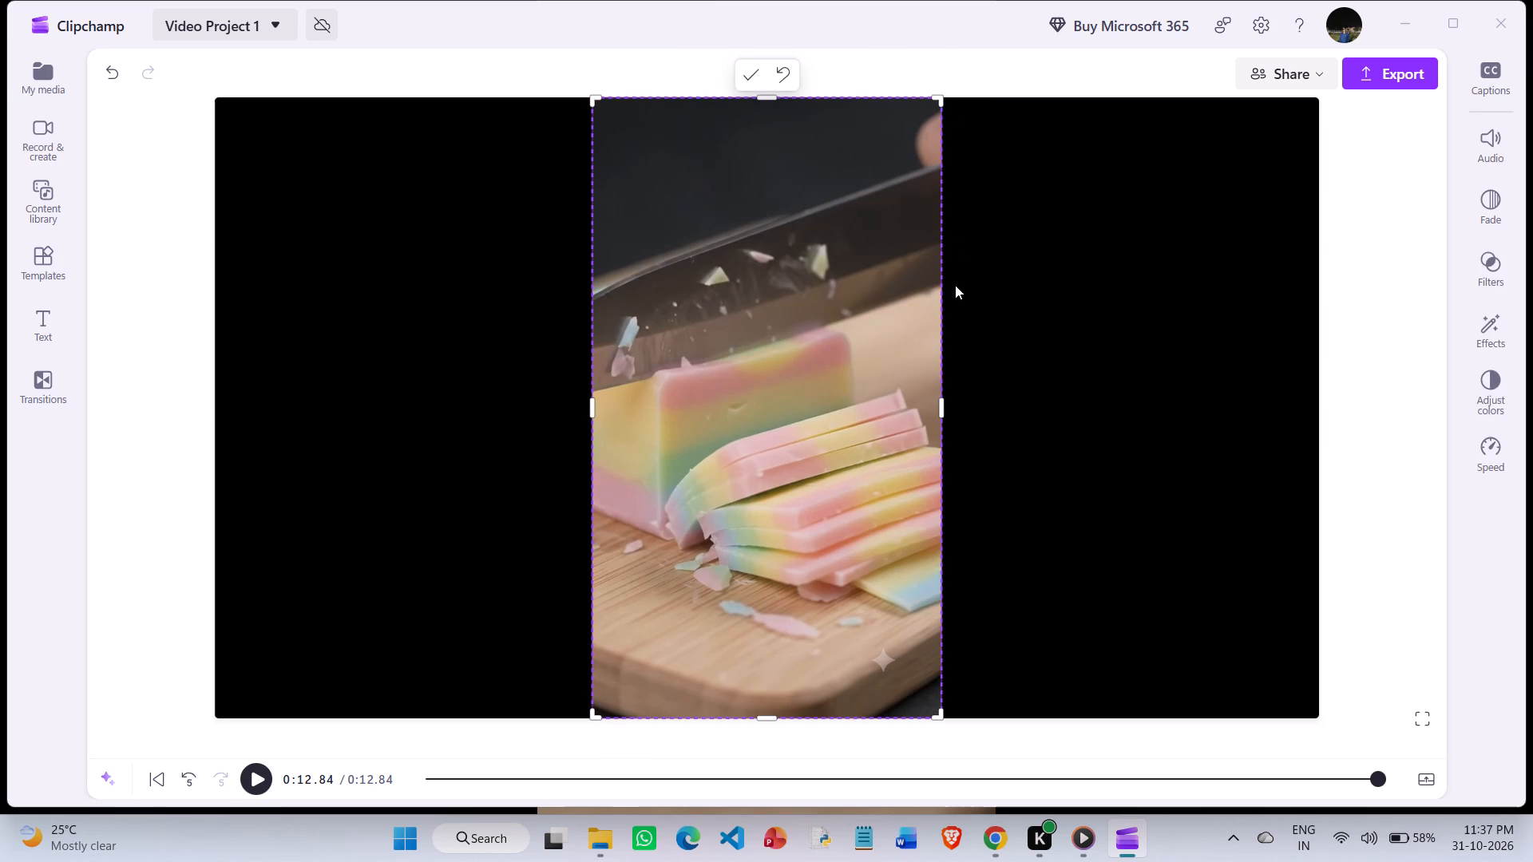
drag(933, 101, 931, 193)
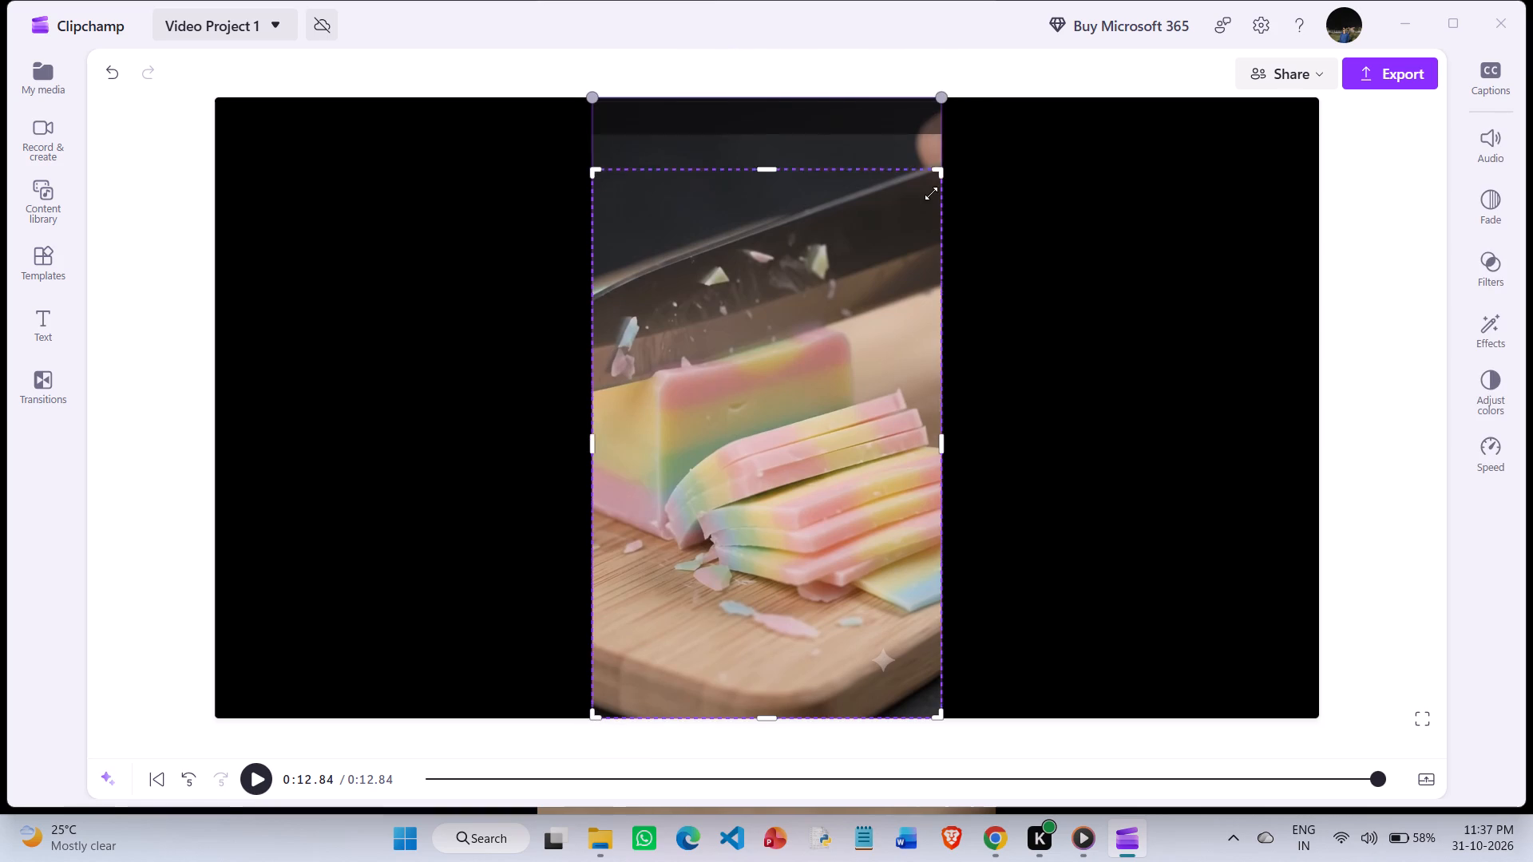
drag(931, 193, 945, 308)
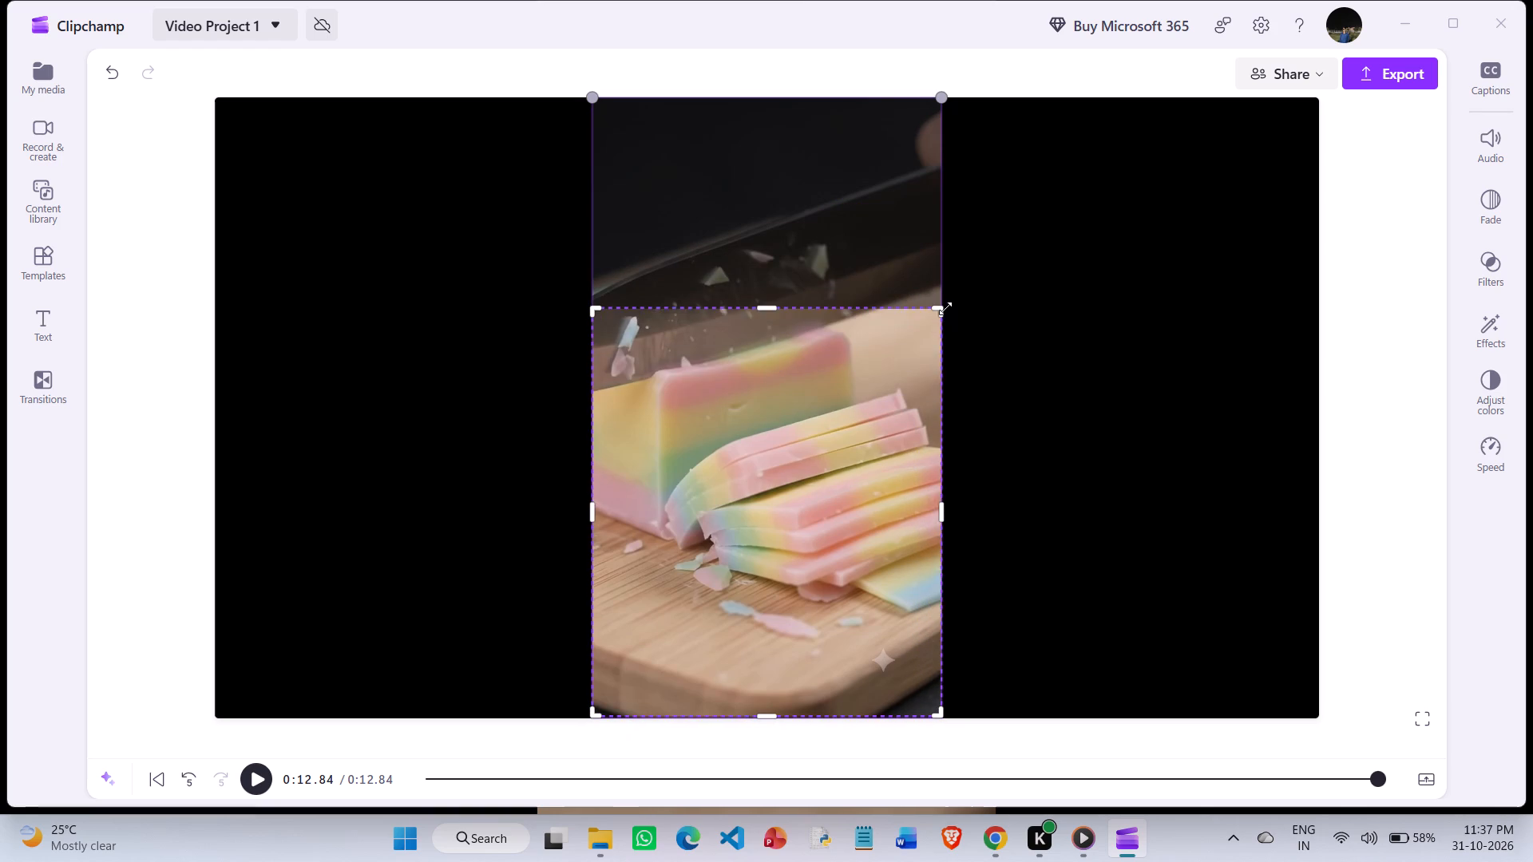
drag(945, 308, 945, 306)
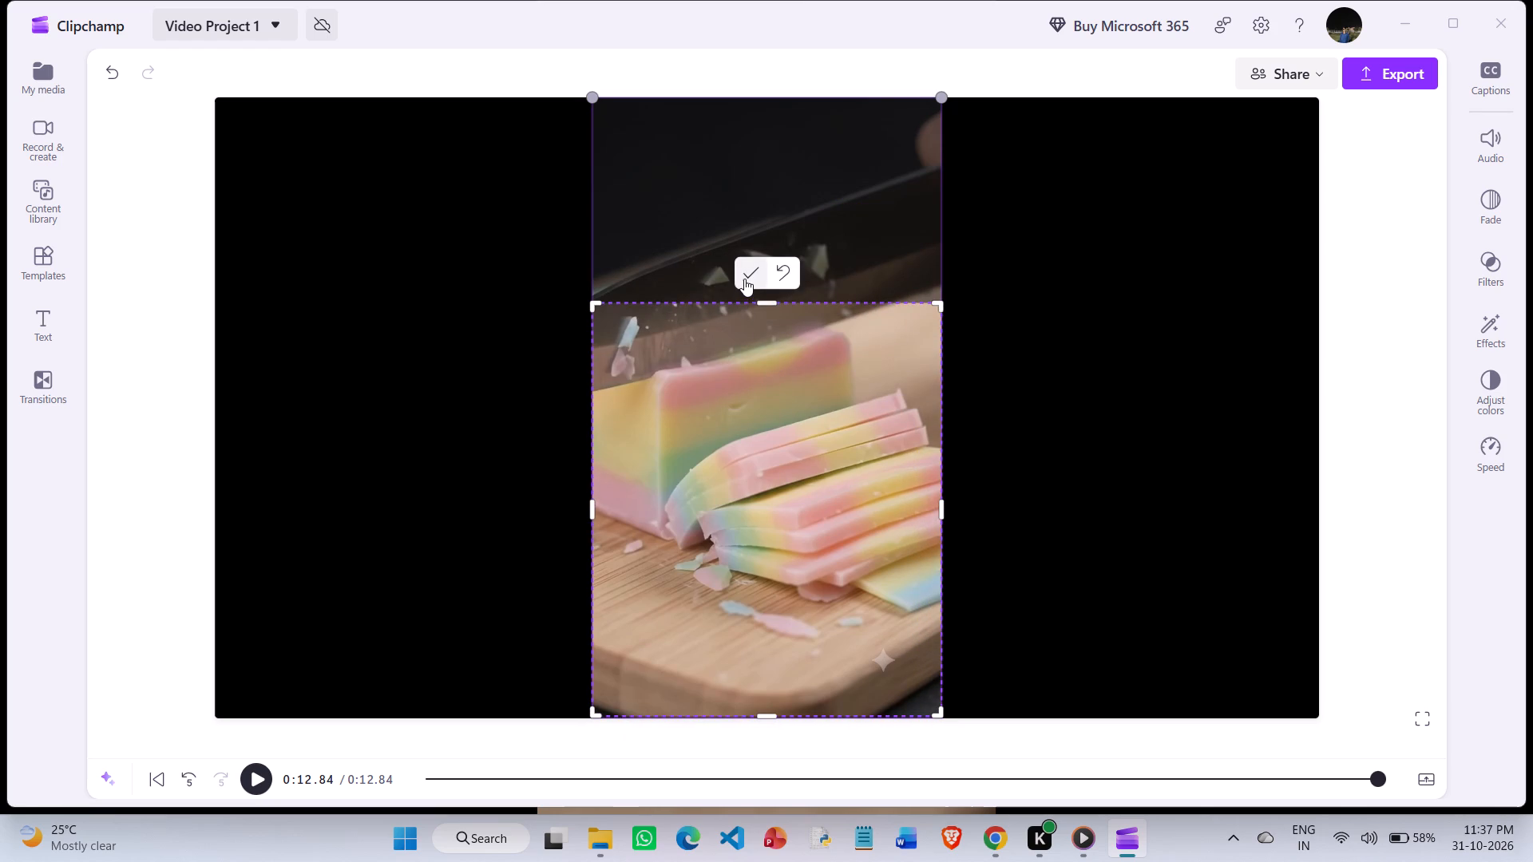
click(744, 277)
scroll(744, 277, down, 1)
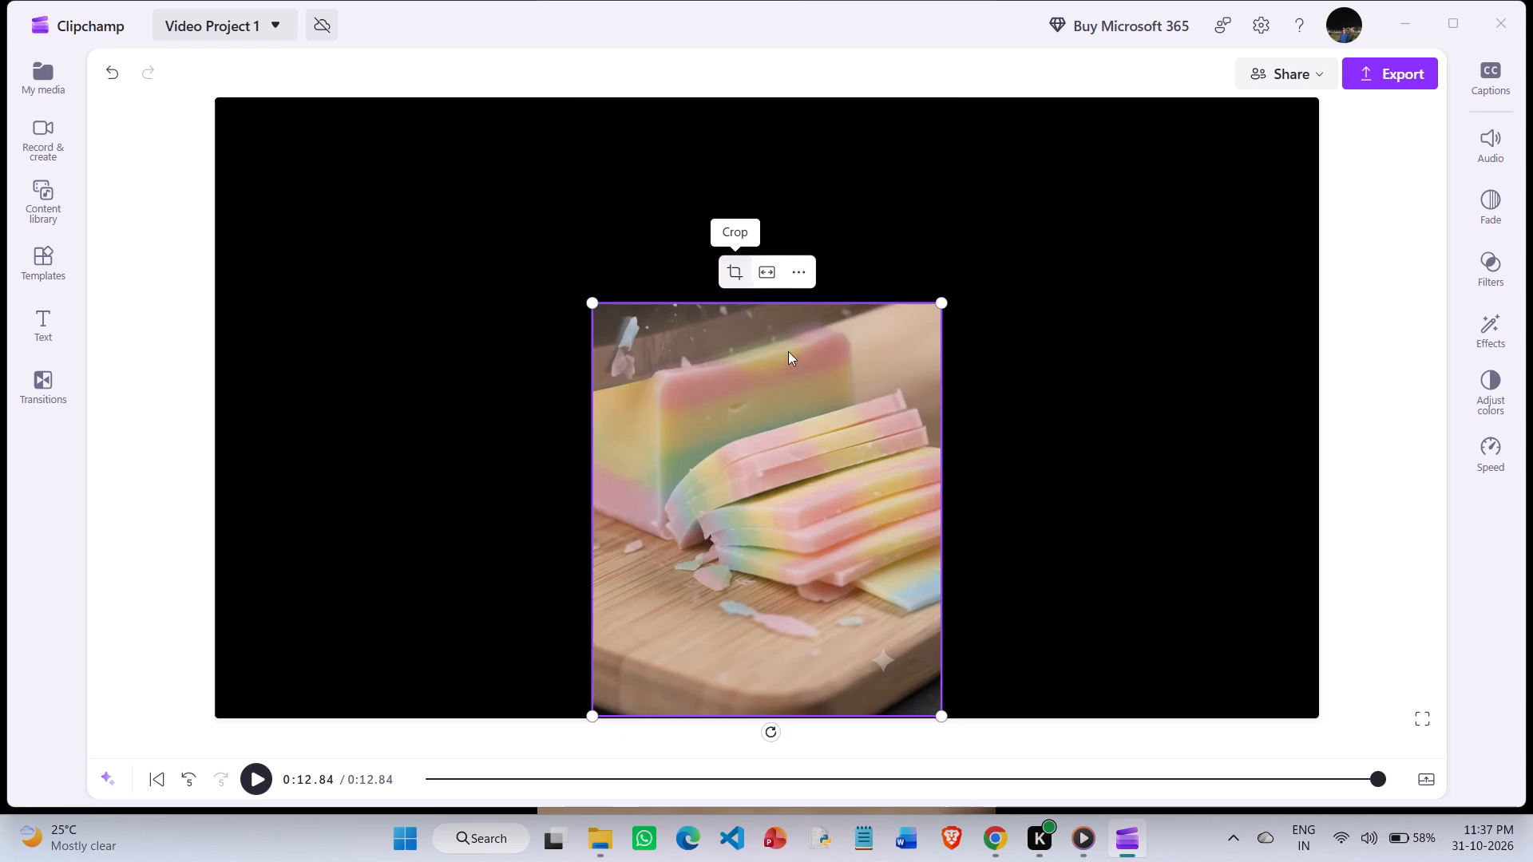
Show the timeline again and set the longer segment's speed to 1.3.
ctrl+scroll(923, 392, down, 5)
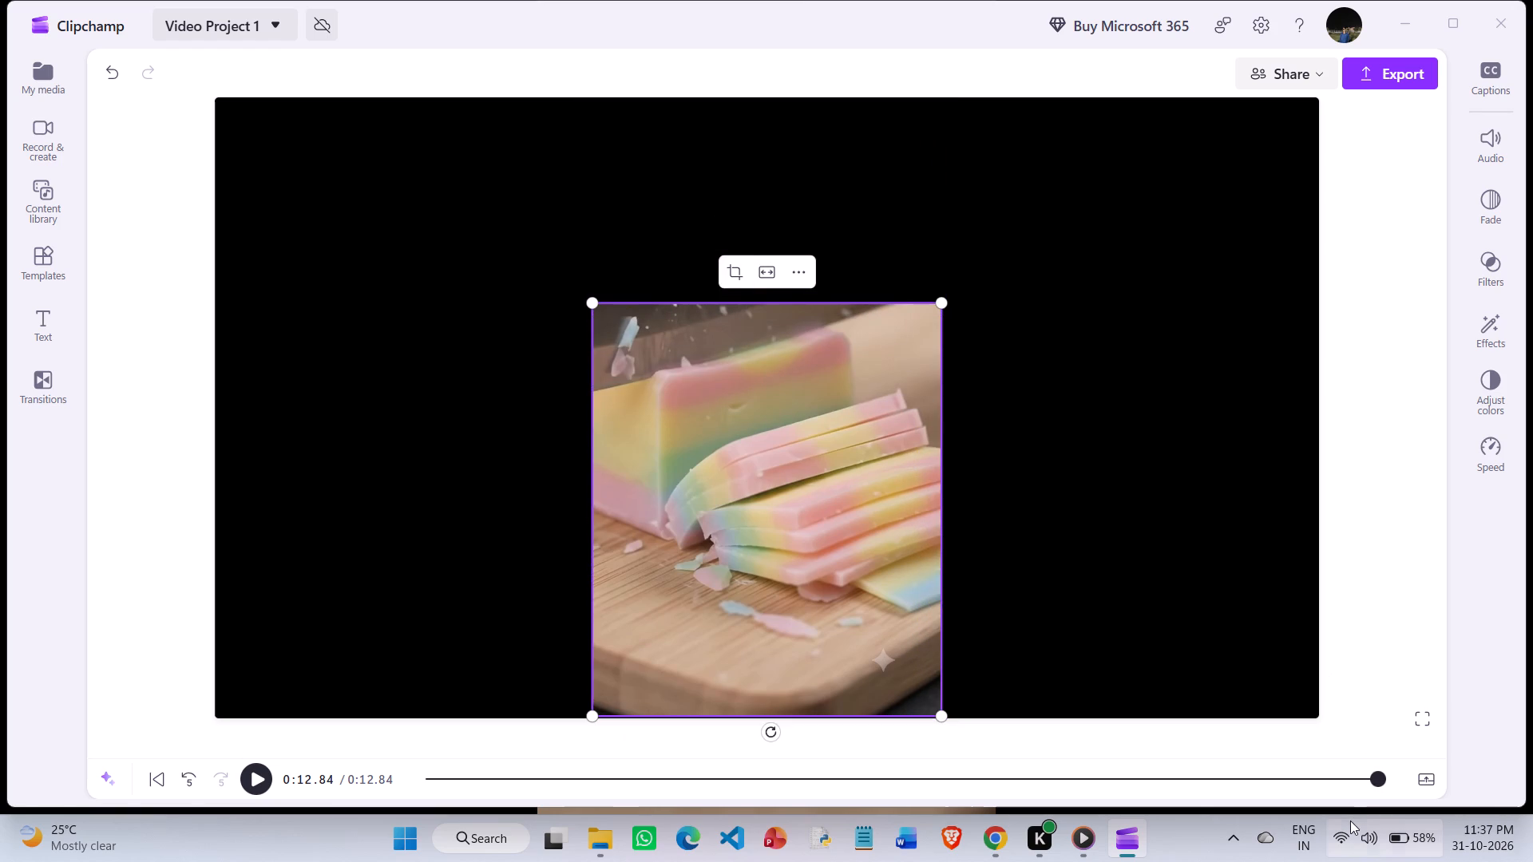
click(1423, 780)
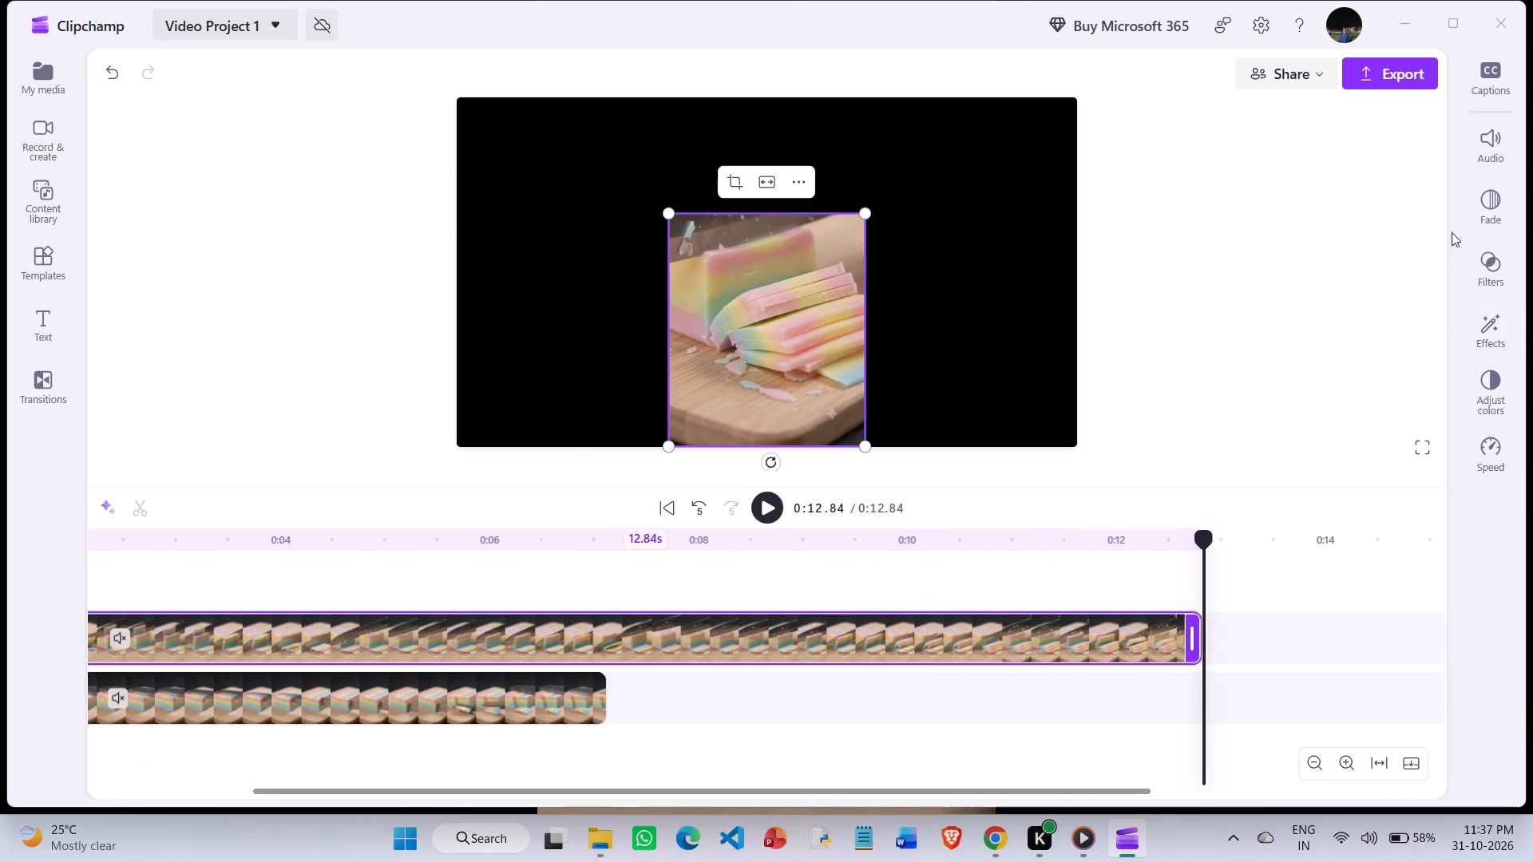
click(1492, 437)
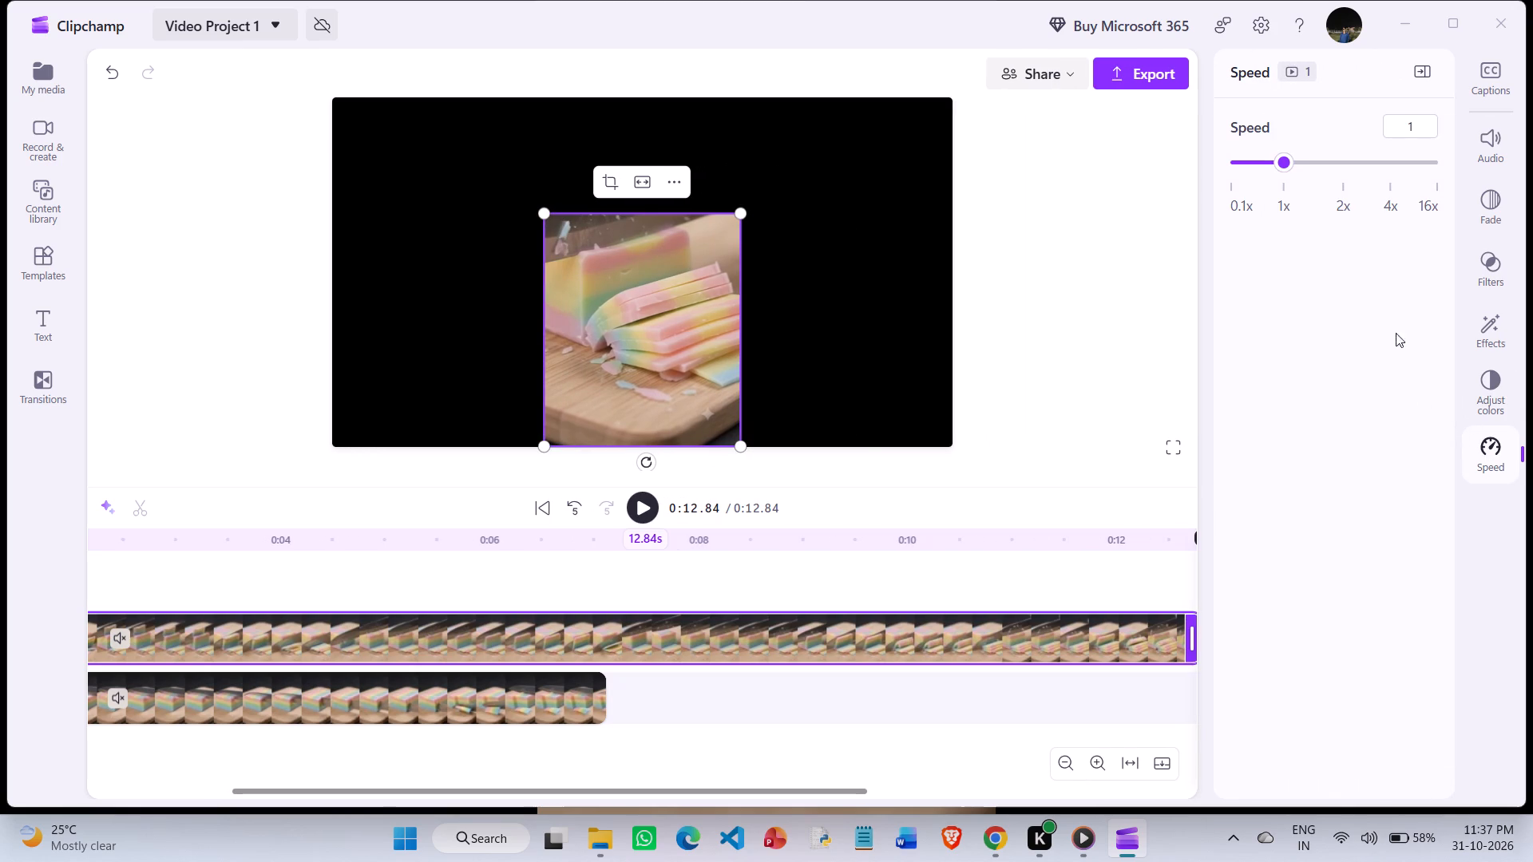
click(1384, 157)
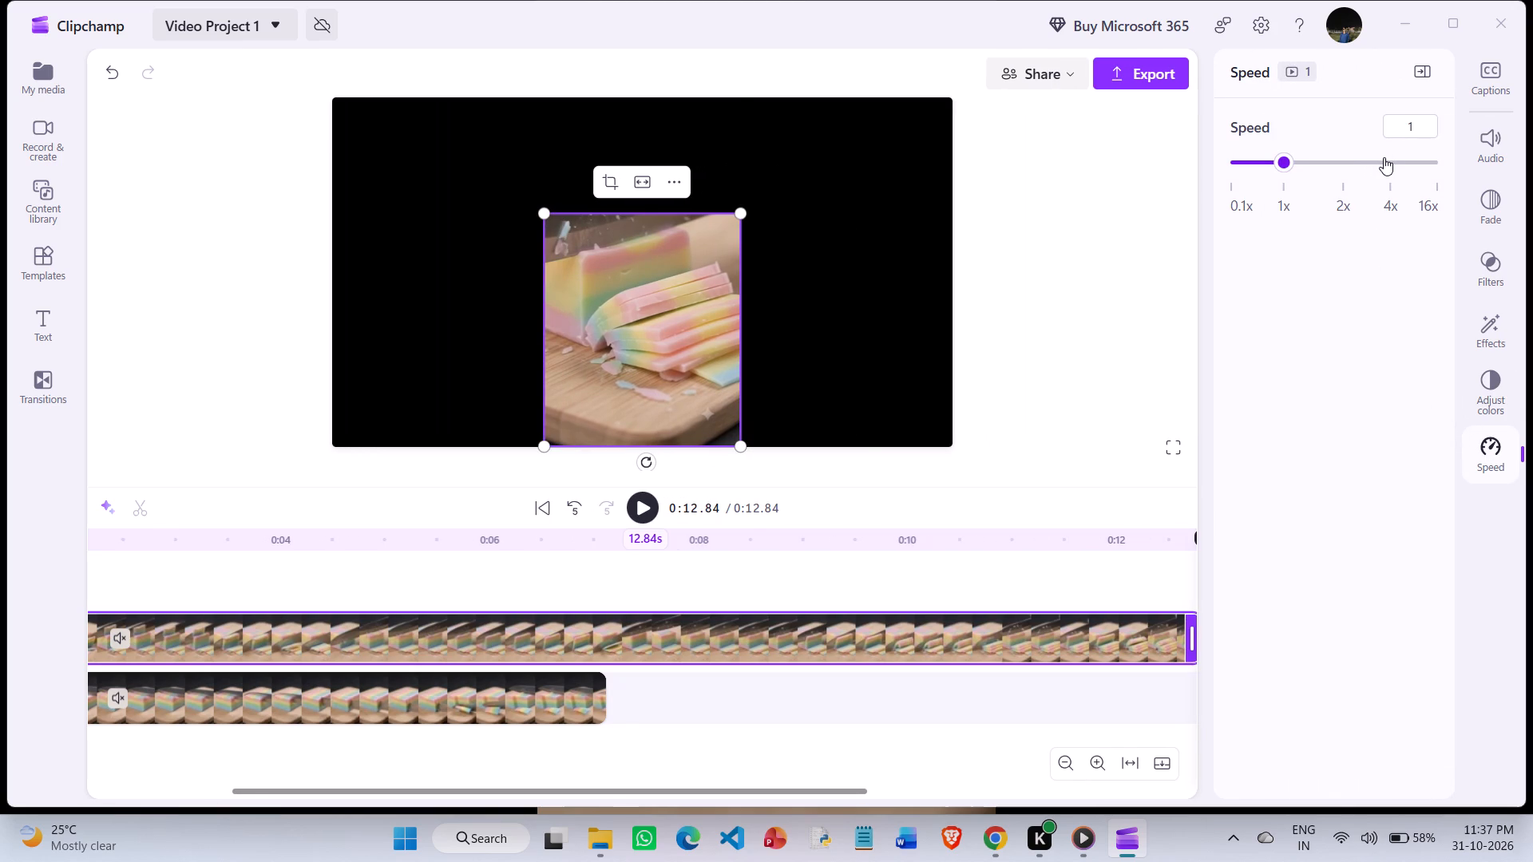
drag(1259, 157, 1304, 163)
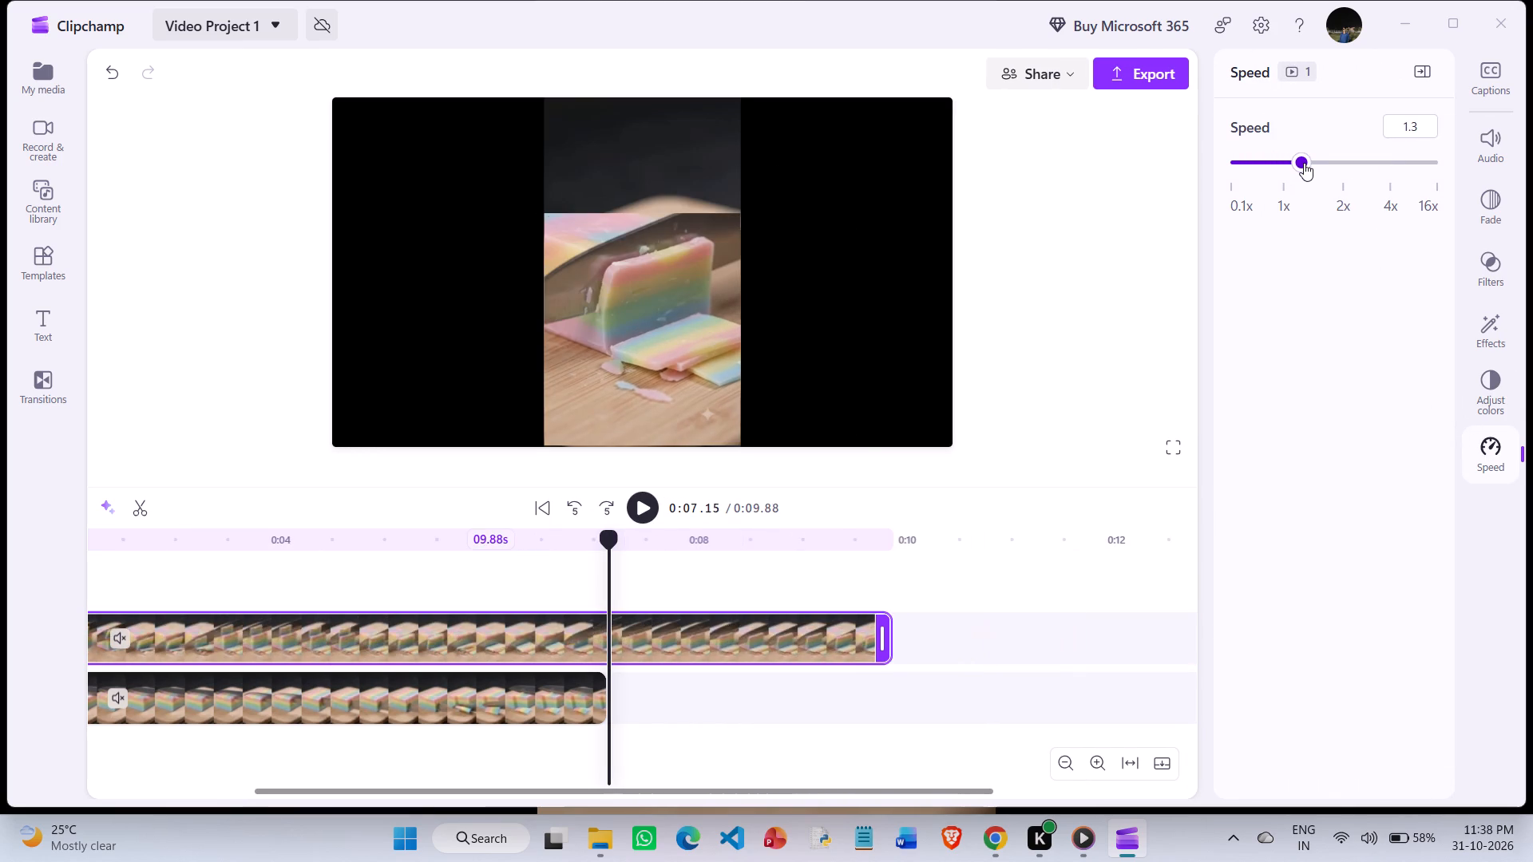
drag(1304, 163, 1304, 164)
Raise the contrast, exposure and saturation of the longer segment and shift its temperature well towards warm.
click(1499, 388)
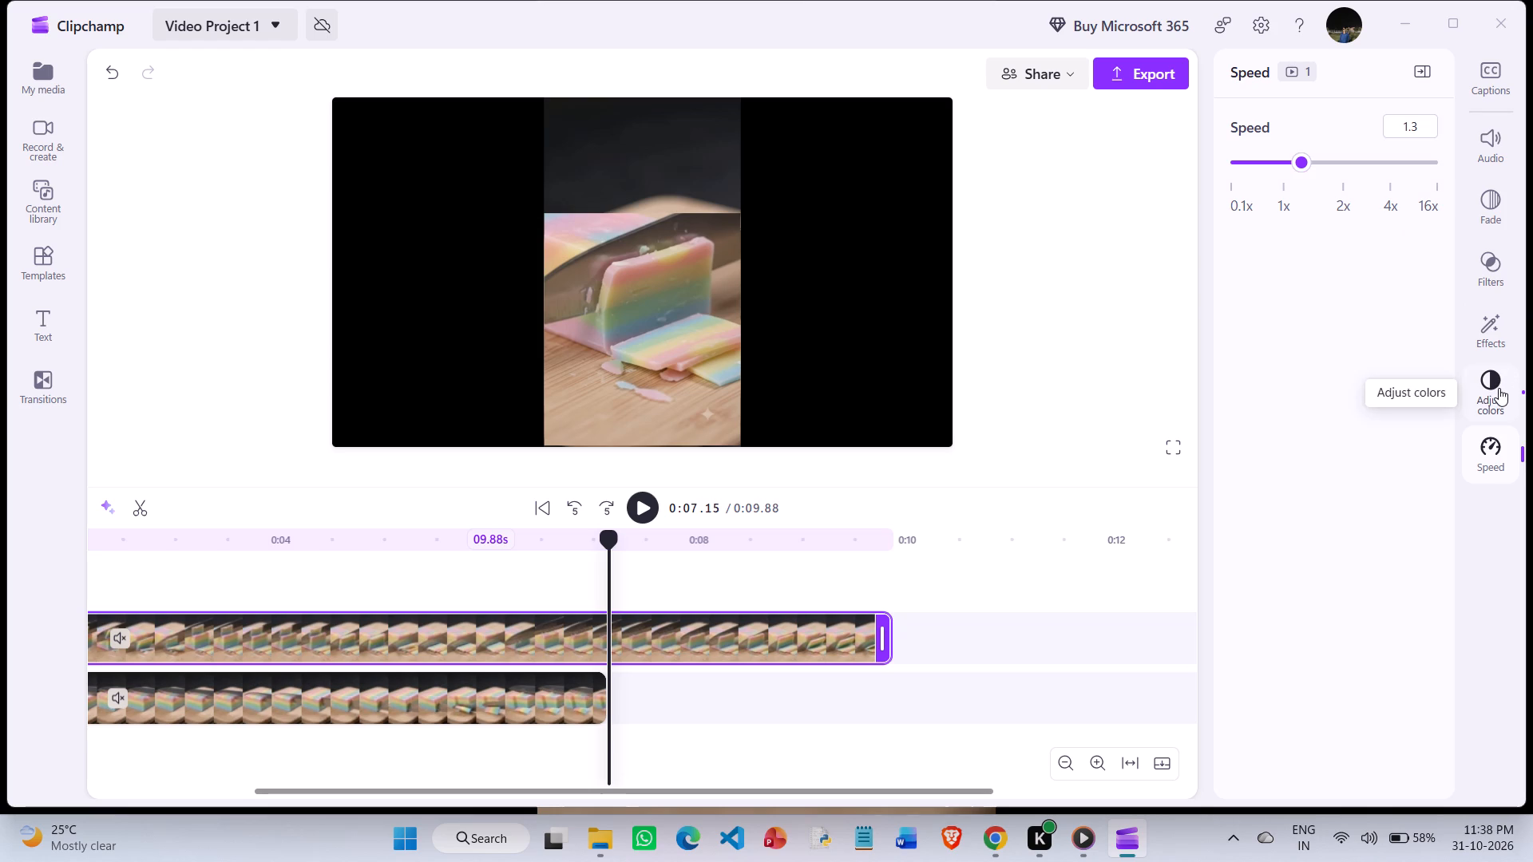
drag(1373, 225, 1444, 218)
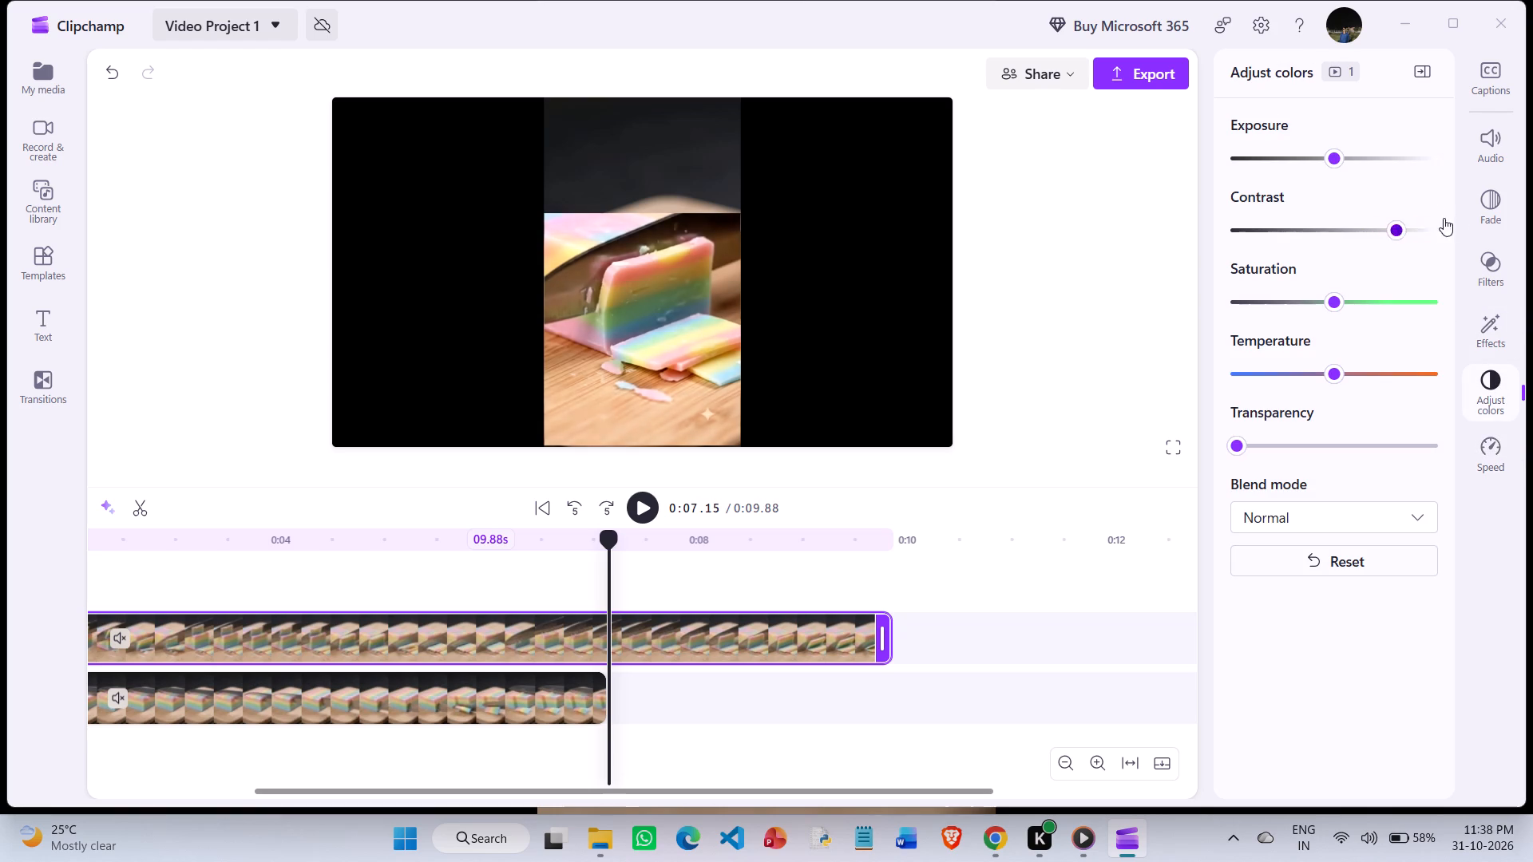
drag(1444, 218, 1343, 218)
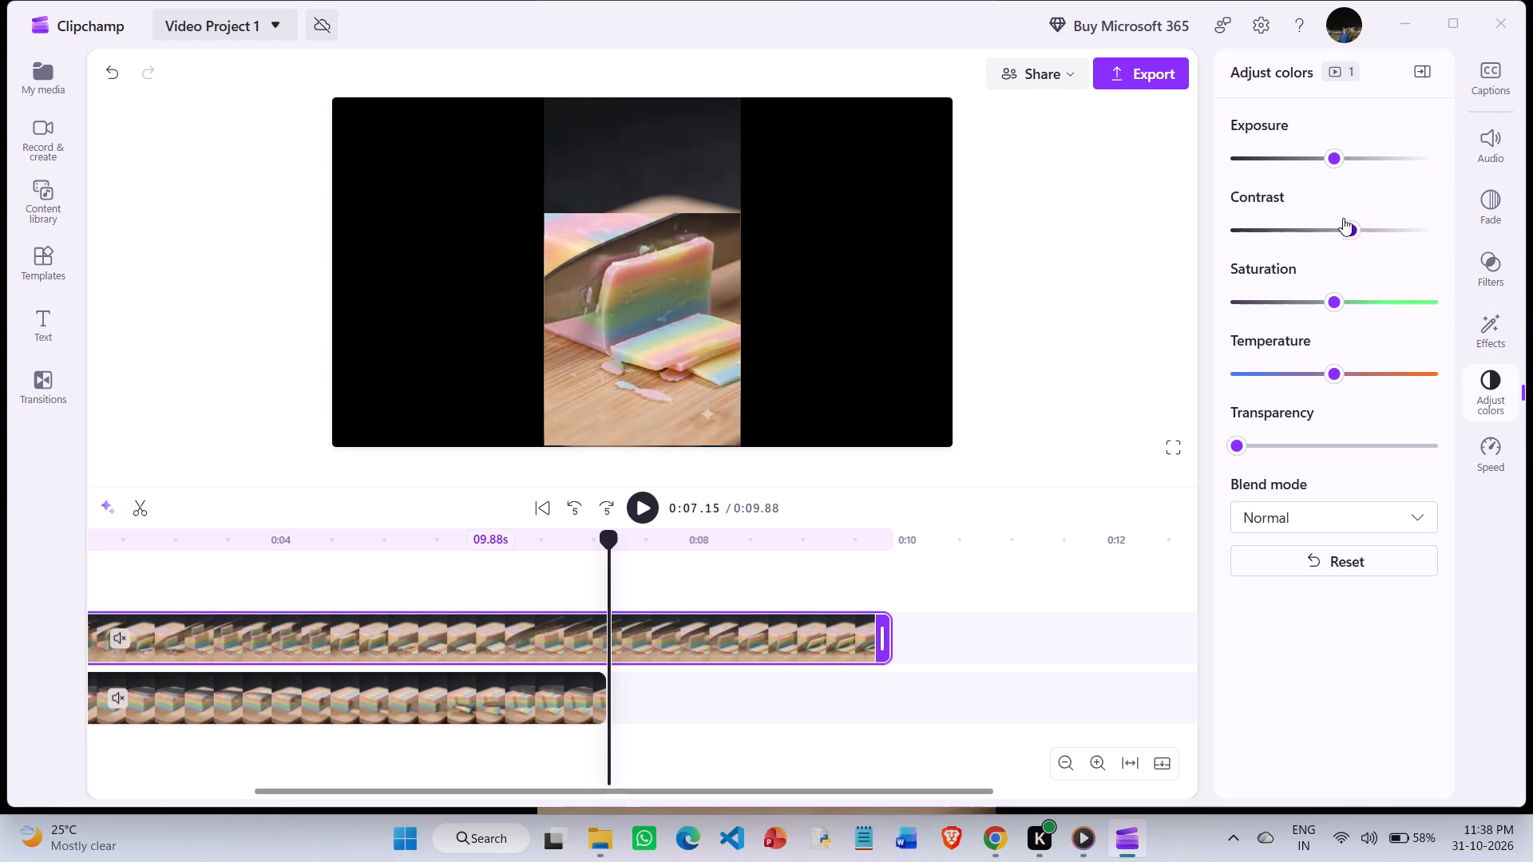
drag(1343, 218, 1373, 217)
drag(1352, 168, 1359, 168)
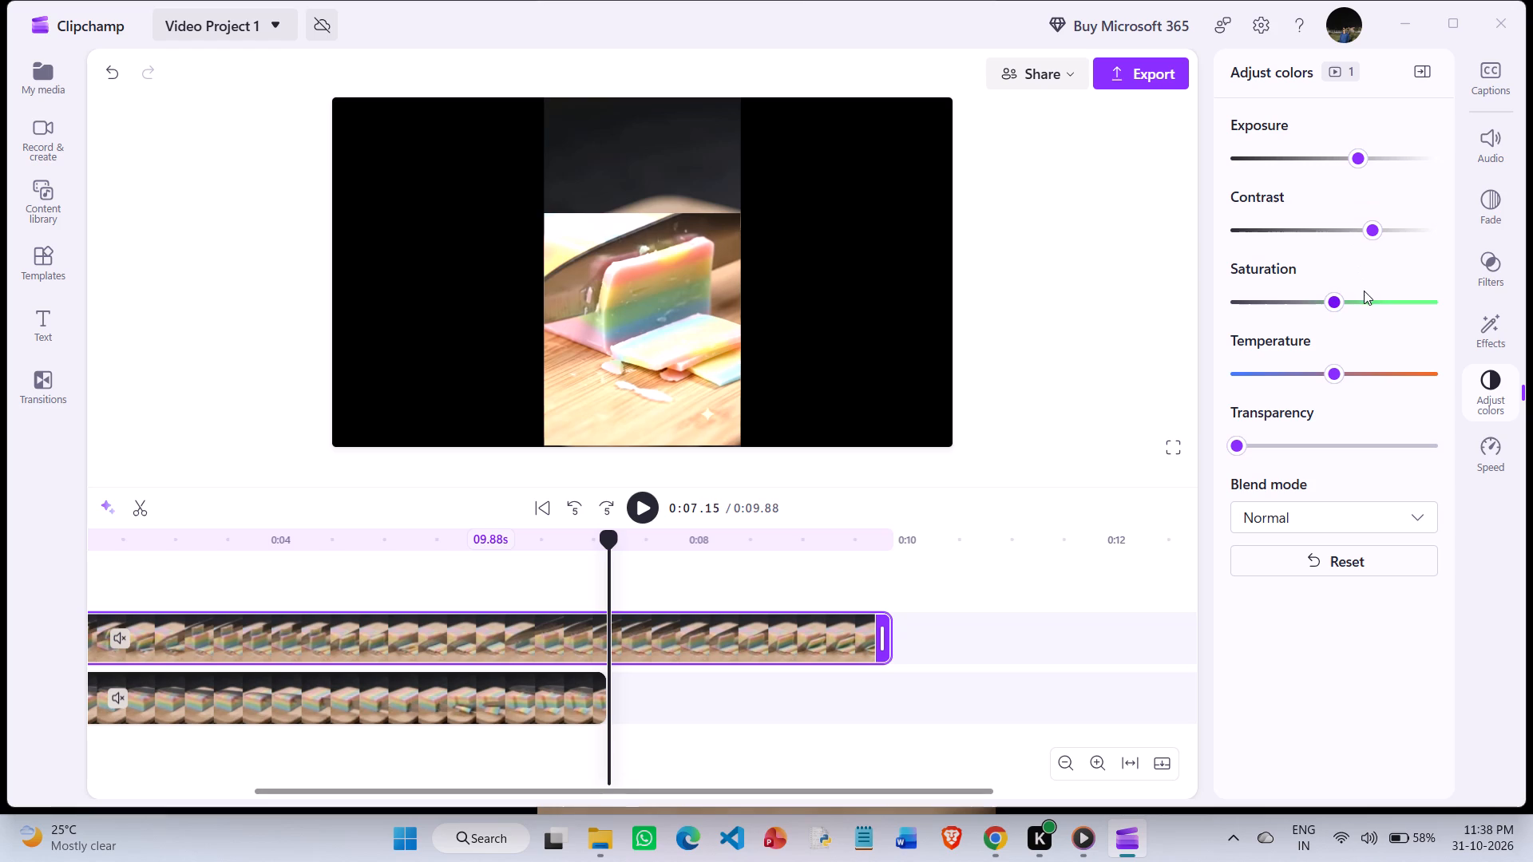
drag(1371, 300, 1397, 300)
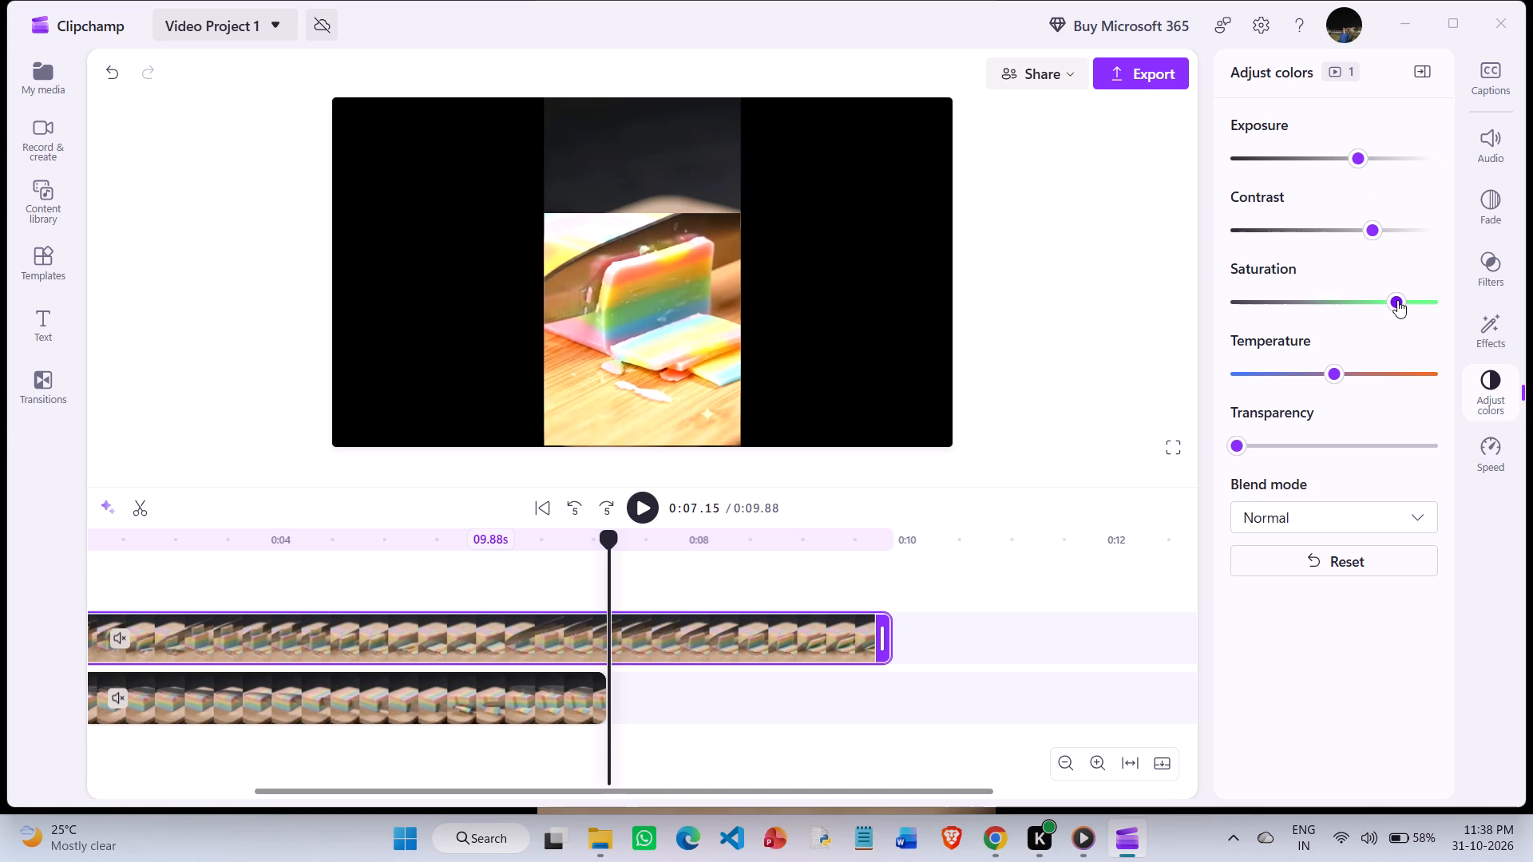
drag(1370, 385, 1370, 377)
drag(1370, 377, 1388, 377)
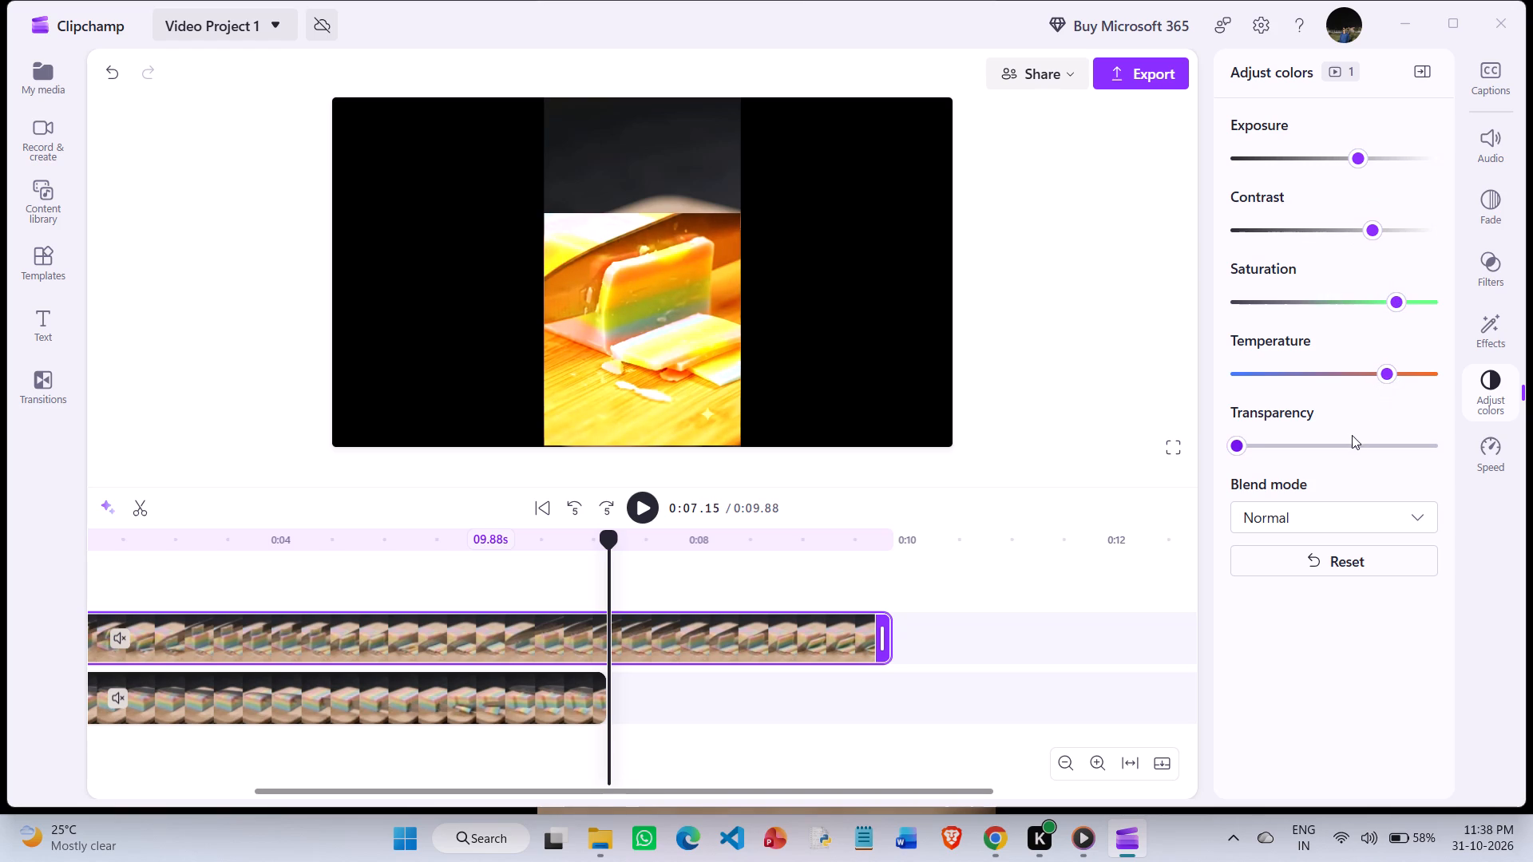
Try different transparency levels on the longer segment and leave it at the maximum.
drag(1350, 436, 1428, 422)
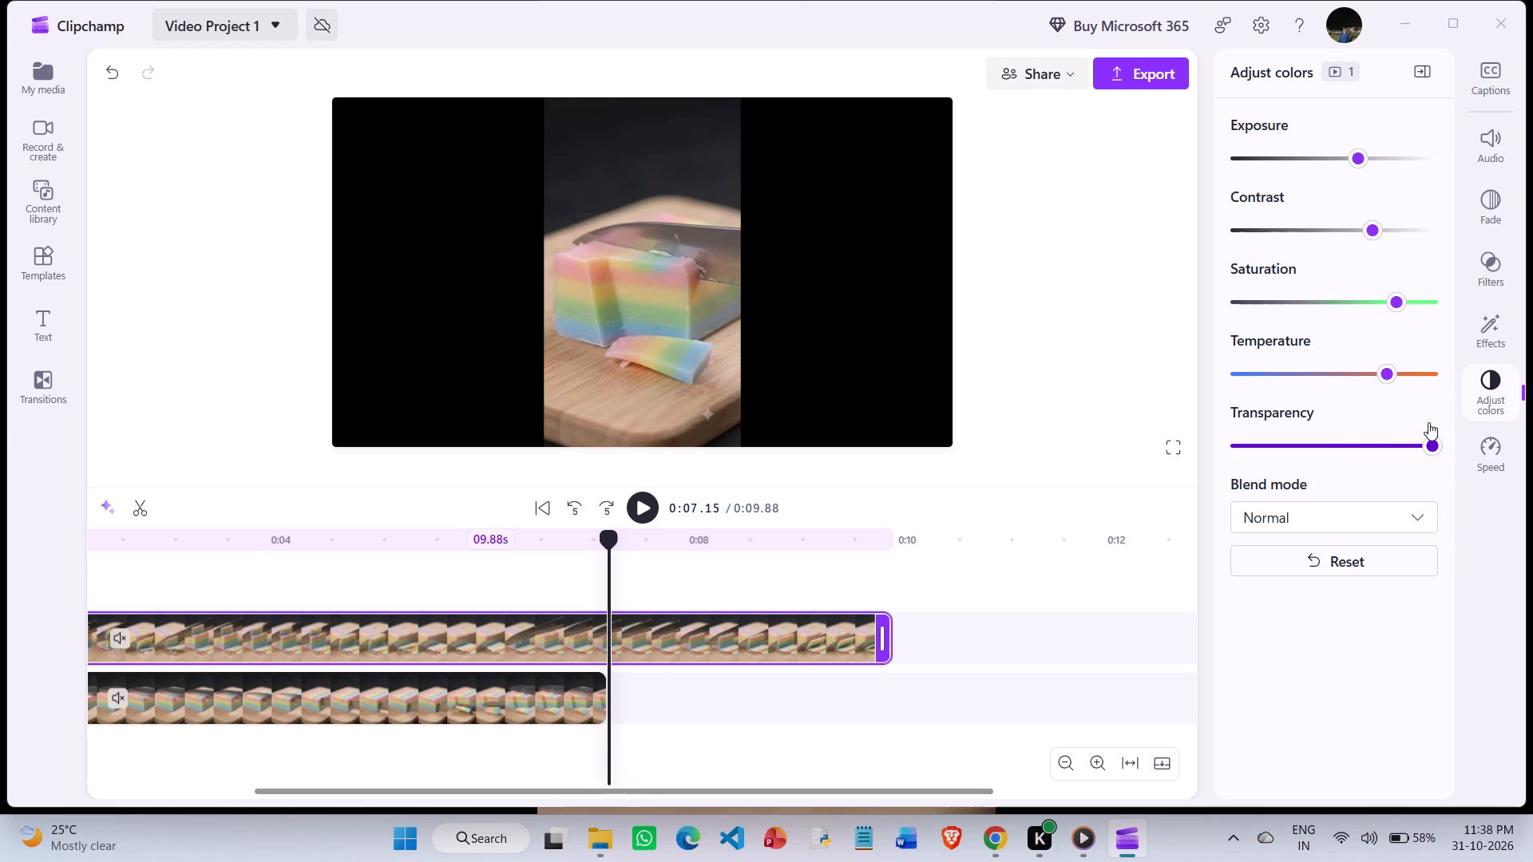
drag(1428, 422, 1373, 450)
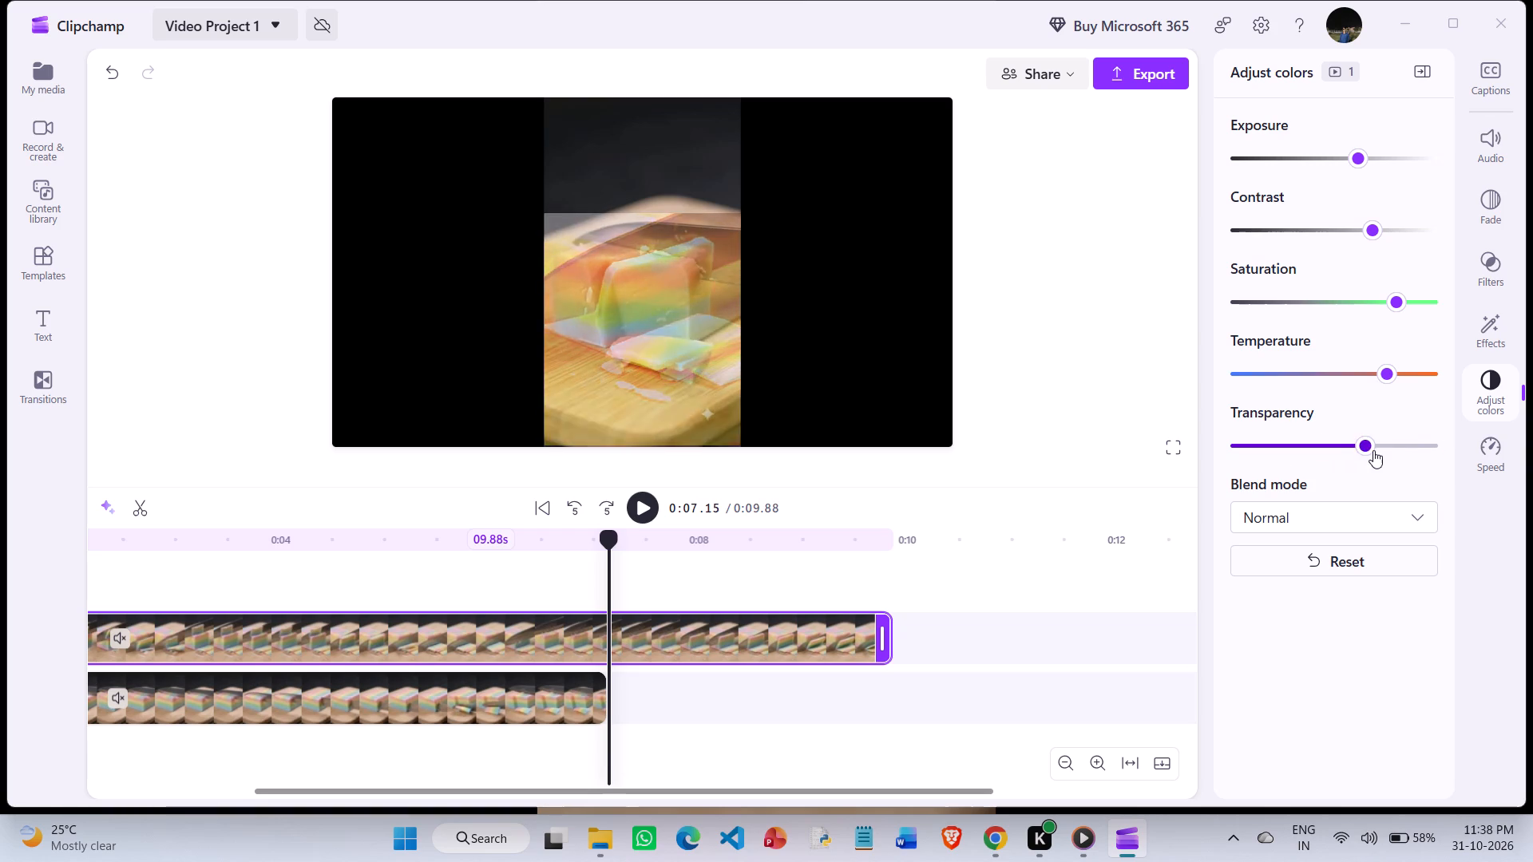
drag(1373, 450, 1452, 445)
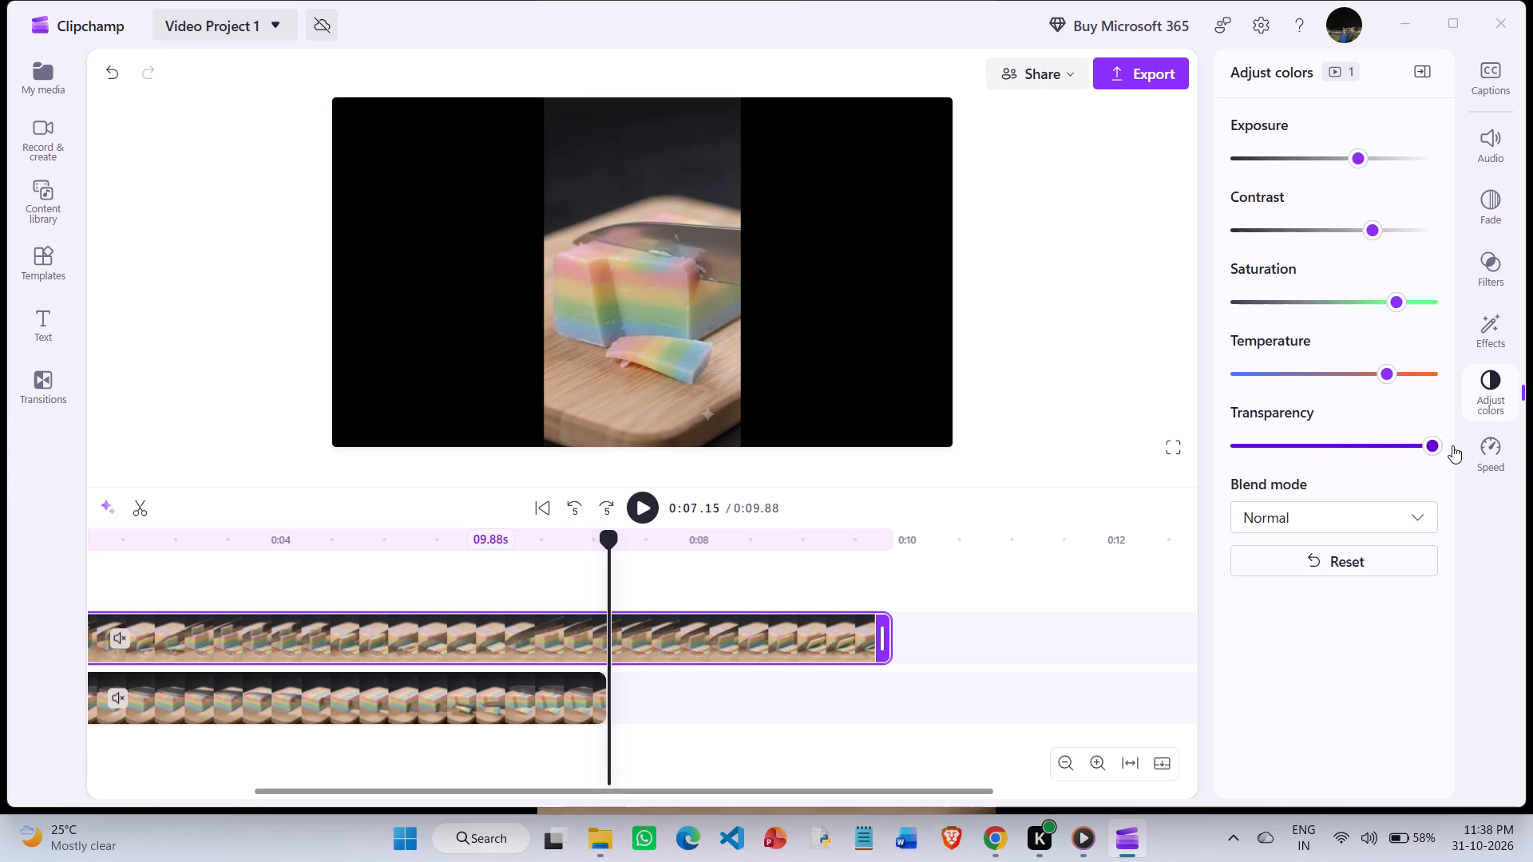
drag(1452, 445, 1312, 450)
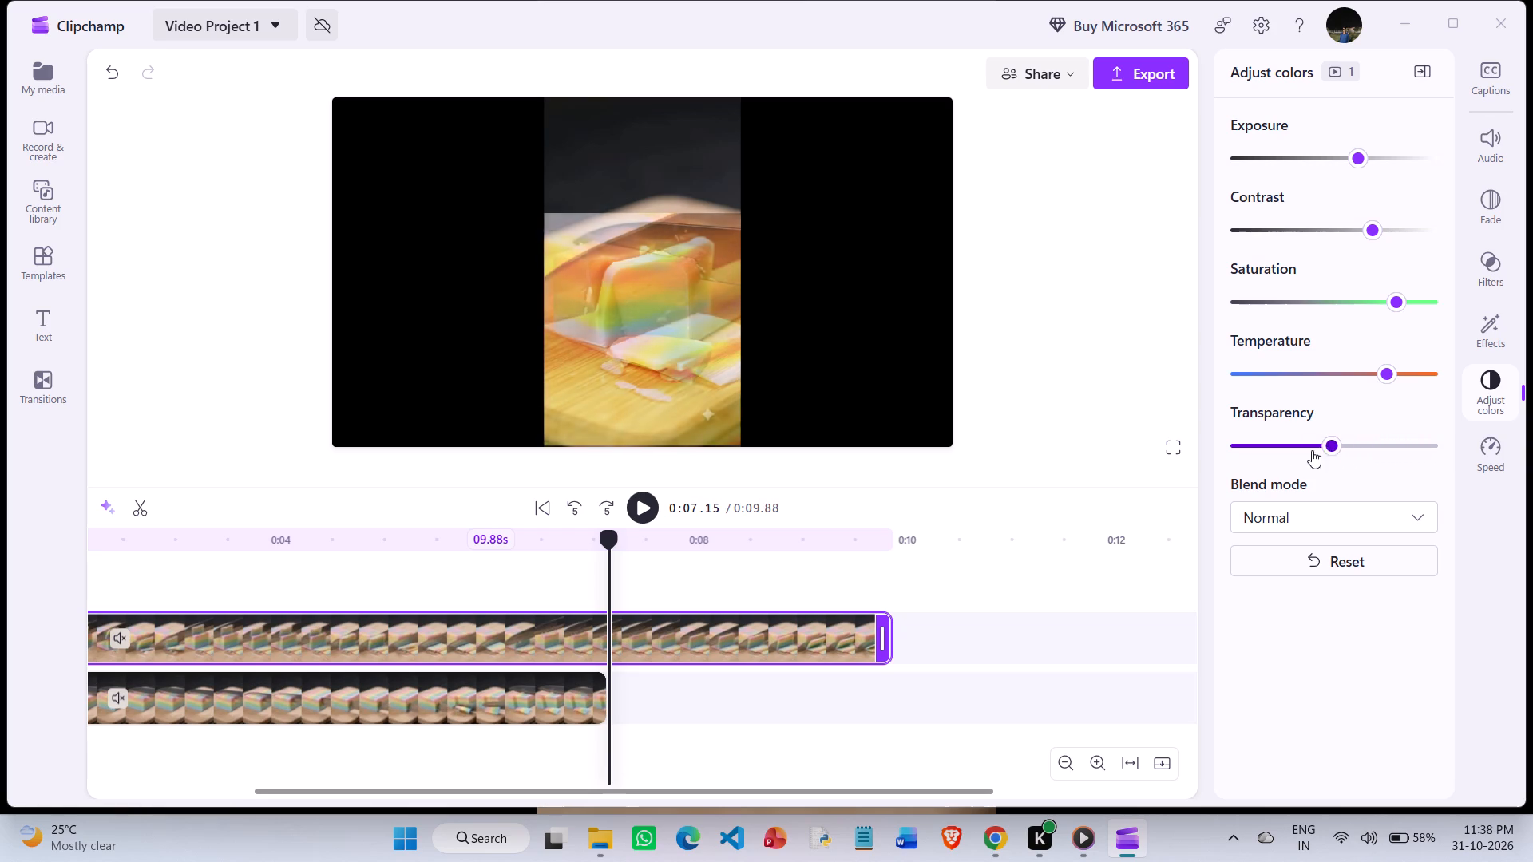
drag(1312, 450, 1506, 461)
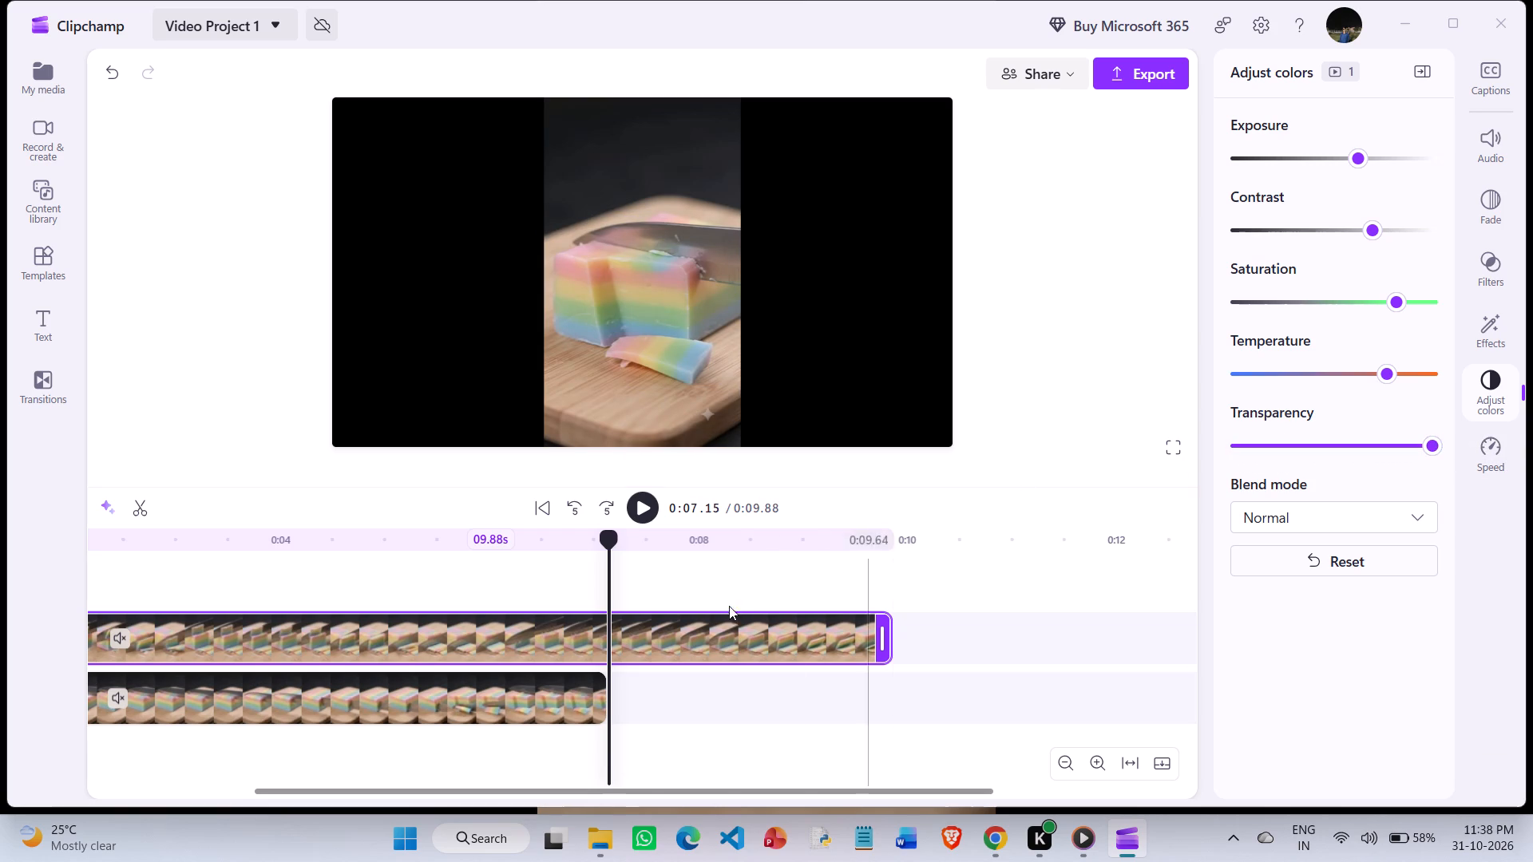
Move the playhead back to about 0:00.40 and play the two layered segments through.
scroll(555, 737, right, 1)
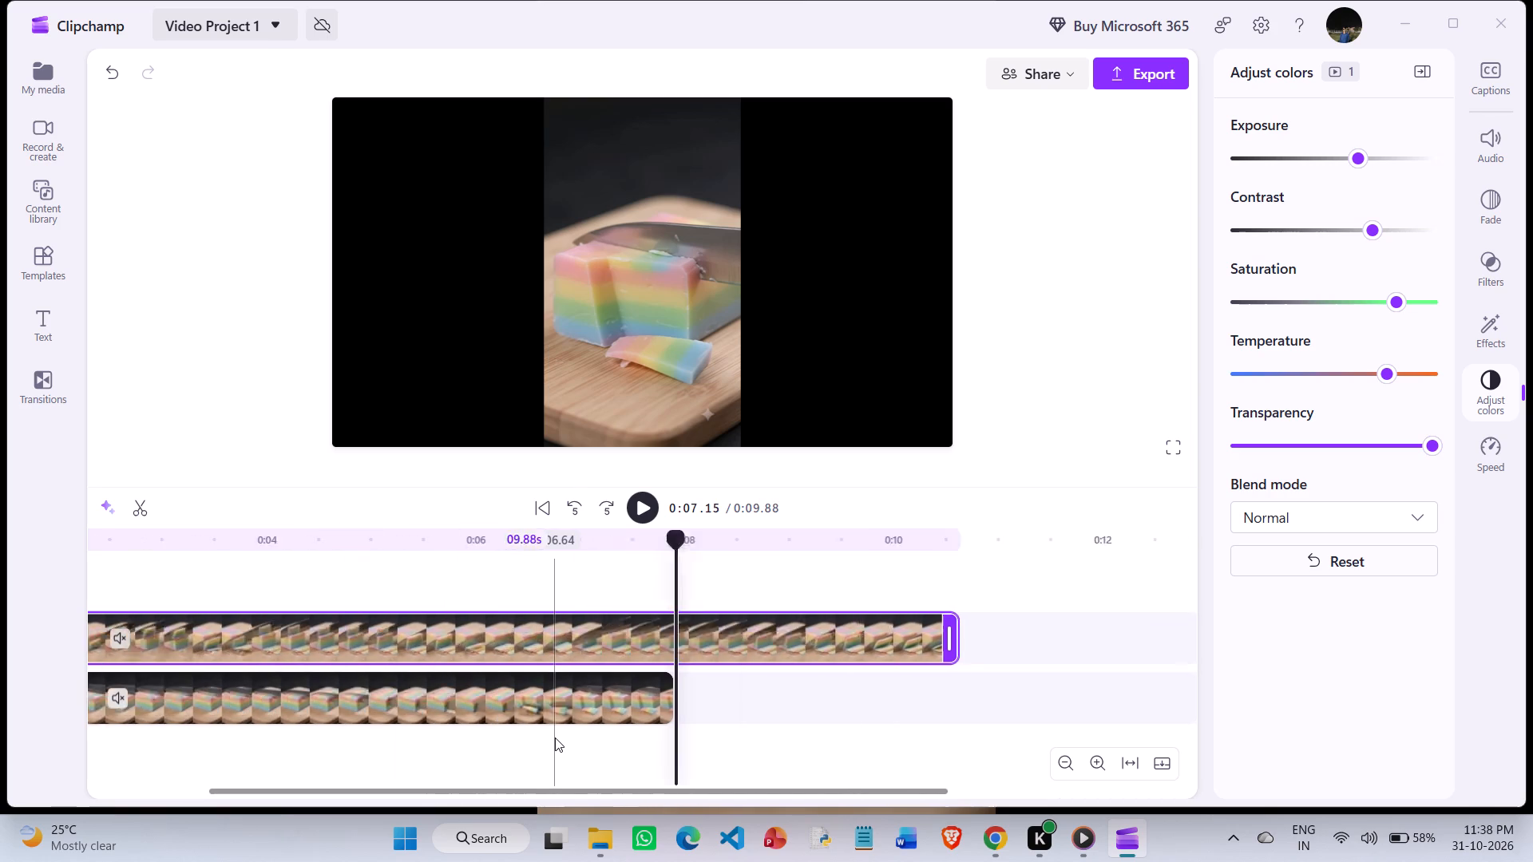
scroll(555, 737, right, 1)
click(555, 737)
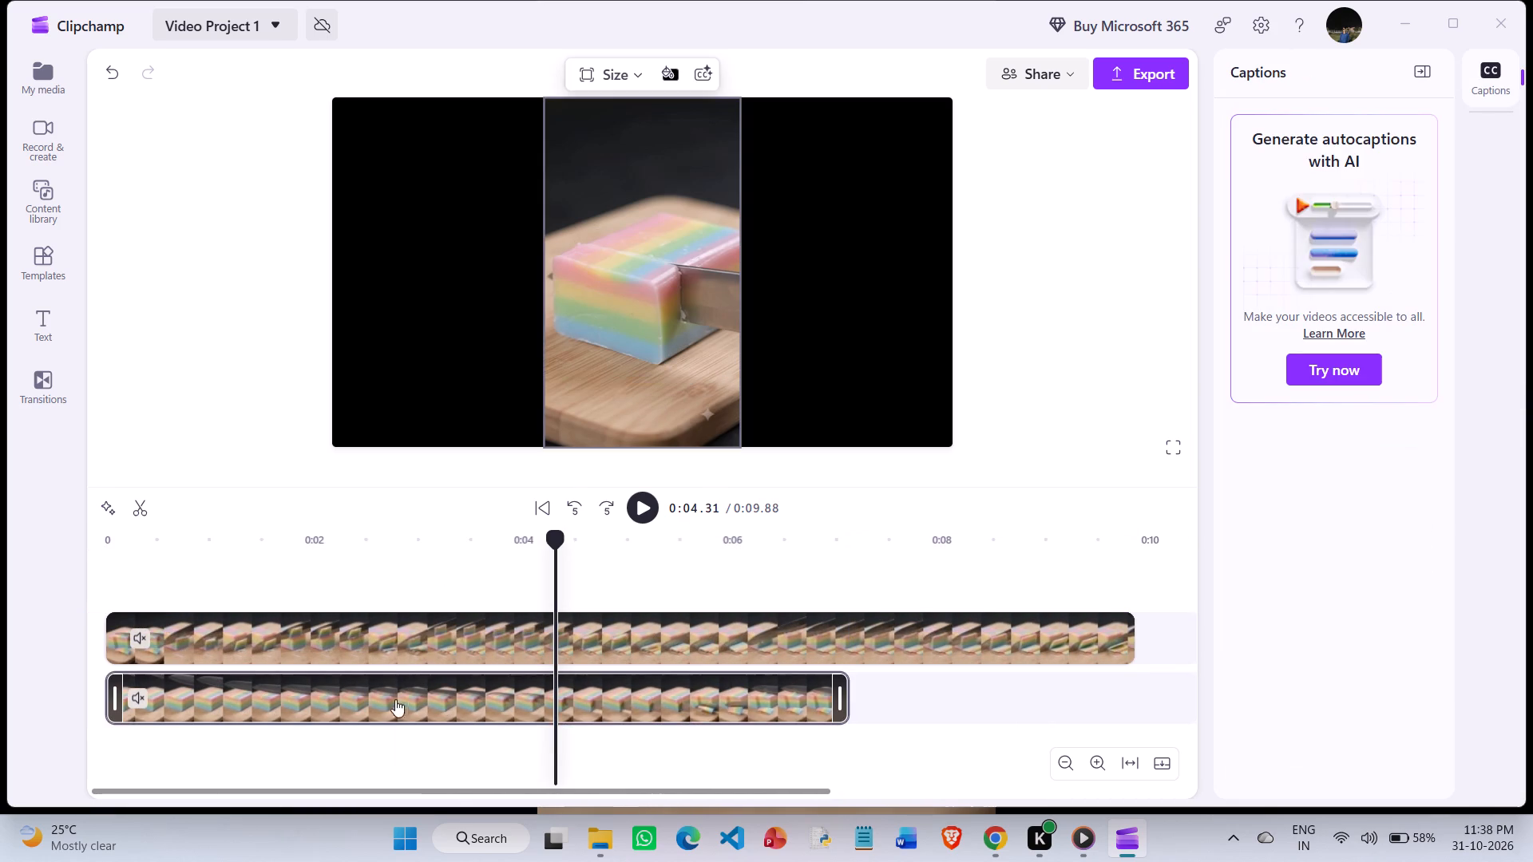
click(374, 699)
key(Left)
key(Left)
key(Left)
key(Left)
key(Left)
key(Left)
key(Left)
key(Left)
key(Left)
key(Left)
key(Left)
key(Left)
key(Left)
key(Left)
key(Left)
key(Left)
key(Left)
key(Left)
key(Left)
key(Left)
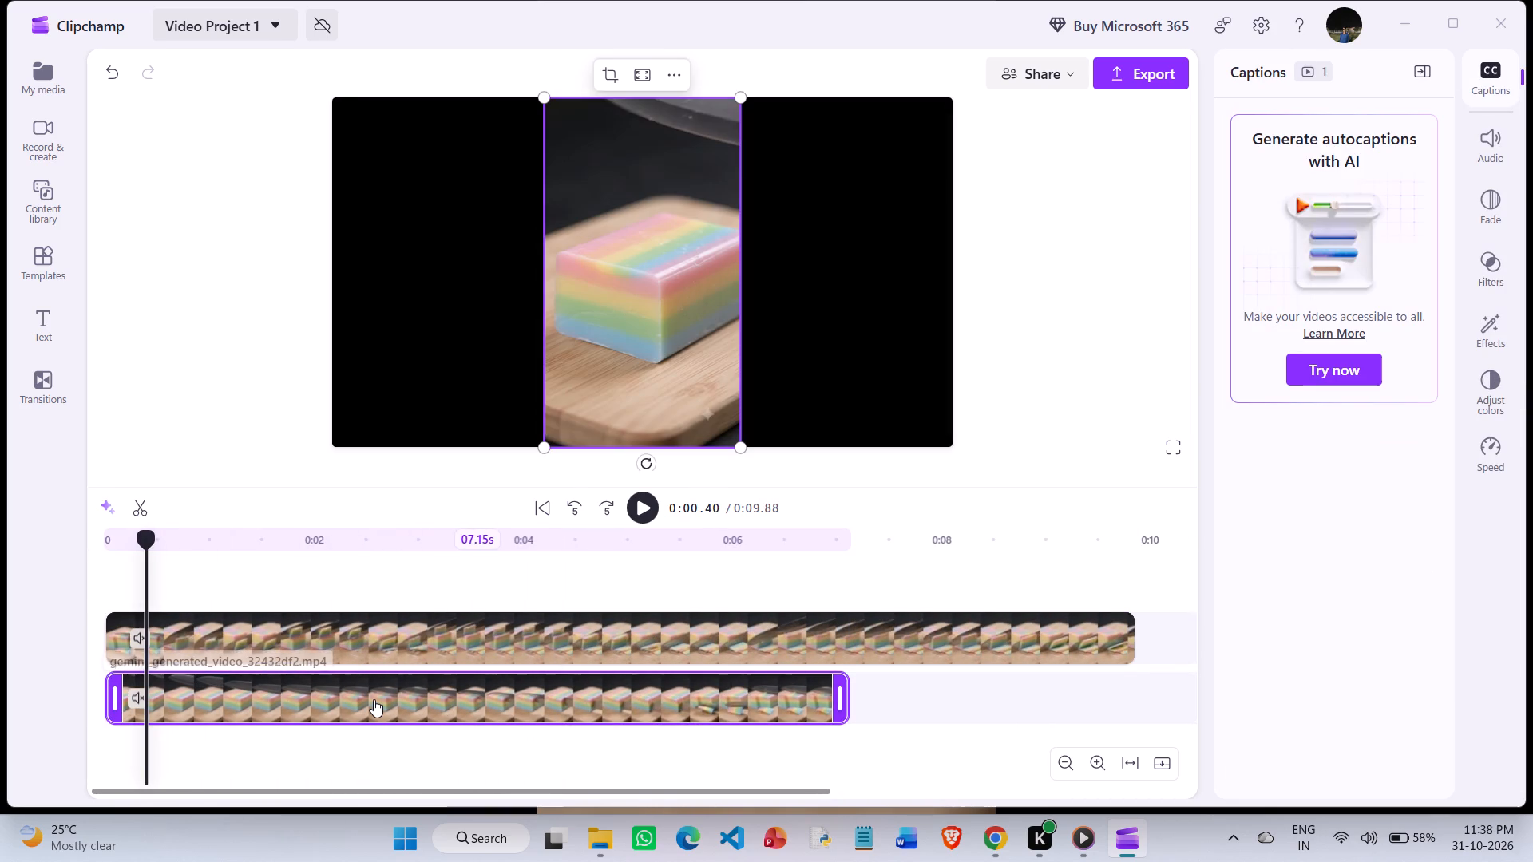
key(space)
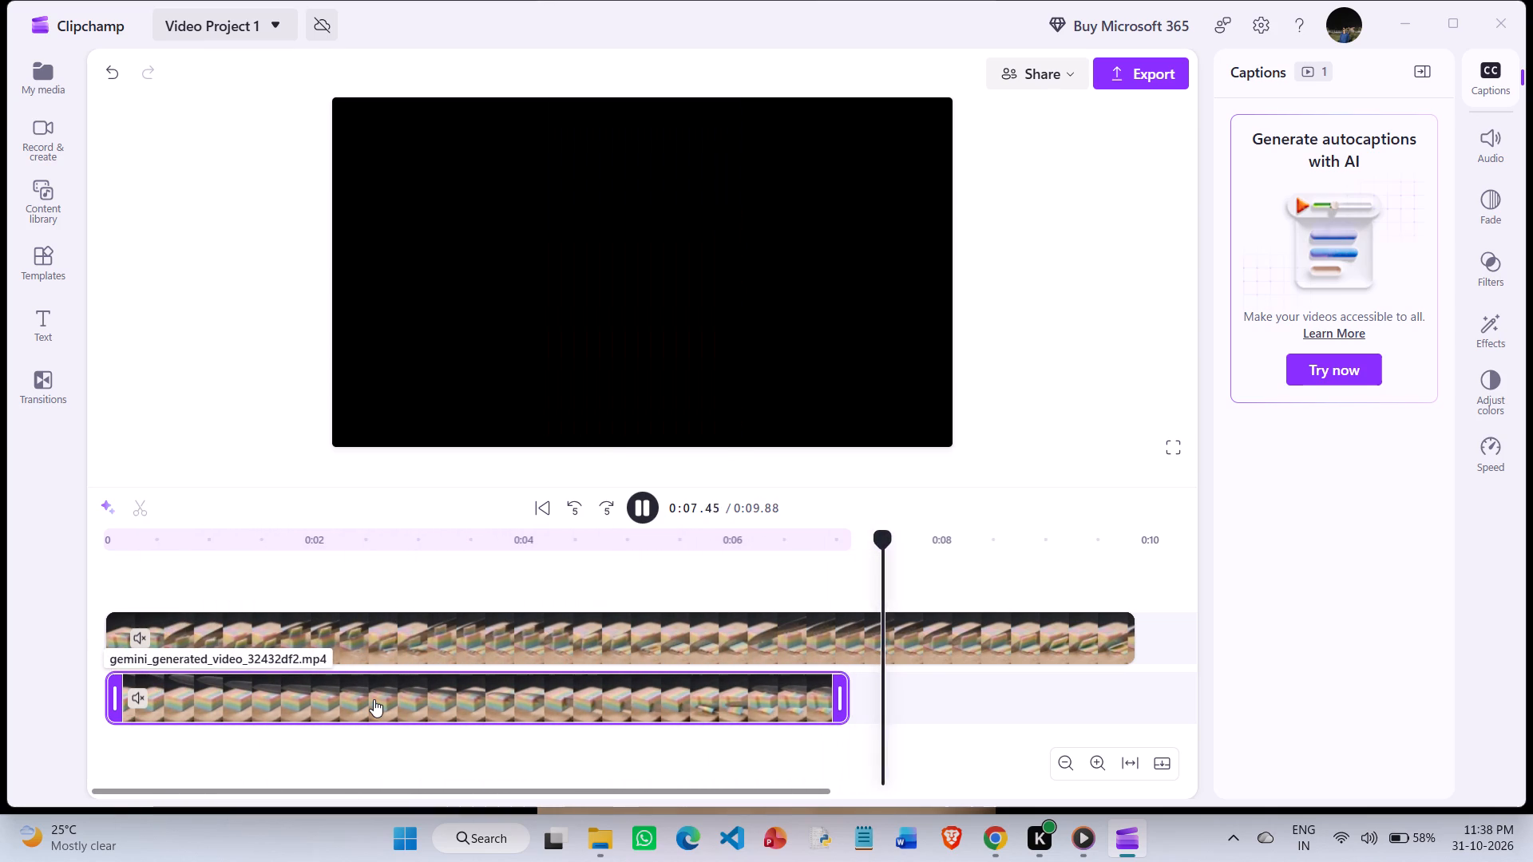
Set a 2 s fade-in on the longer segment and open its effects.
click(701, 616)
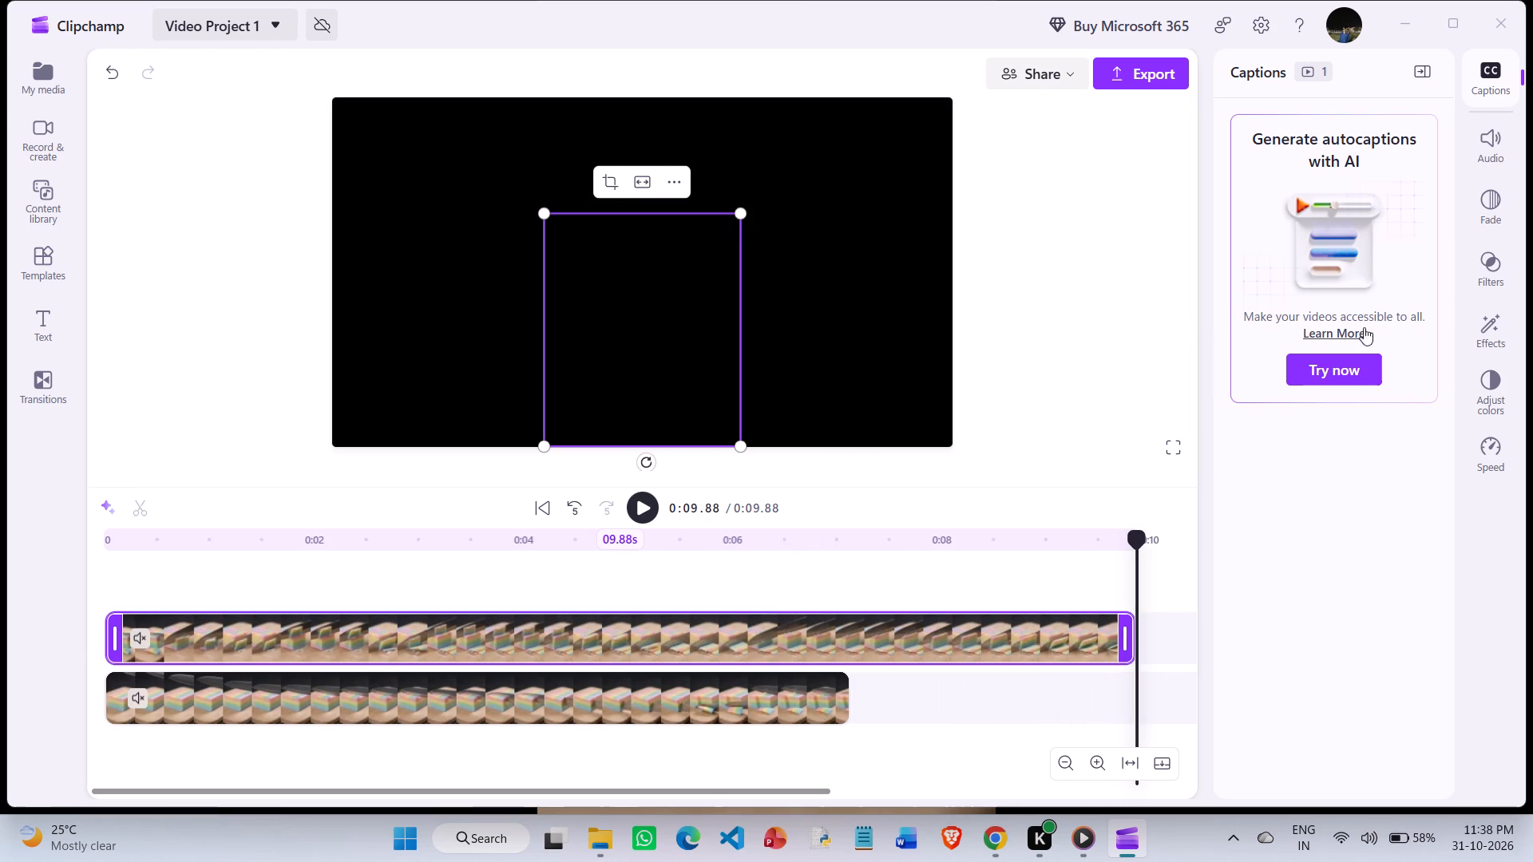
click(1501, 202)
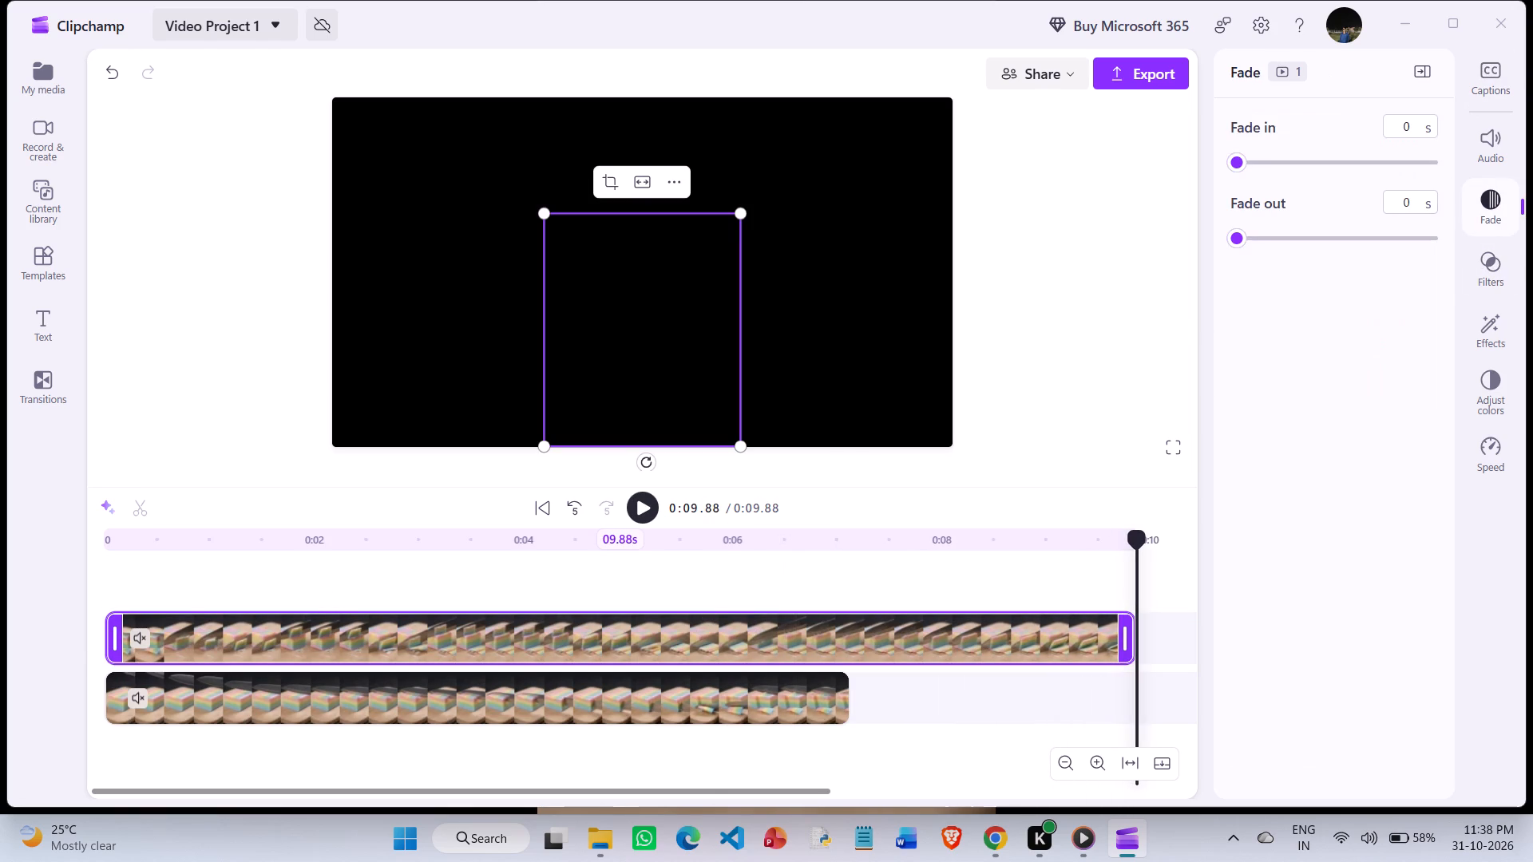
drag(1305, 167, 1466, 152)
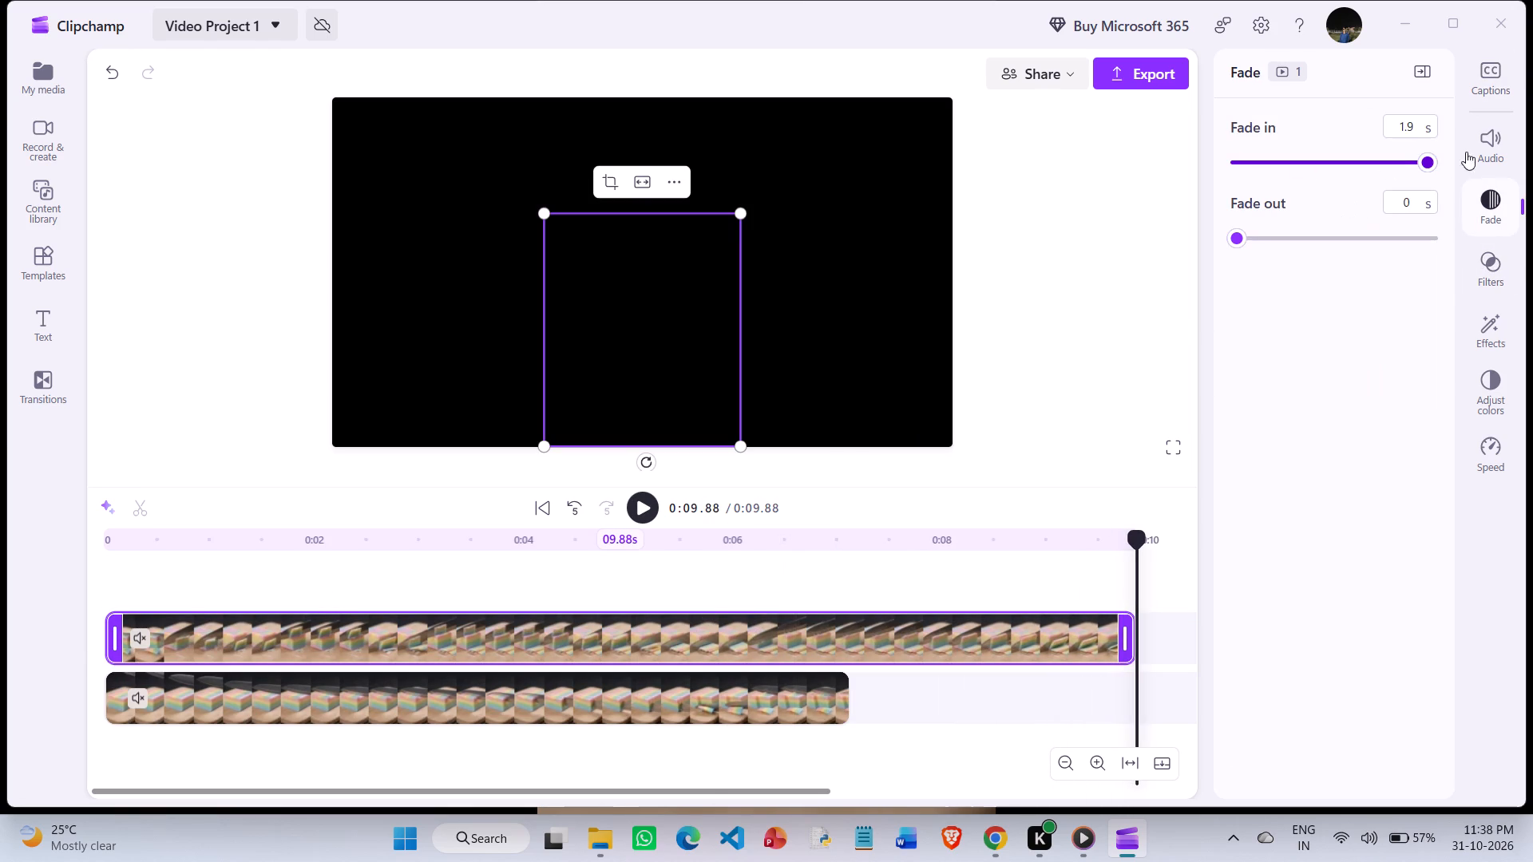
drag(1466, 152, 1499, 148)
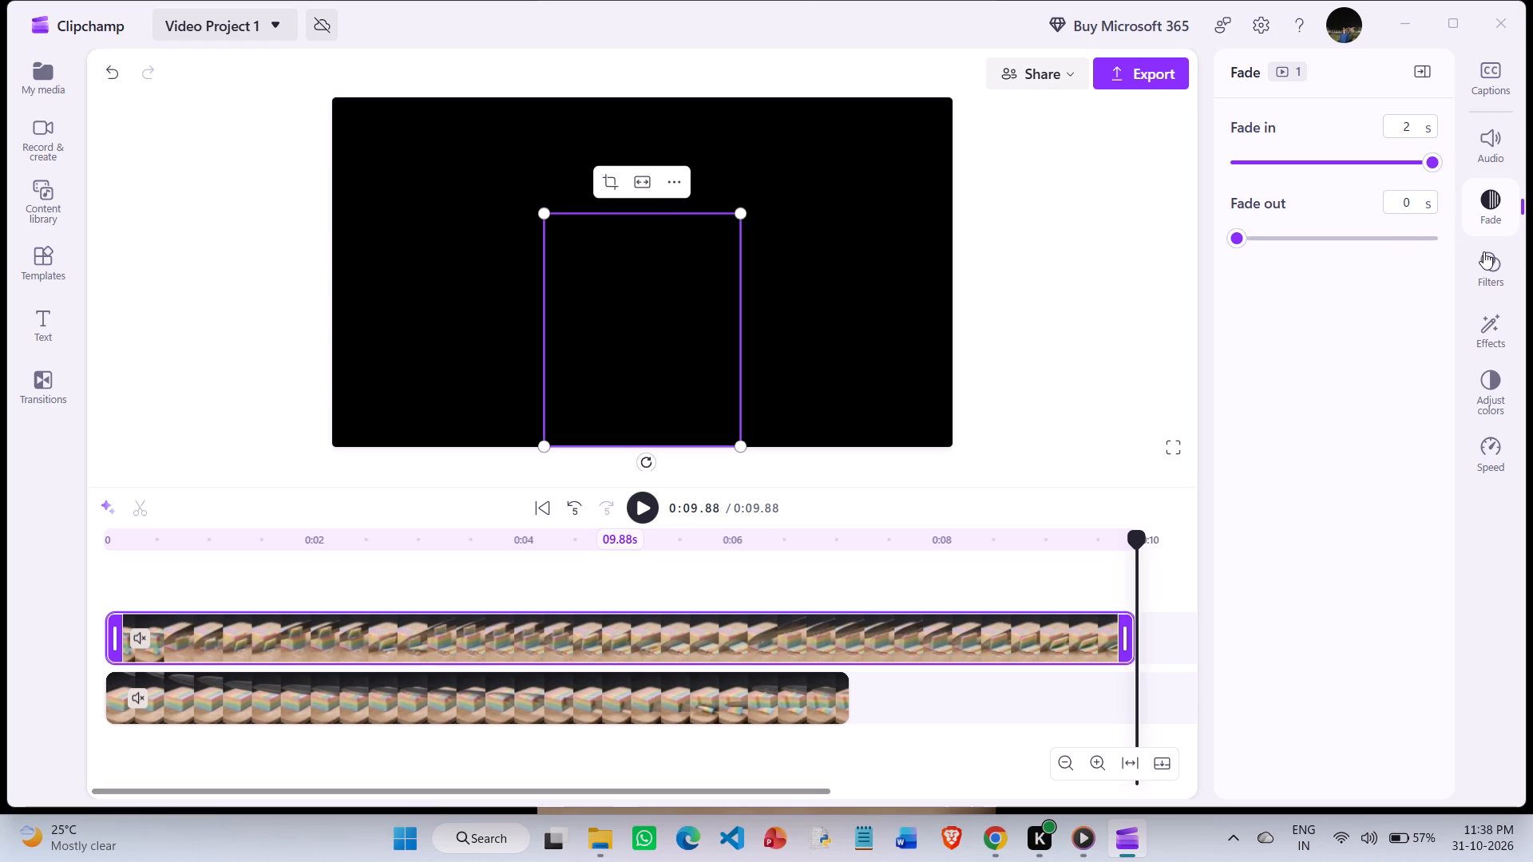
click(1487, 347)
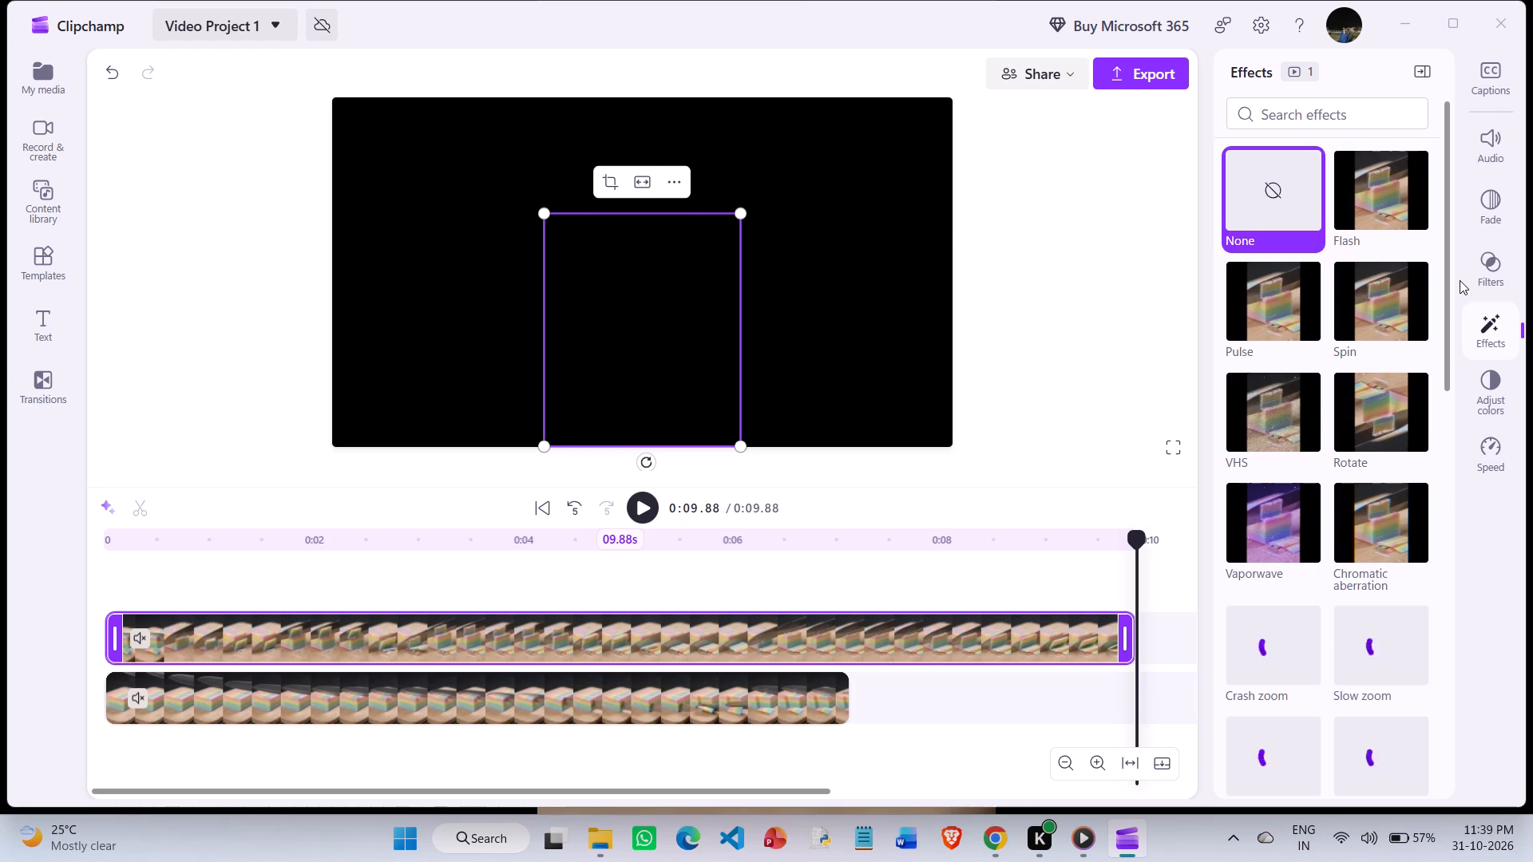
Delete the 7.15 s segment from the lower track and play what remains.
click(800, 692)
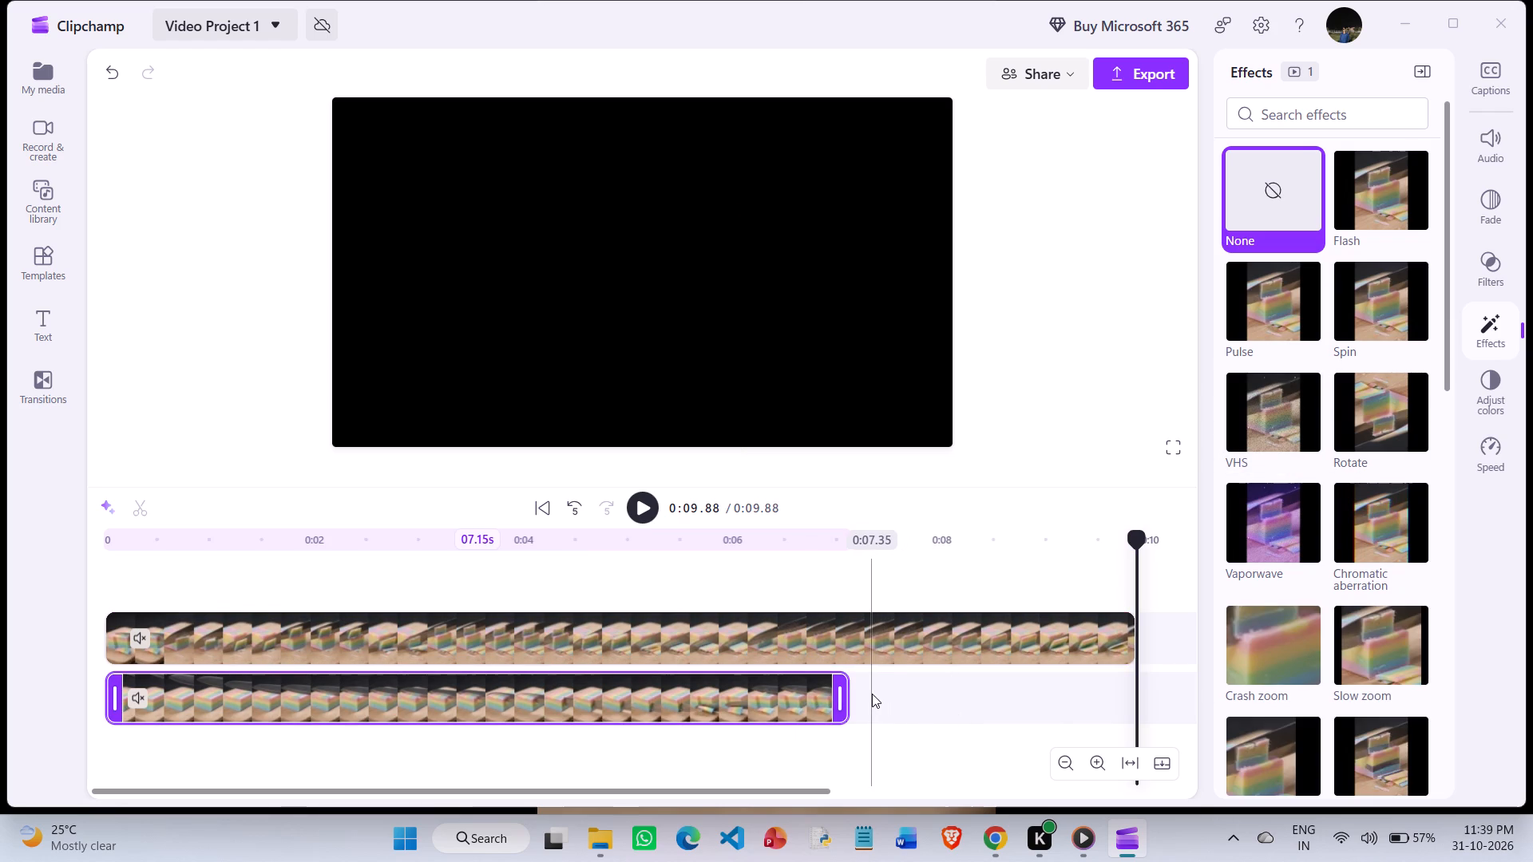
key(Delete)
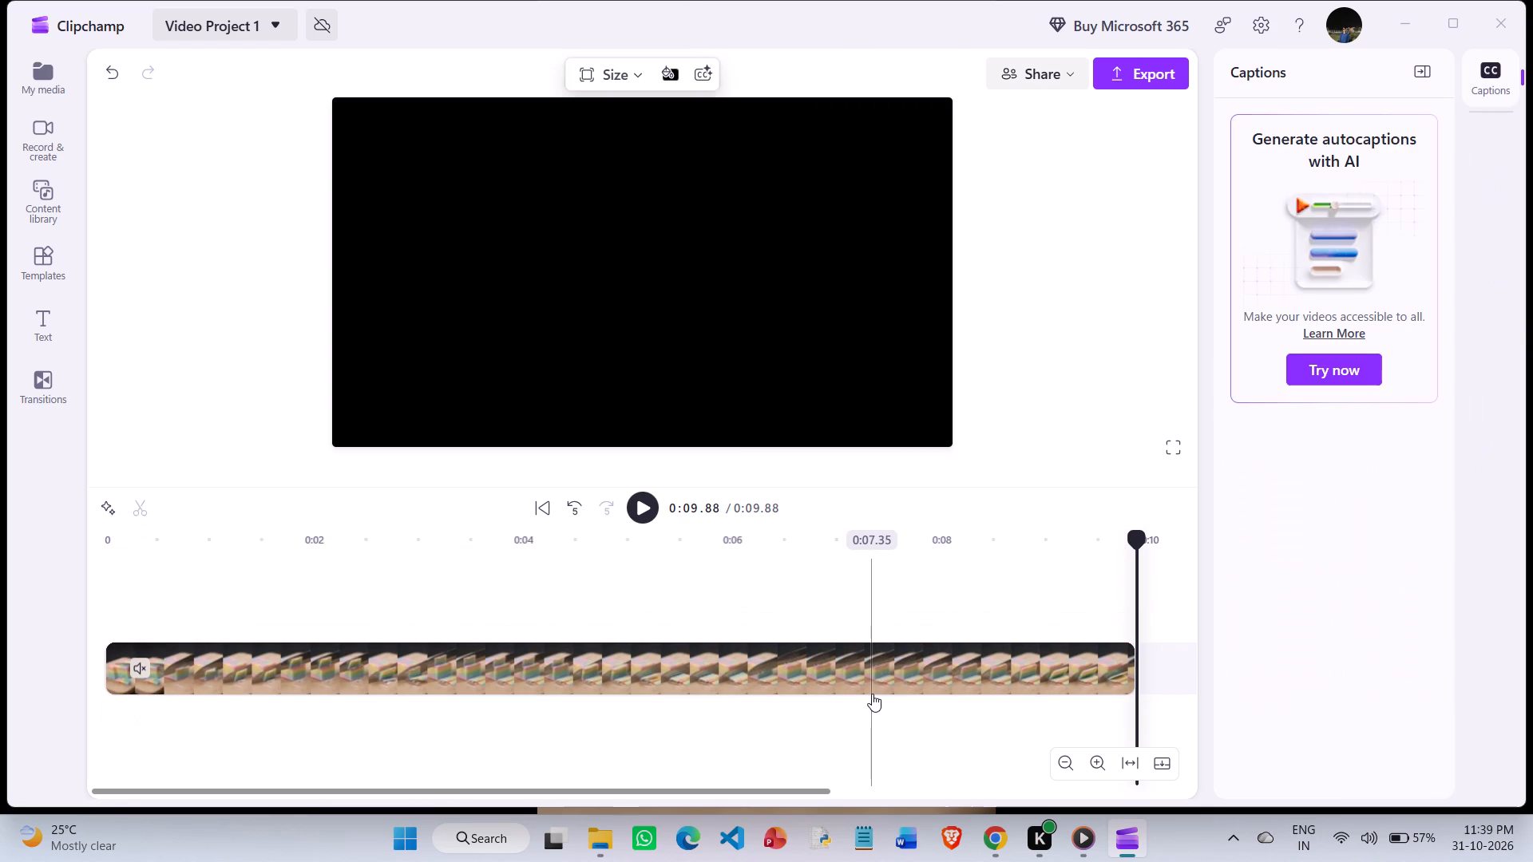
key(space)
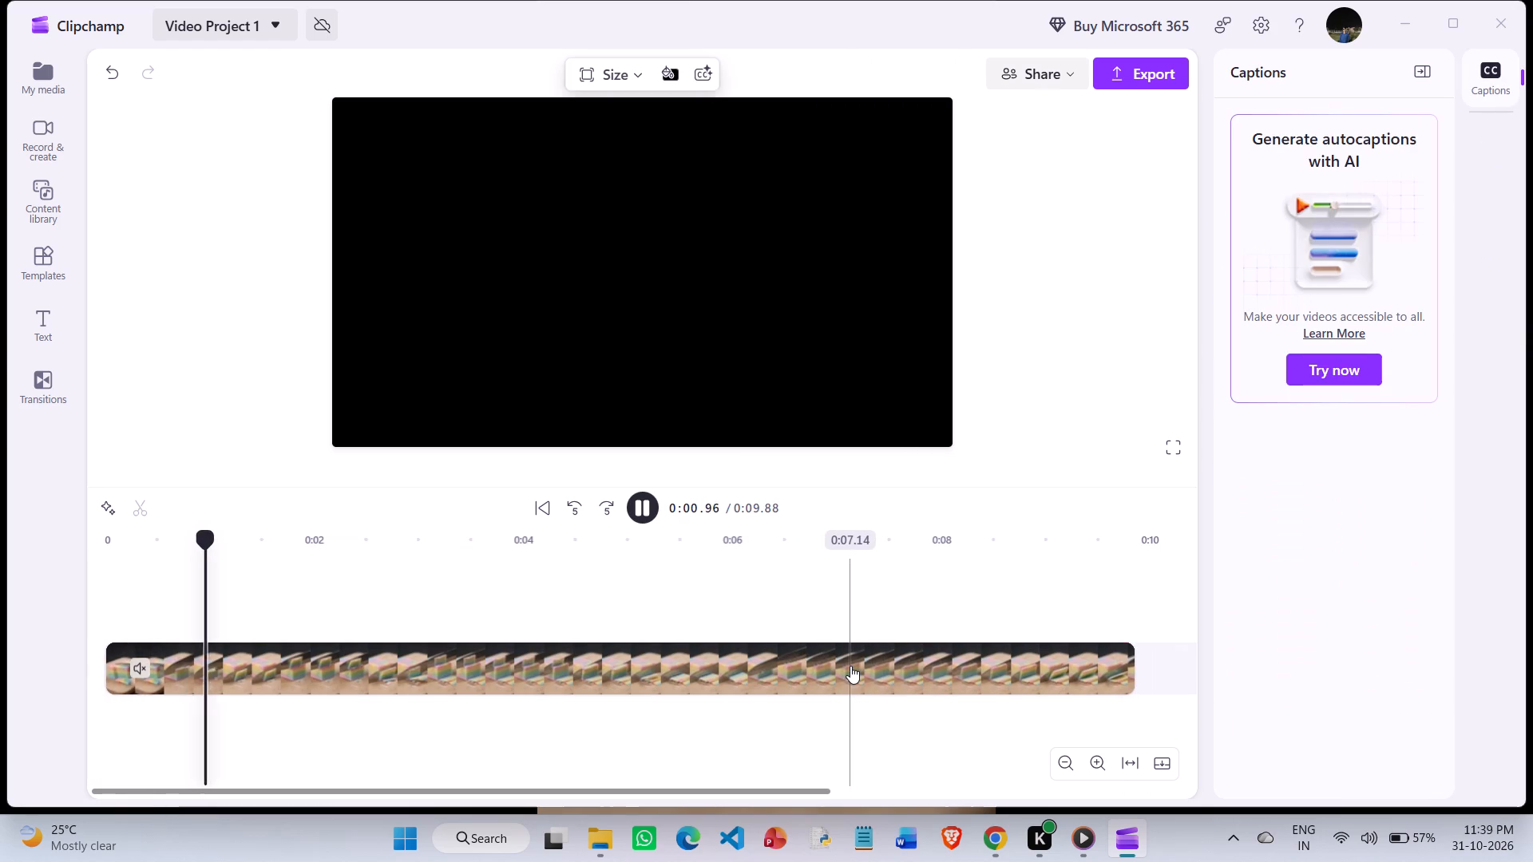
Bring the remaining segment's transparency down to zero and reset all its color adjustments to default.
click(850, 666)
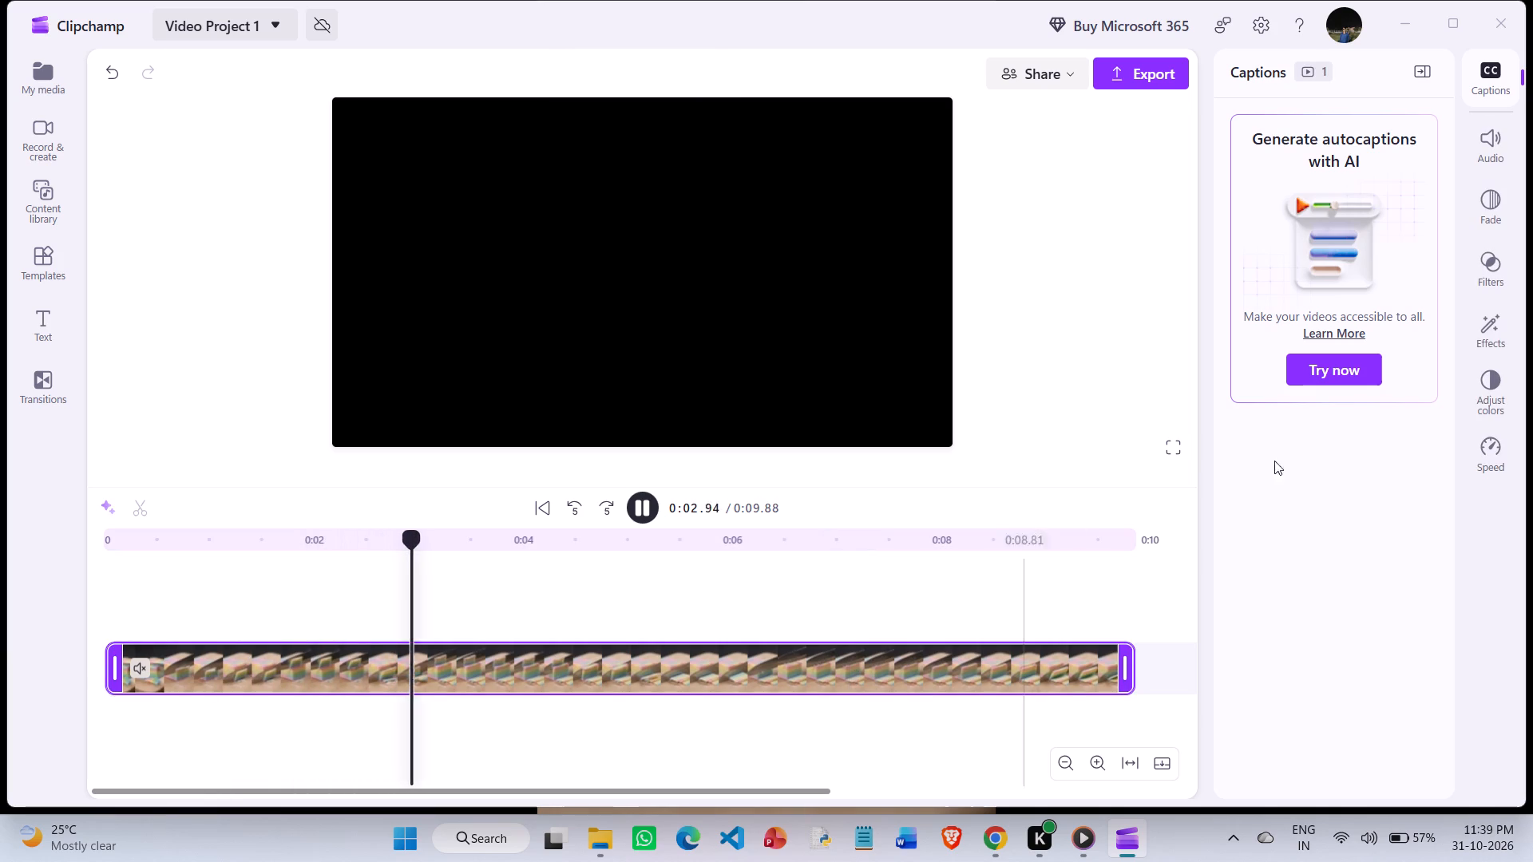
click(1484, 401)
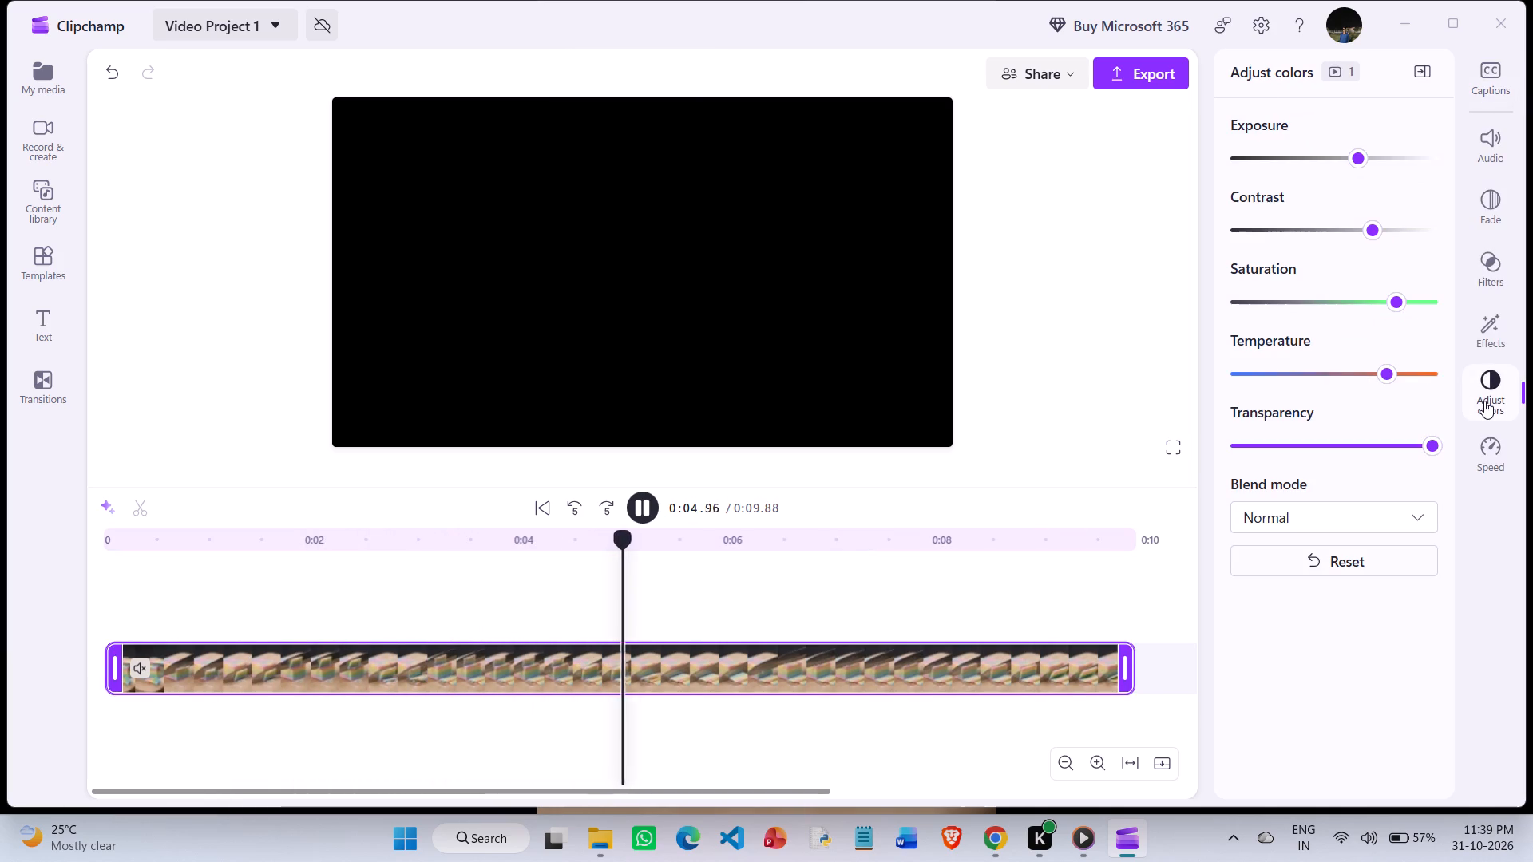
drag(1424, 447, 1129, 474)
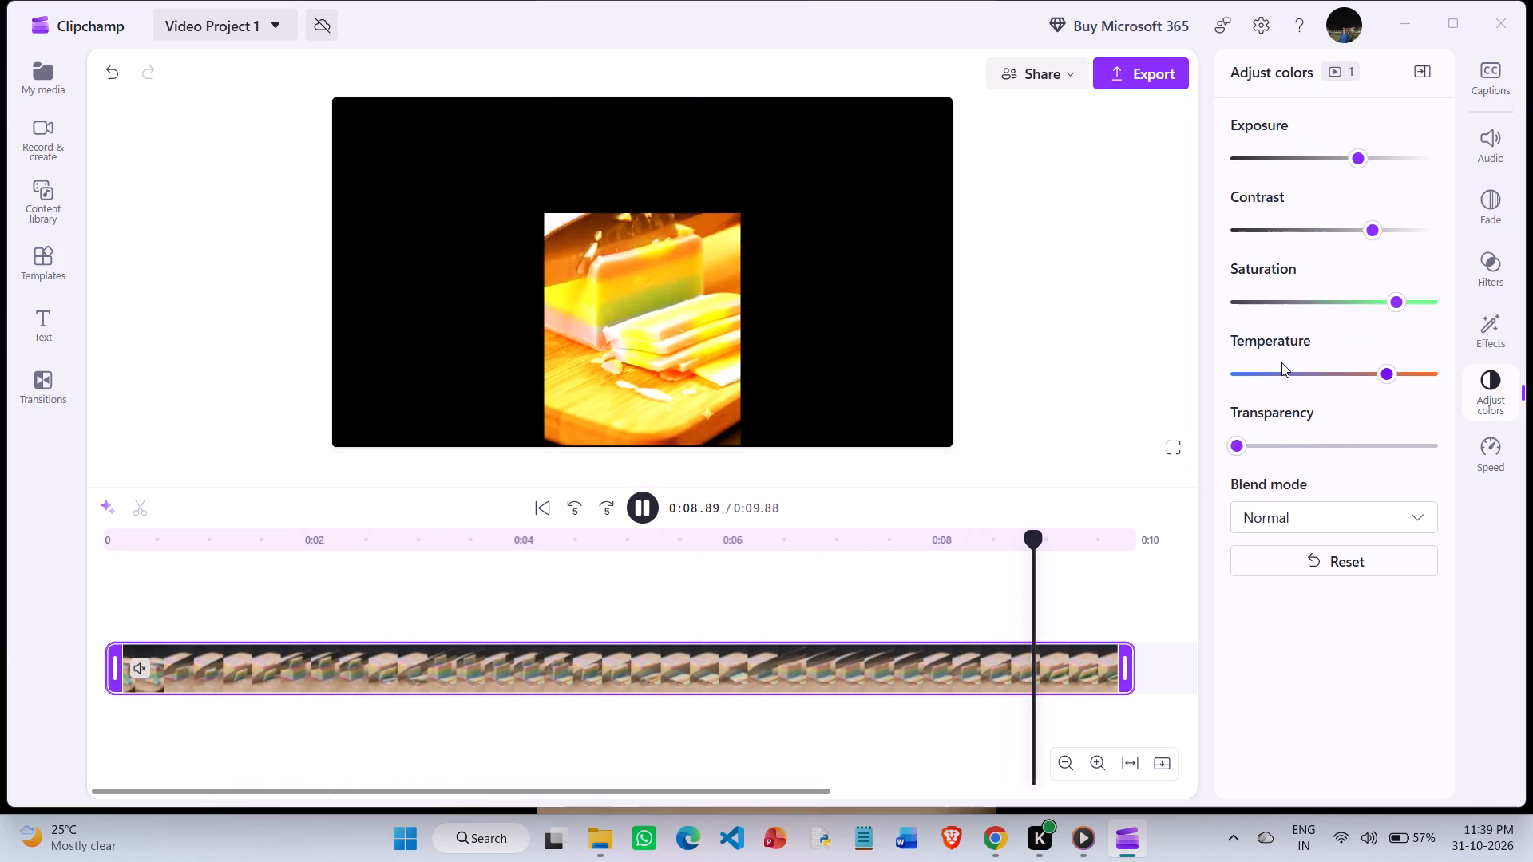
click(1390, 522)
click(1358, 586)
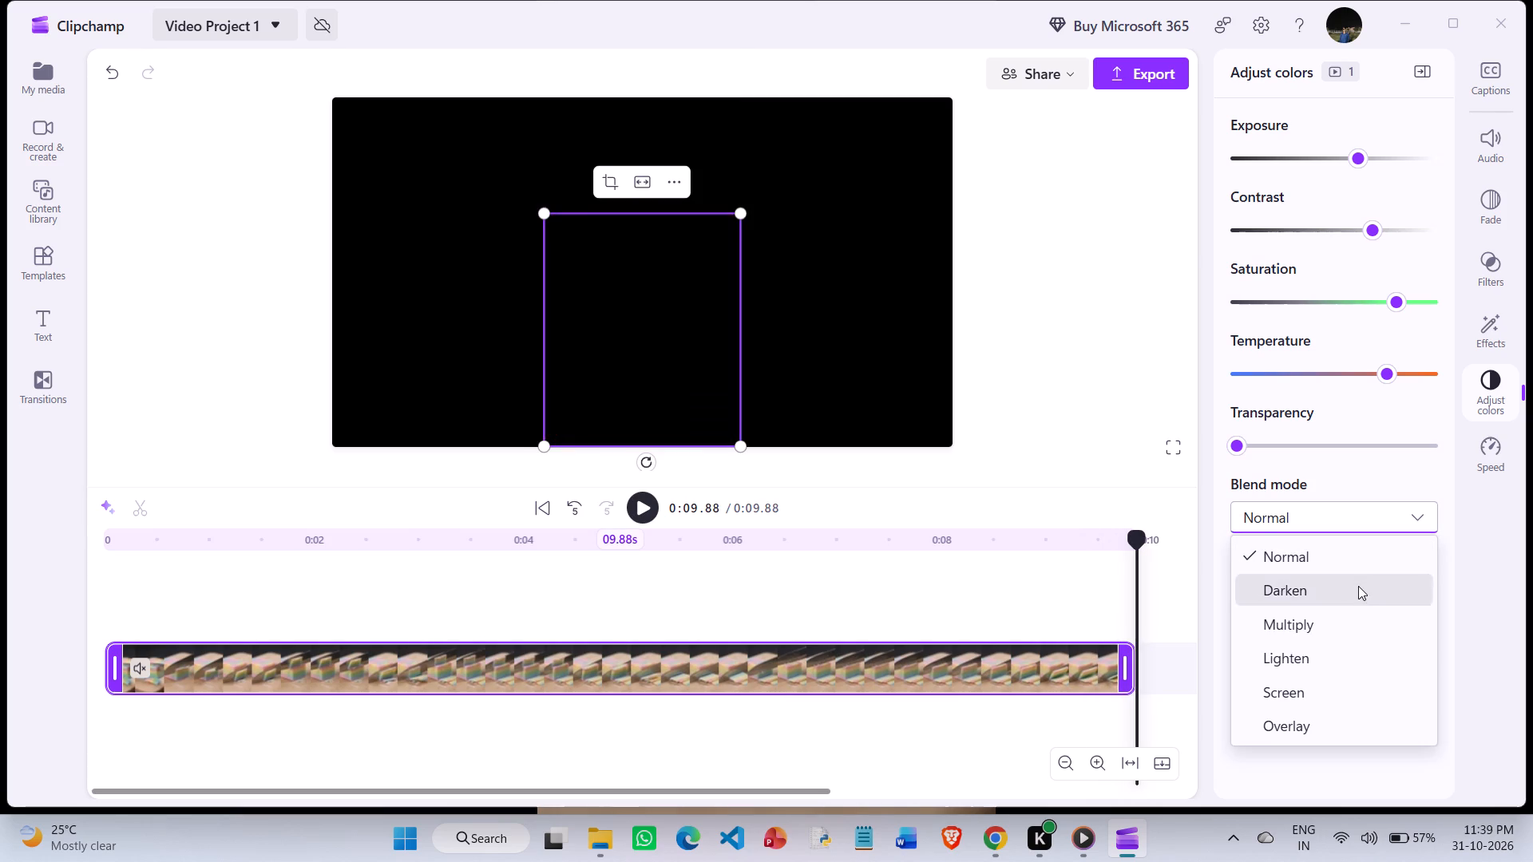
click(1338, 563)
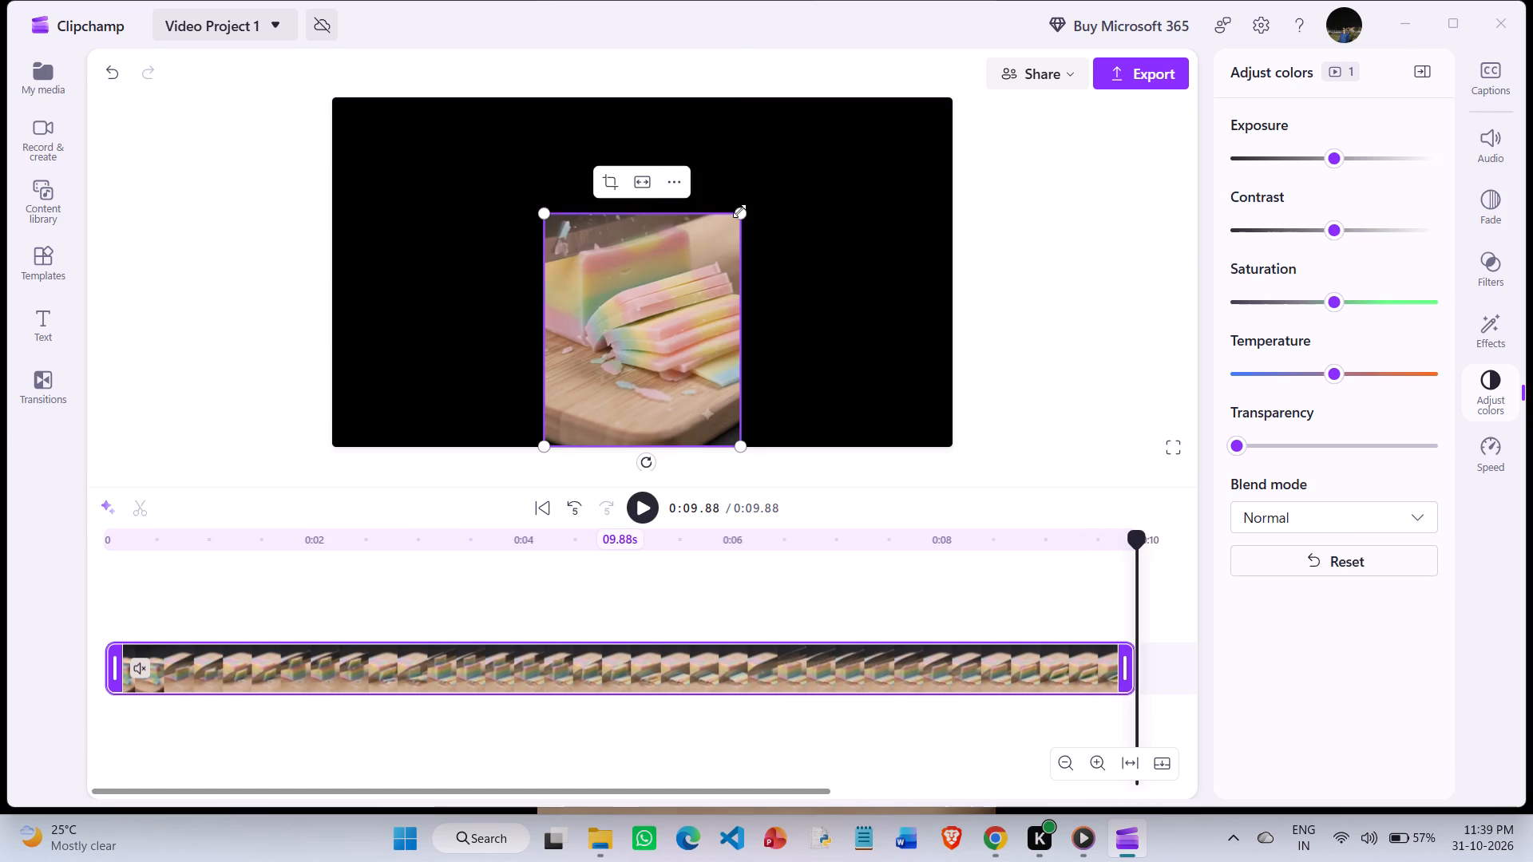
Resize the soap-cutting clip in the preview and fit it to the frame.
drag(739, 211, 799, 146)
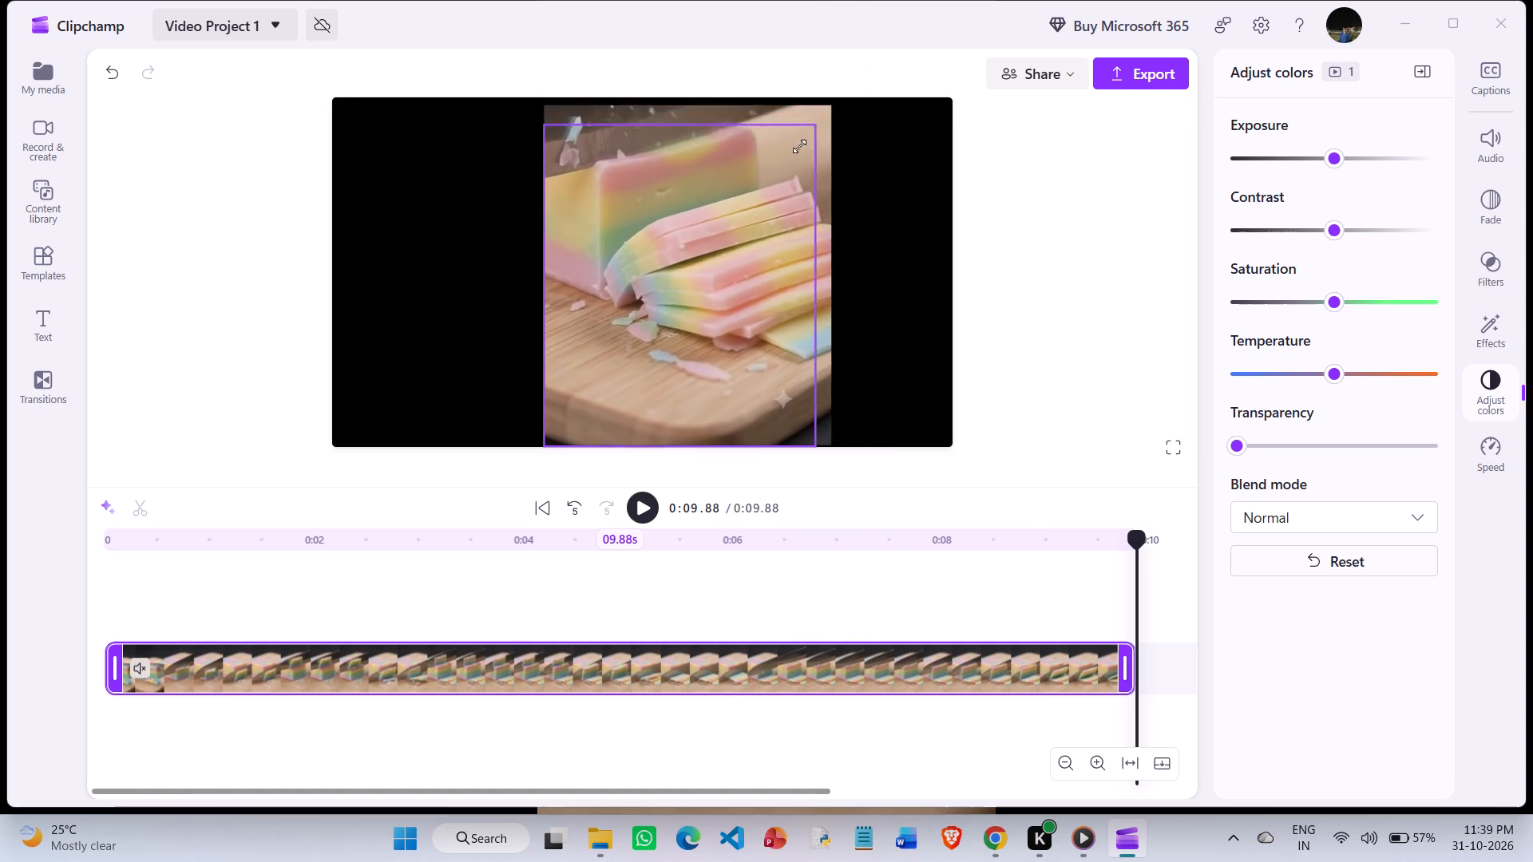
drag(799, 146, 782, 212)
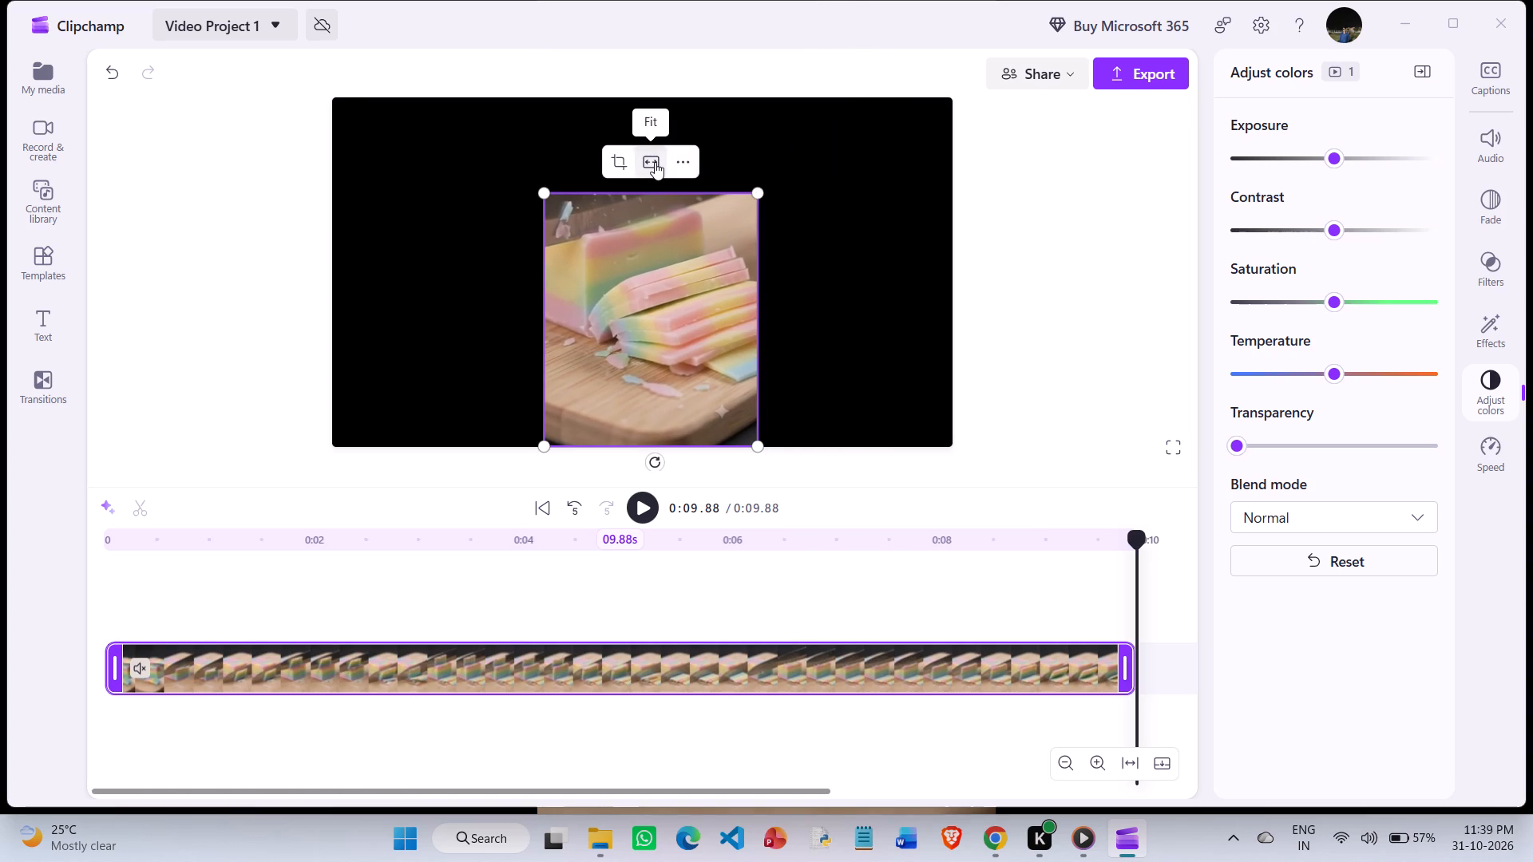
click(655, 162)
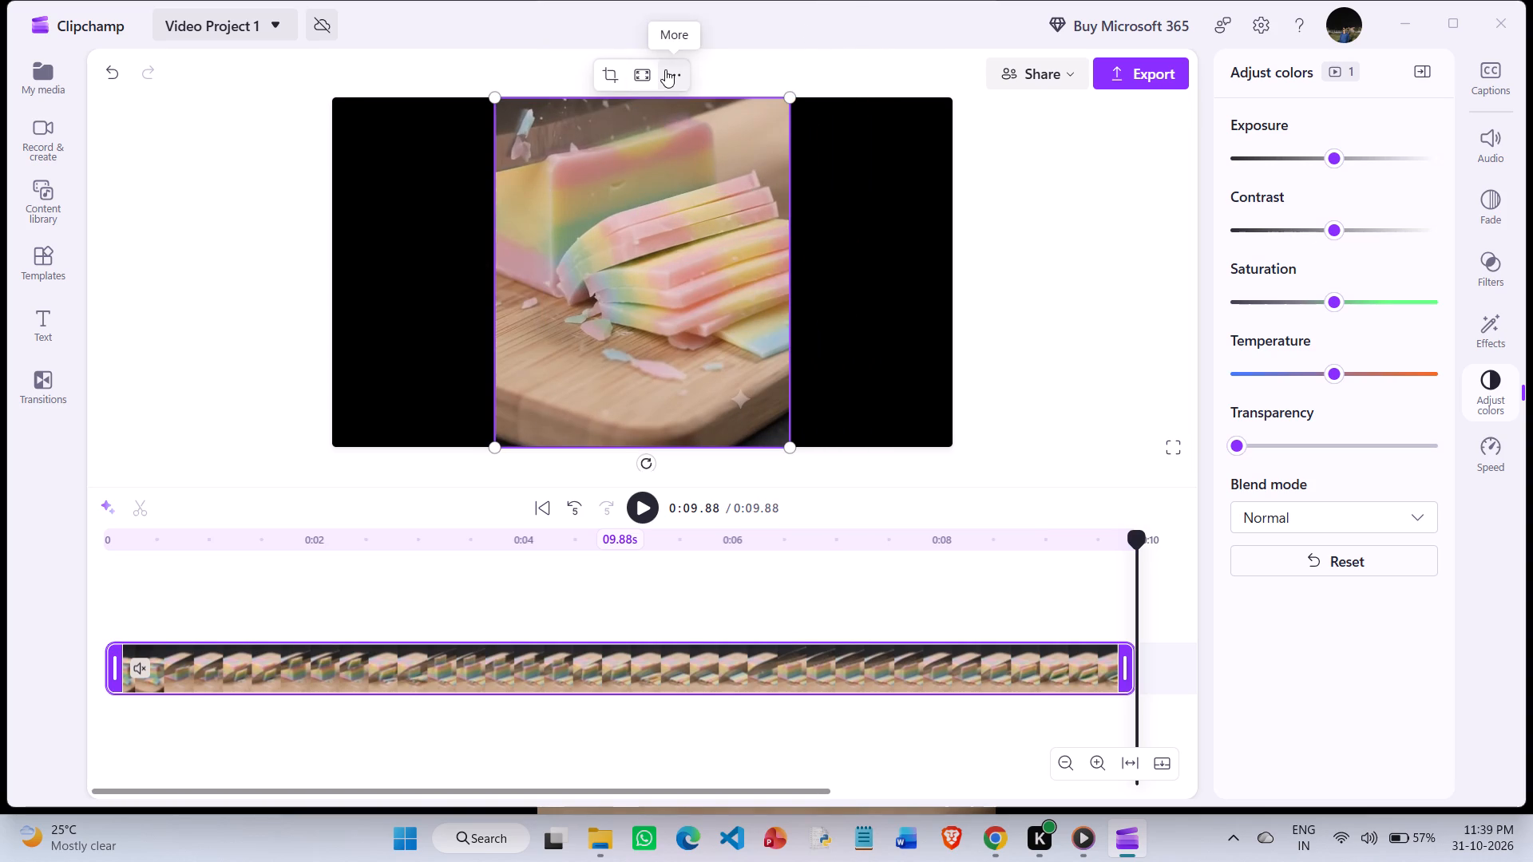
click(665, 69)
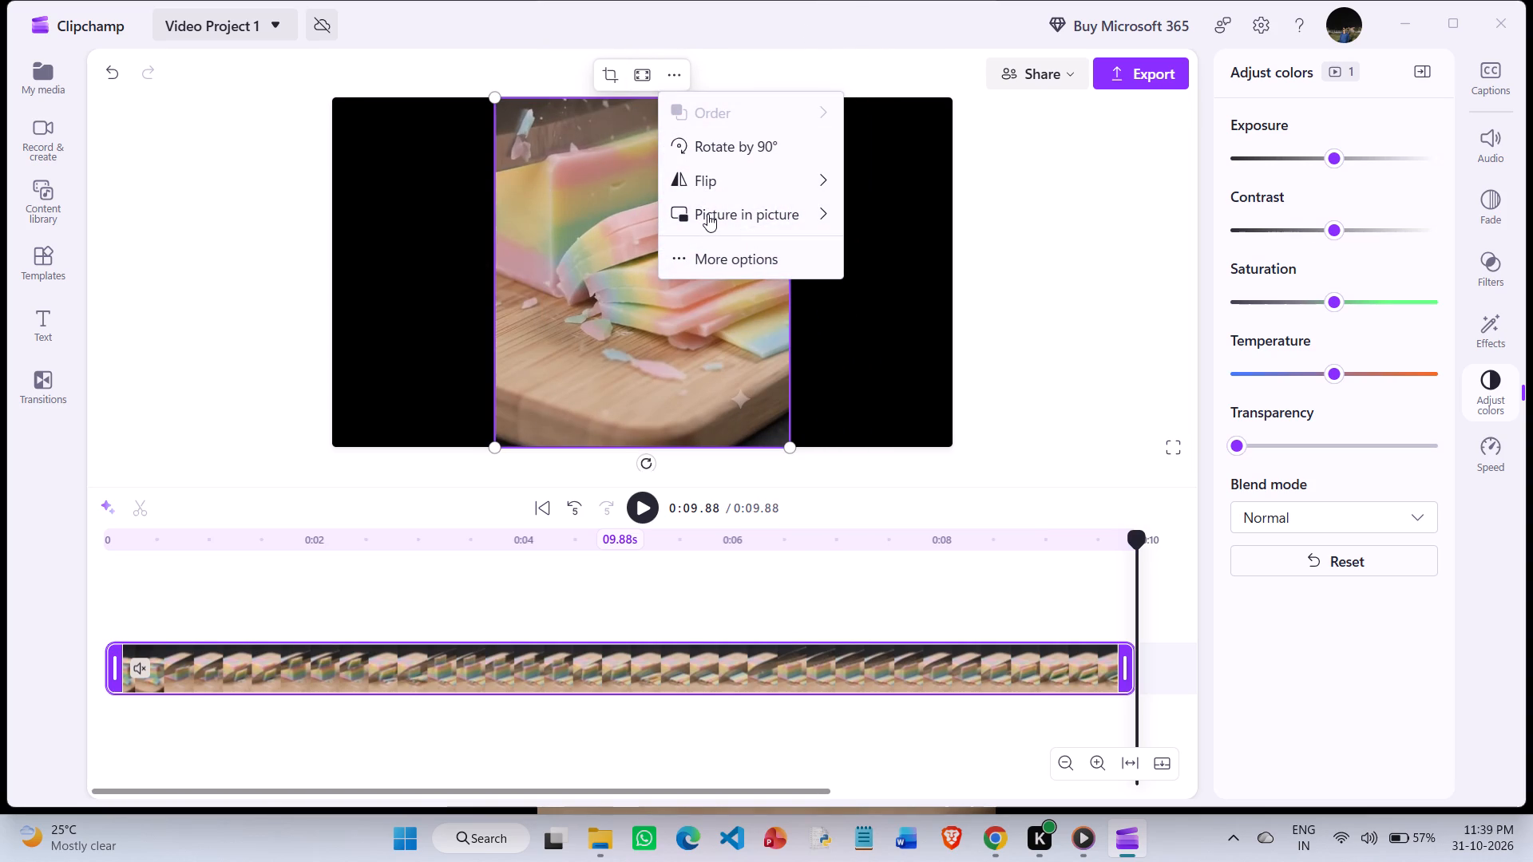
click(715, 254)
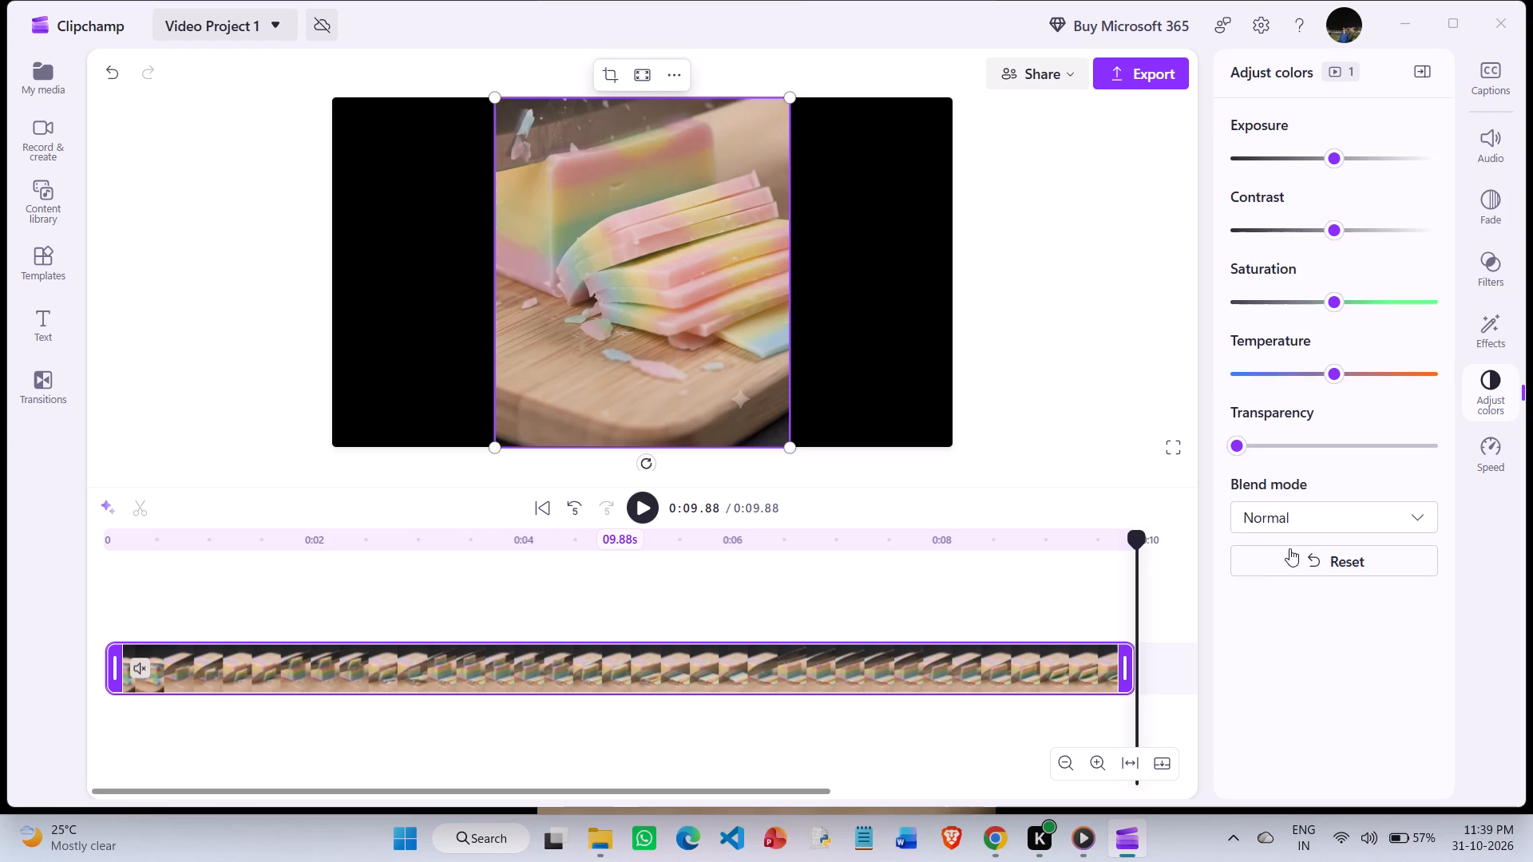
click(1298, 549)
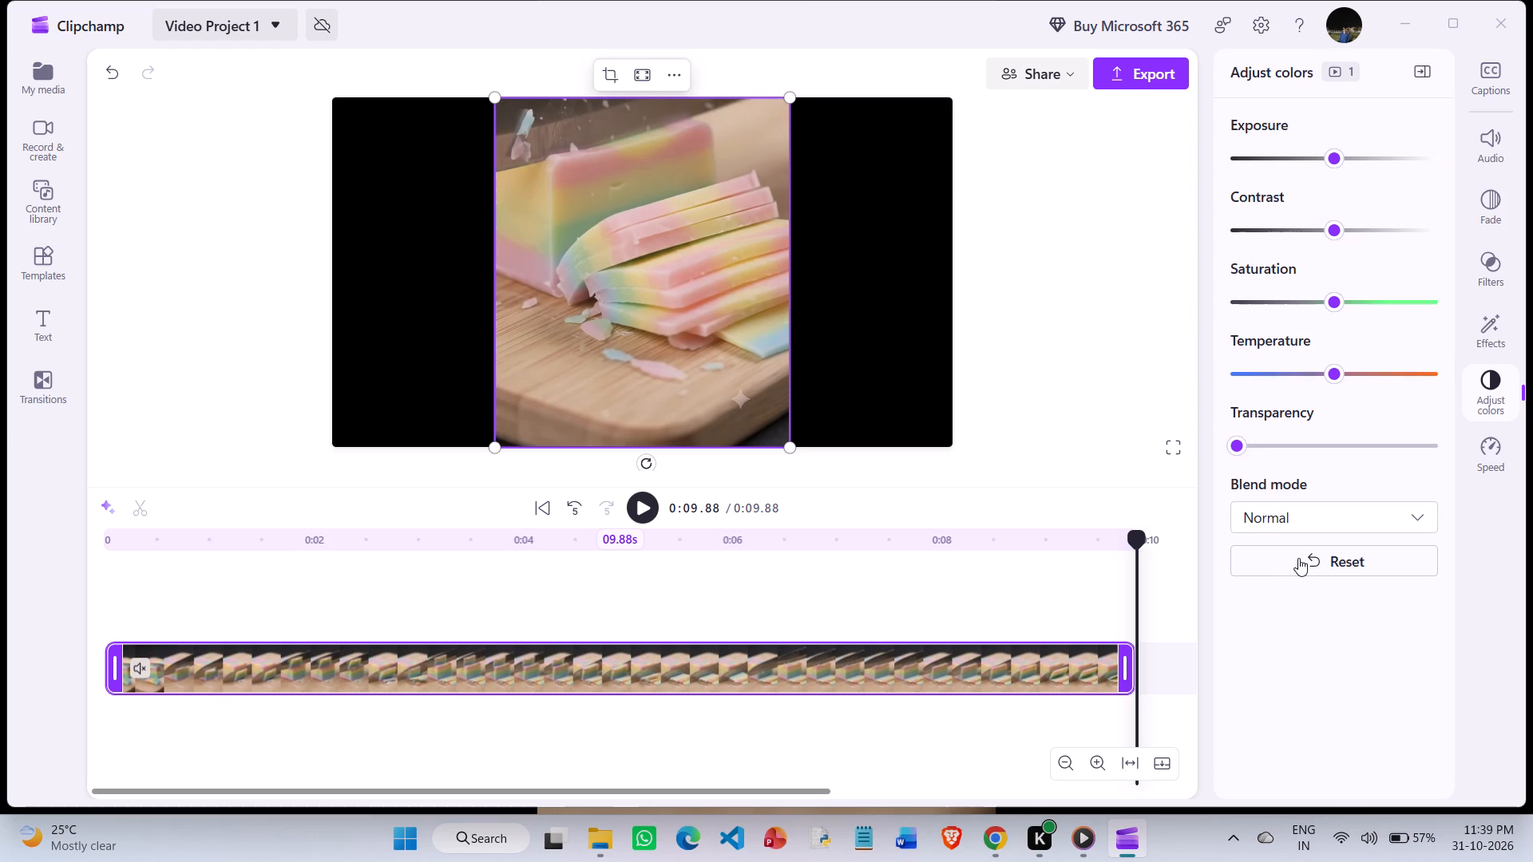
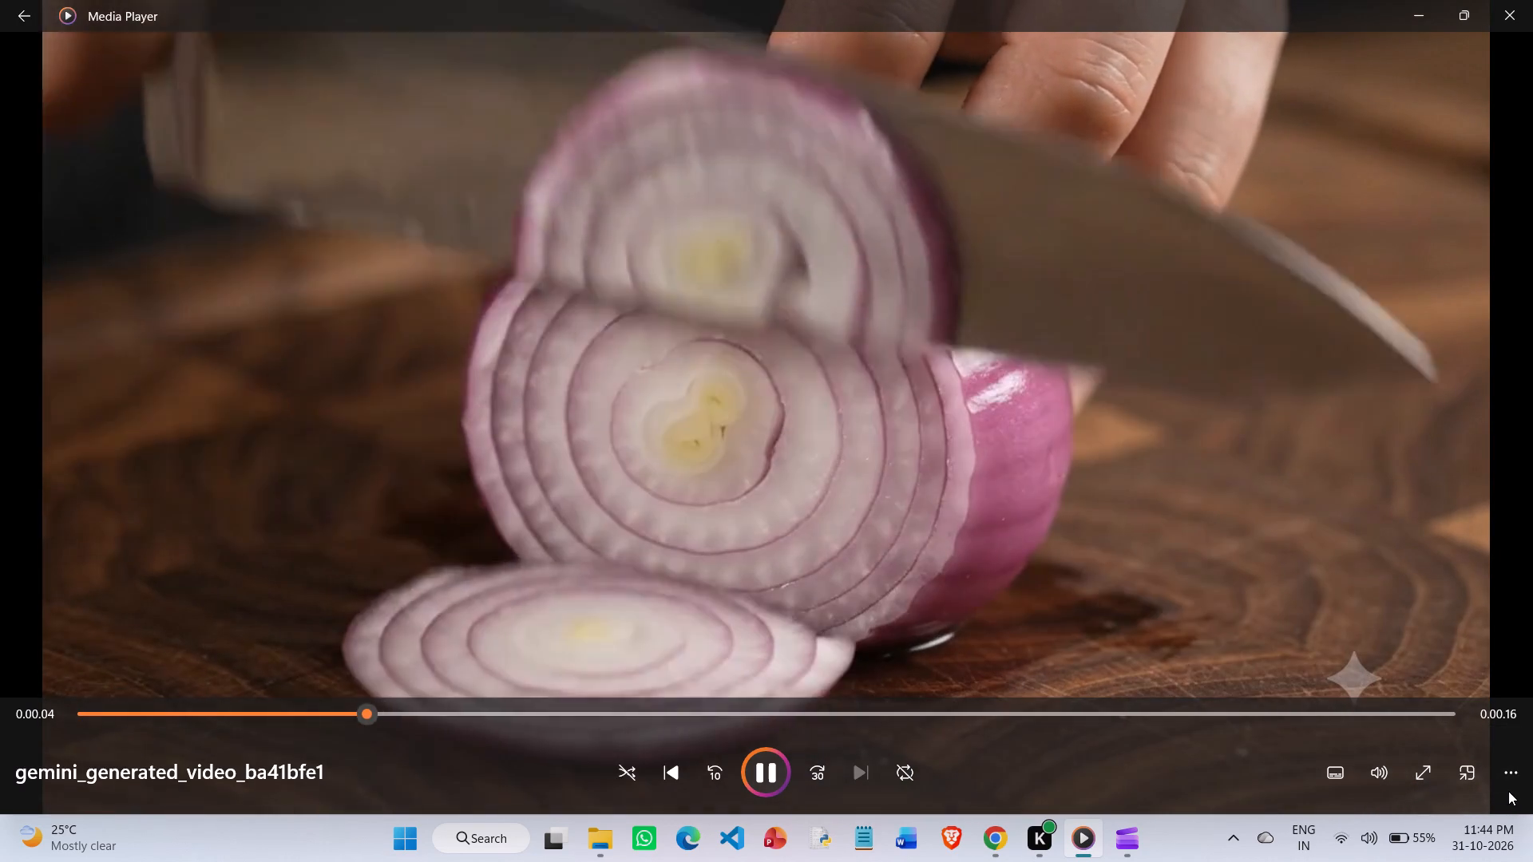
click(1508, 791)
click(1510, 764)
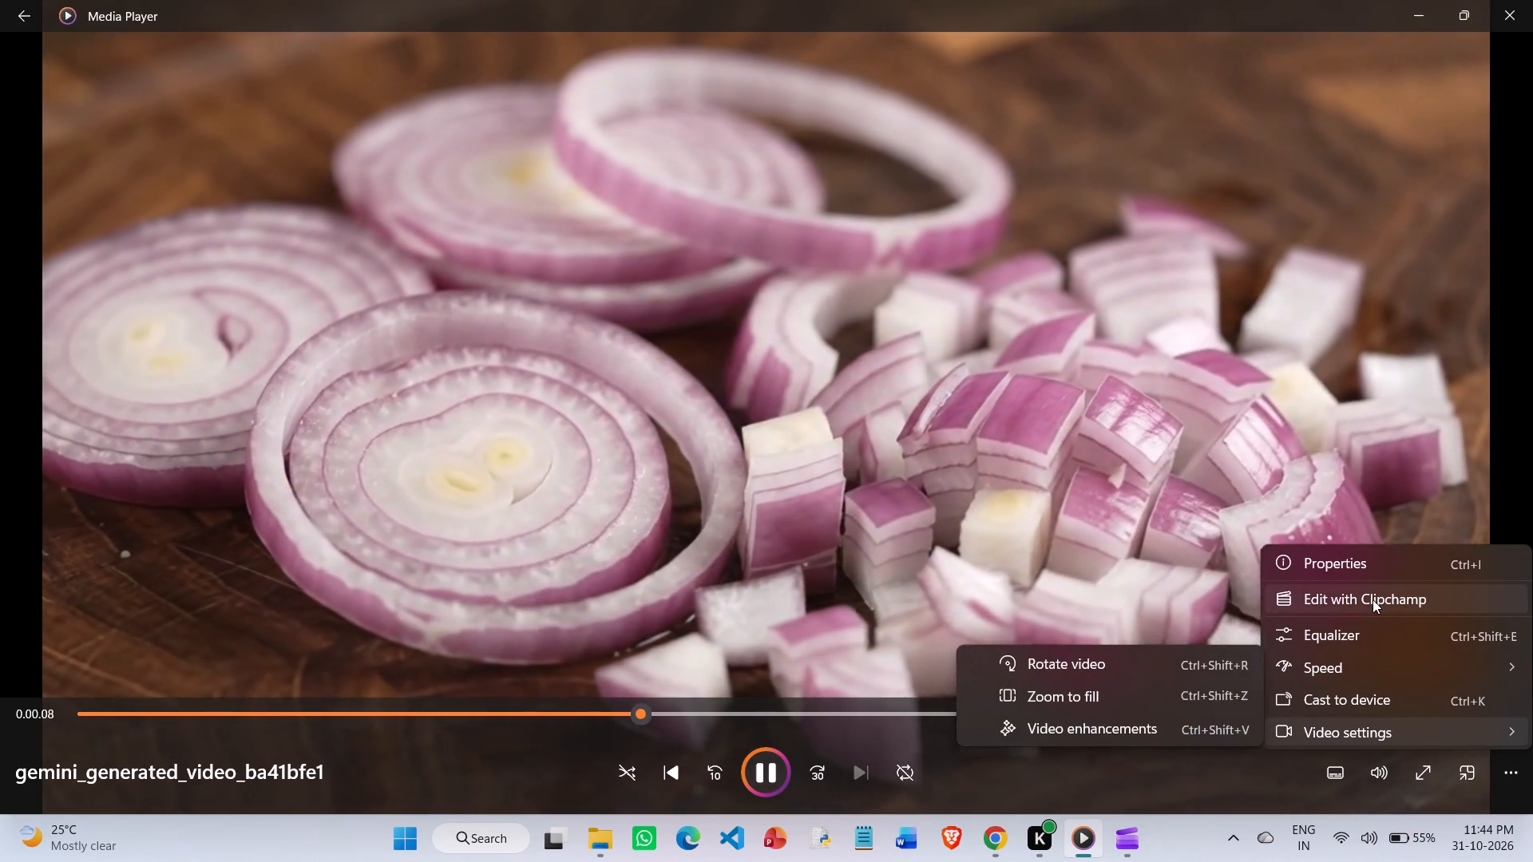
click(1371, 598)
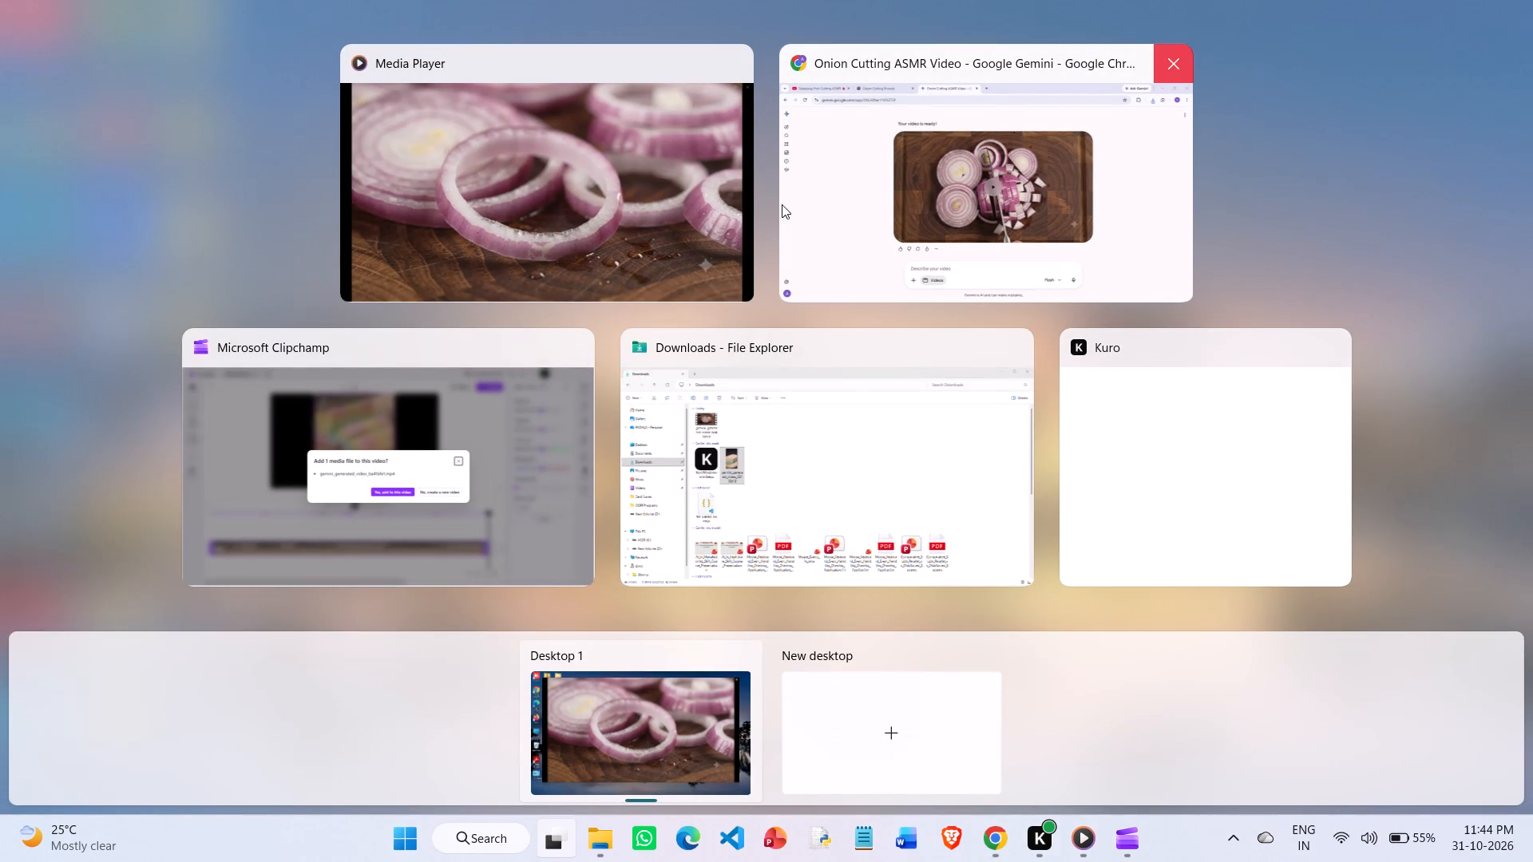
Close the Clipchamp window with the soap project, return to Media Player and send the onion video to Clipchamp again.
click(576, 337)
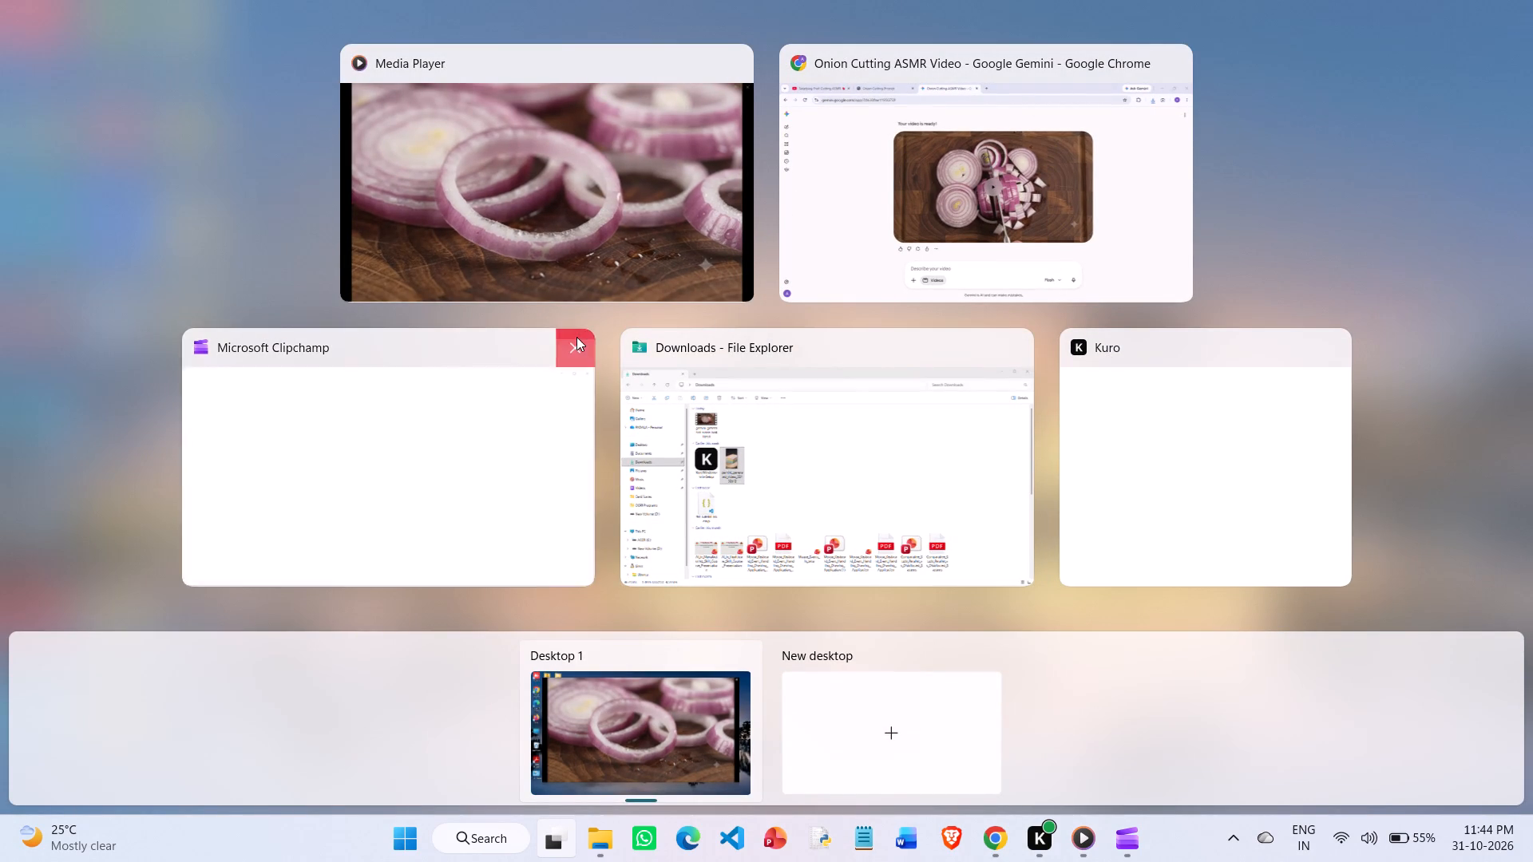
click(590, 264)
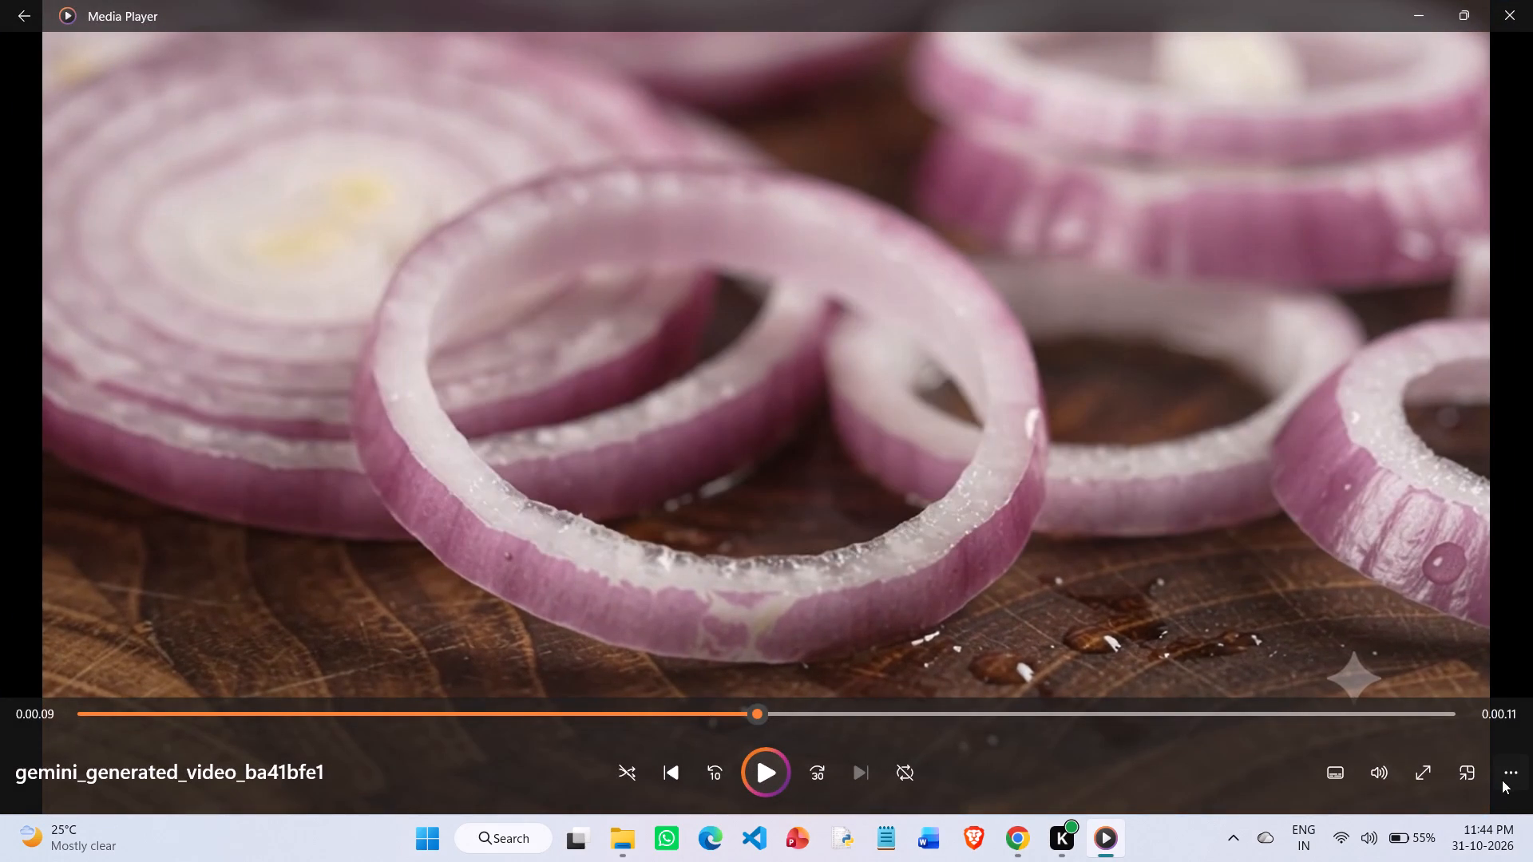
click(1503, 773)
click(1428, 600)
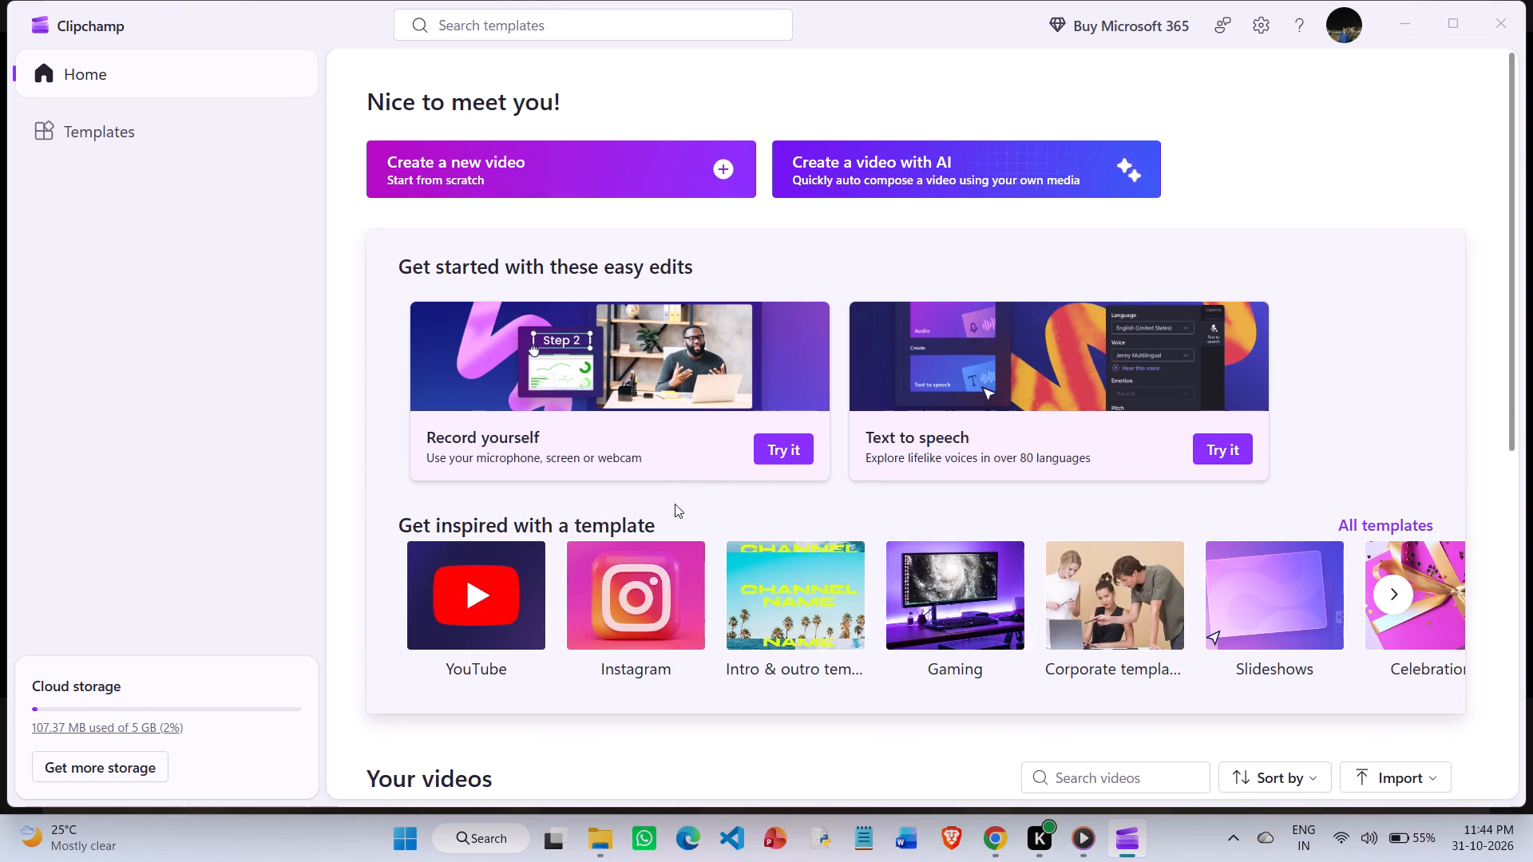
Preview the Pastel YouTube intro card among the YouTube templates, close it and return to the Clipchamp home page.
click(439, 631)
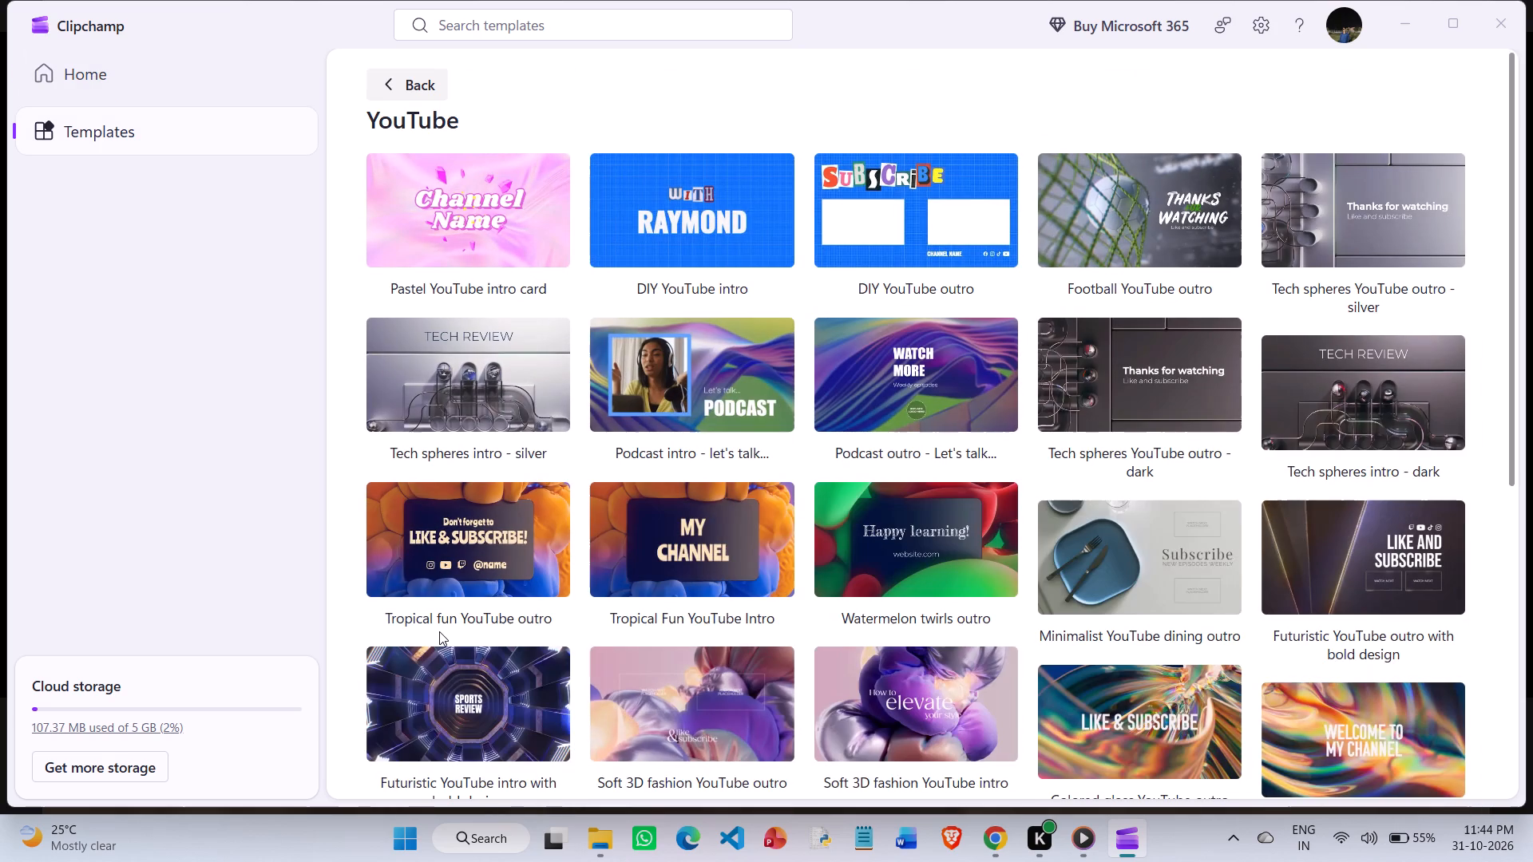
click(511, 199)
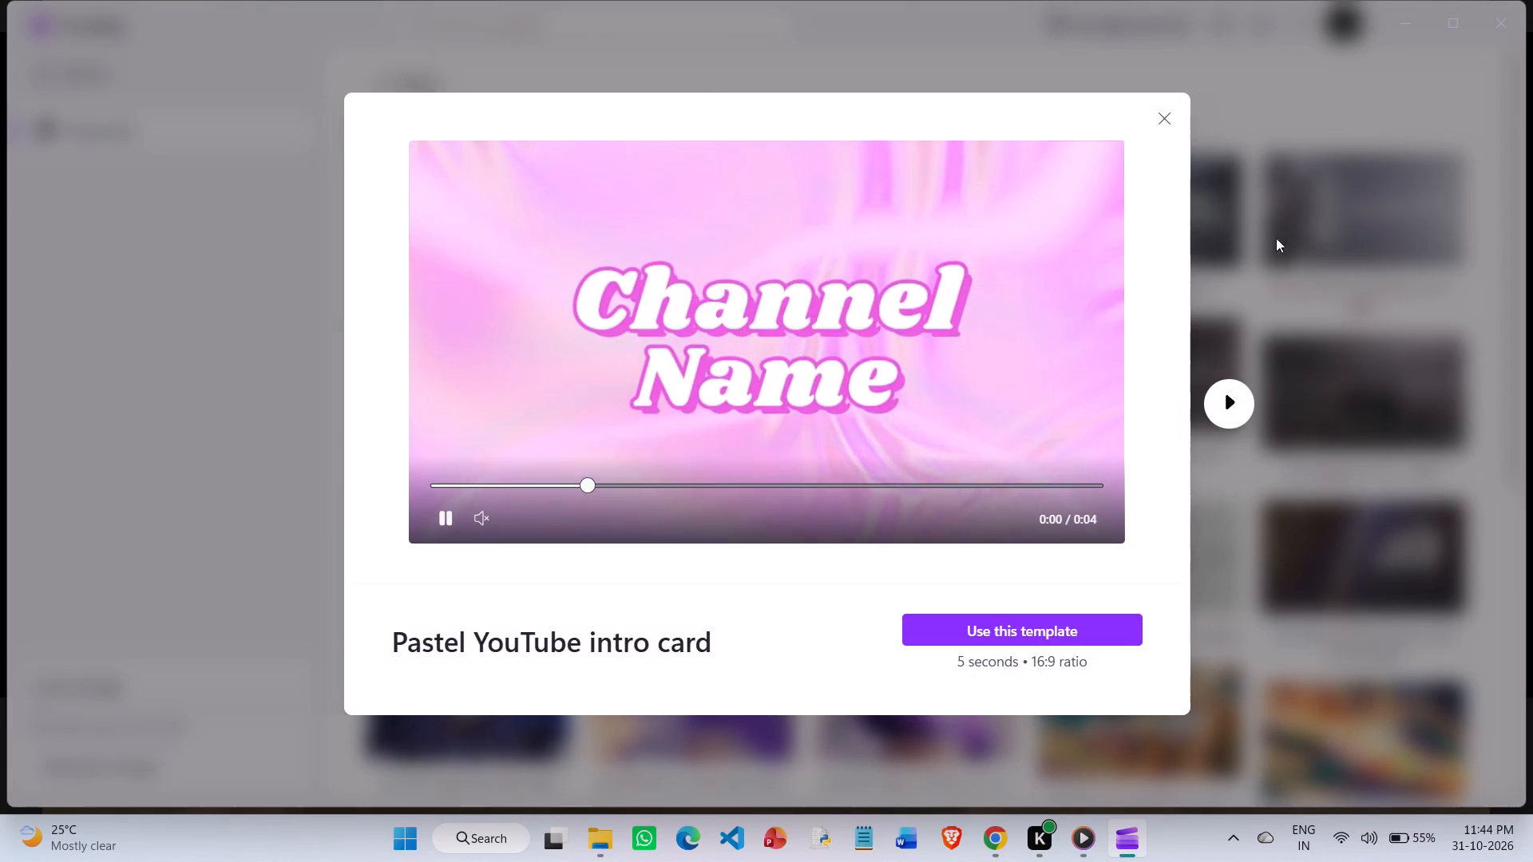
click(1159, 102)
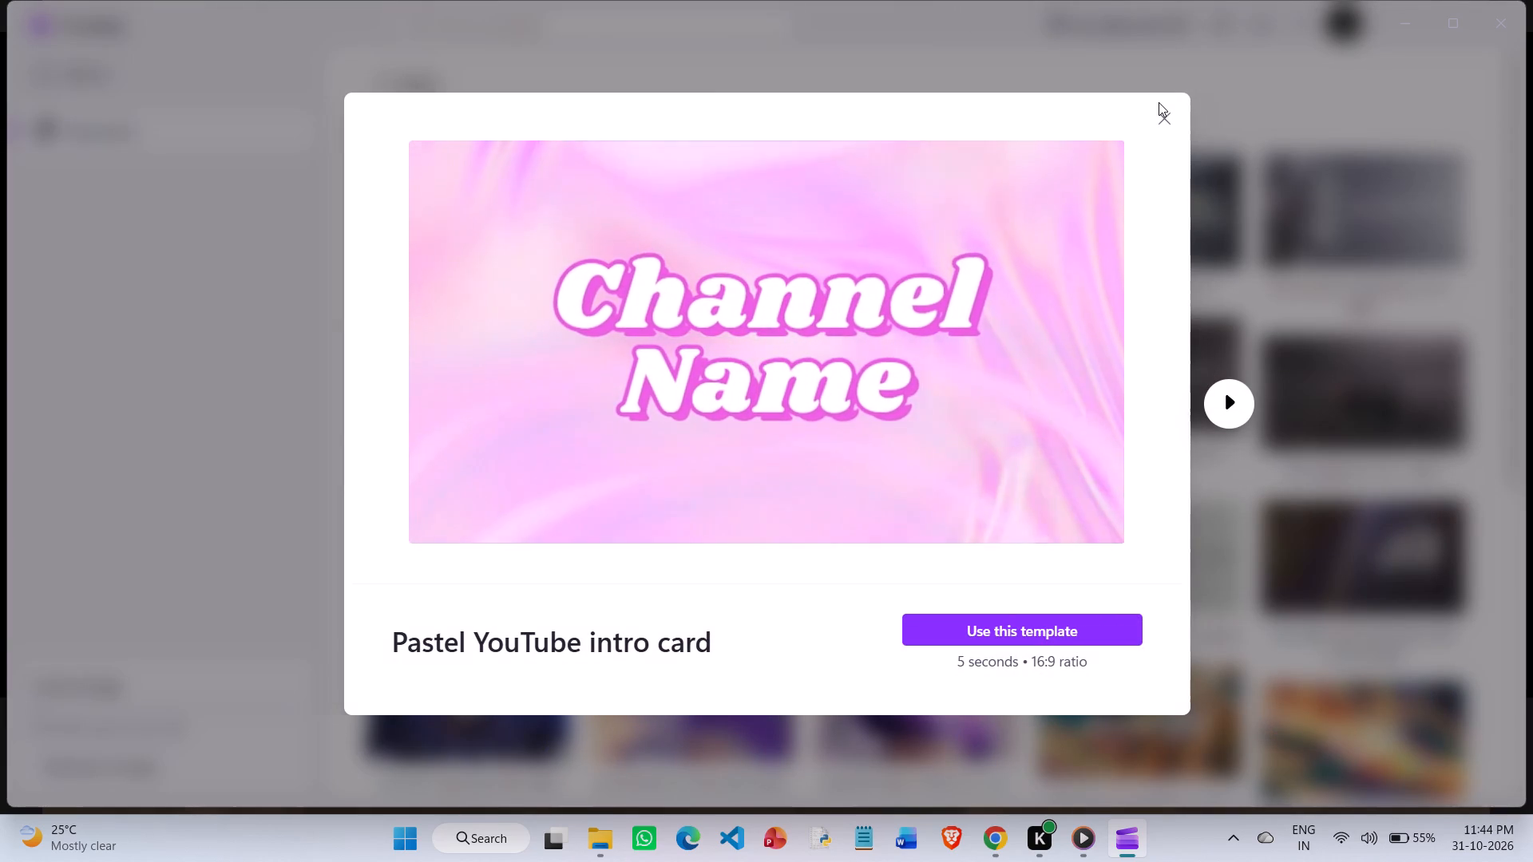
click(1157, 121)
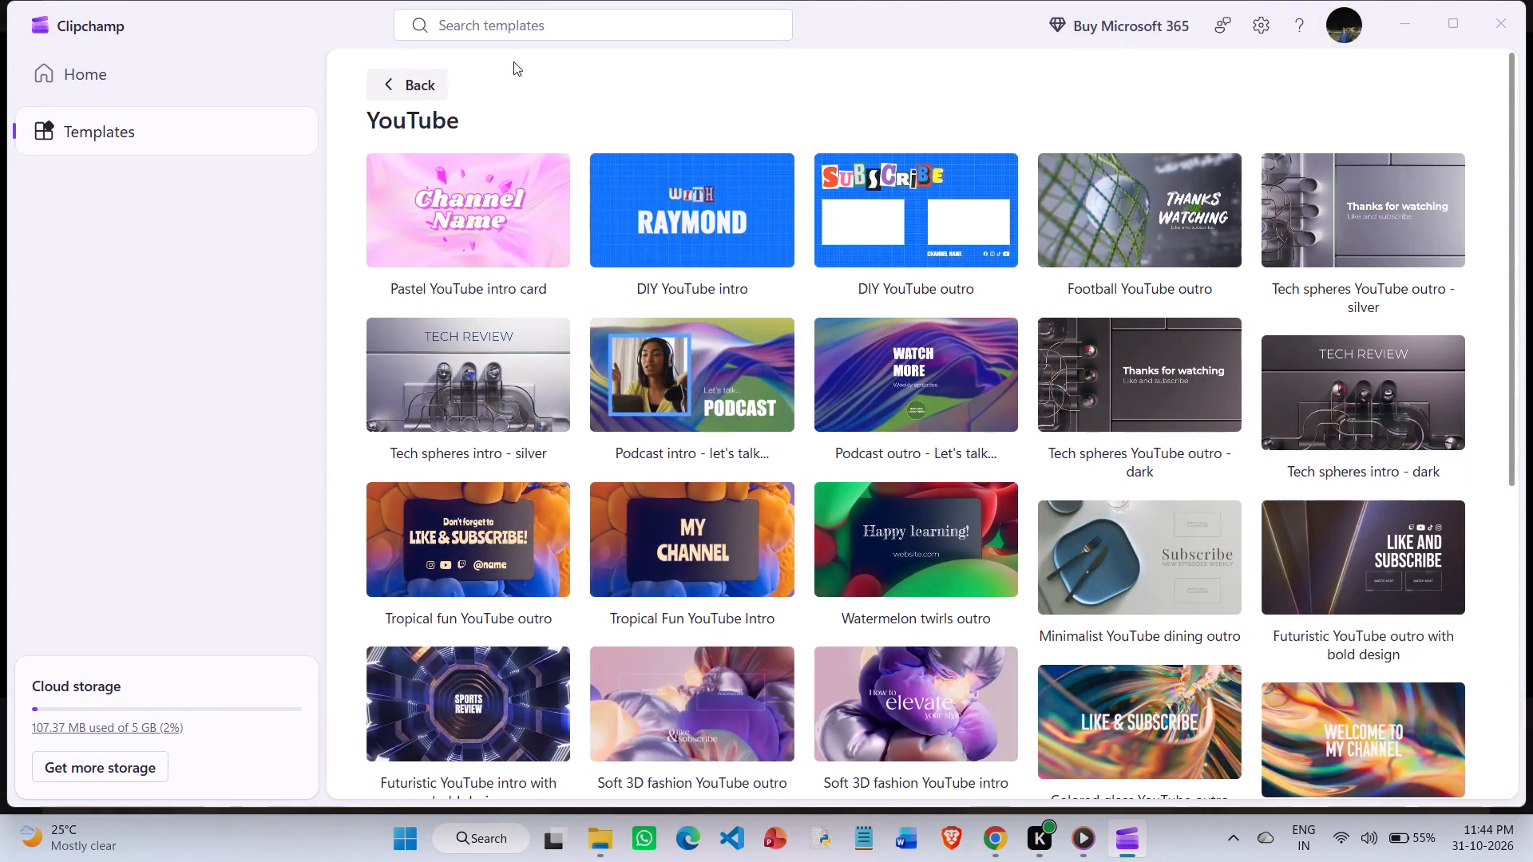
click(362, 99)
click(390, 80)
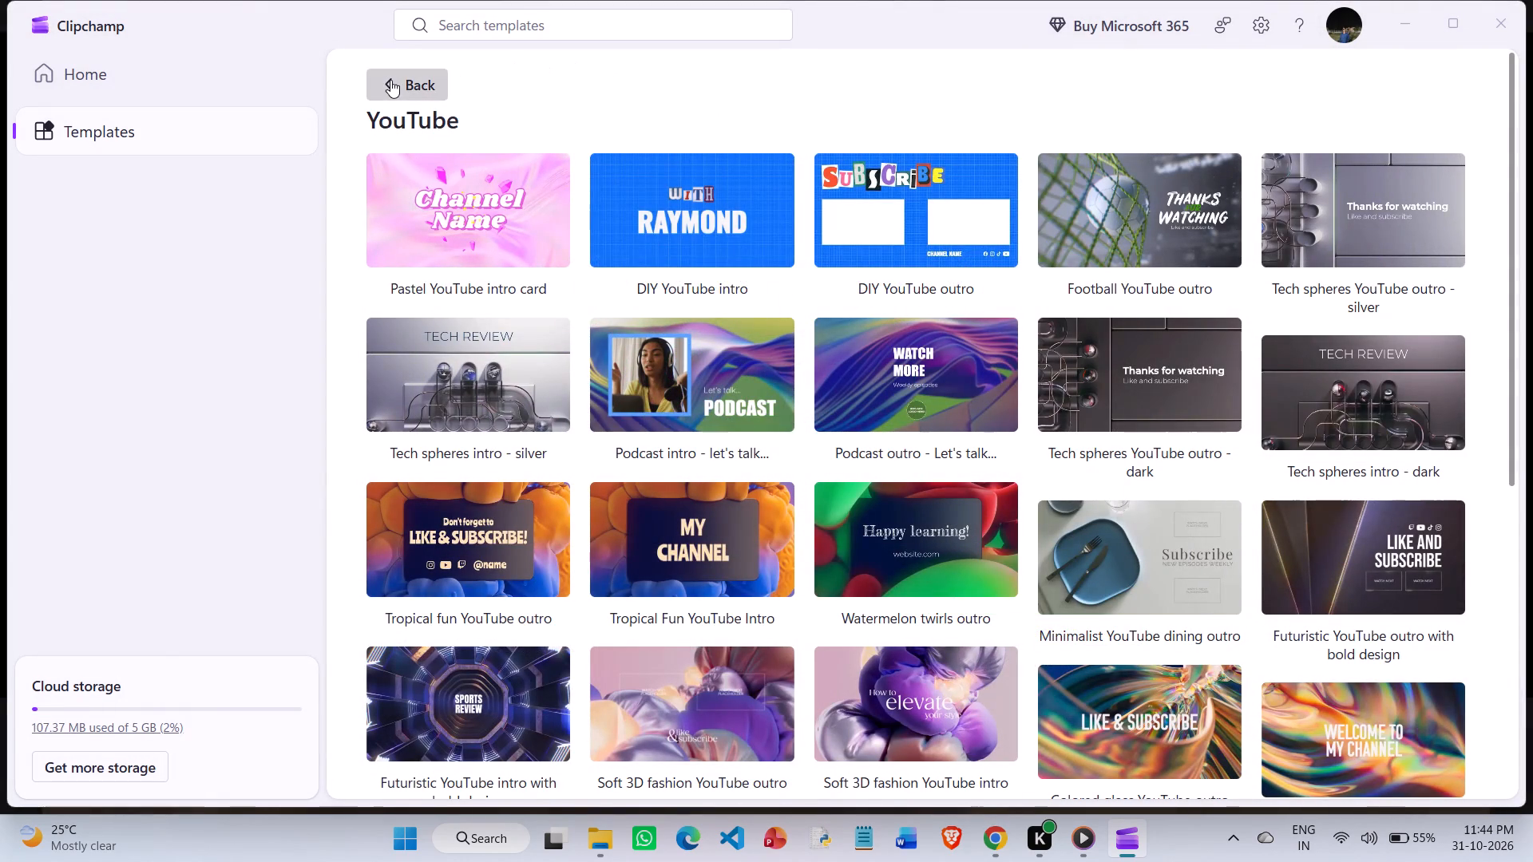
Create a new blank video project from the Your videos section.
scroll(908, 381, down, 2)
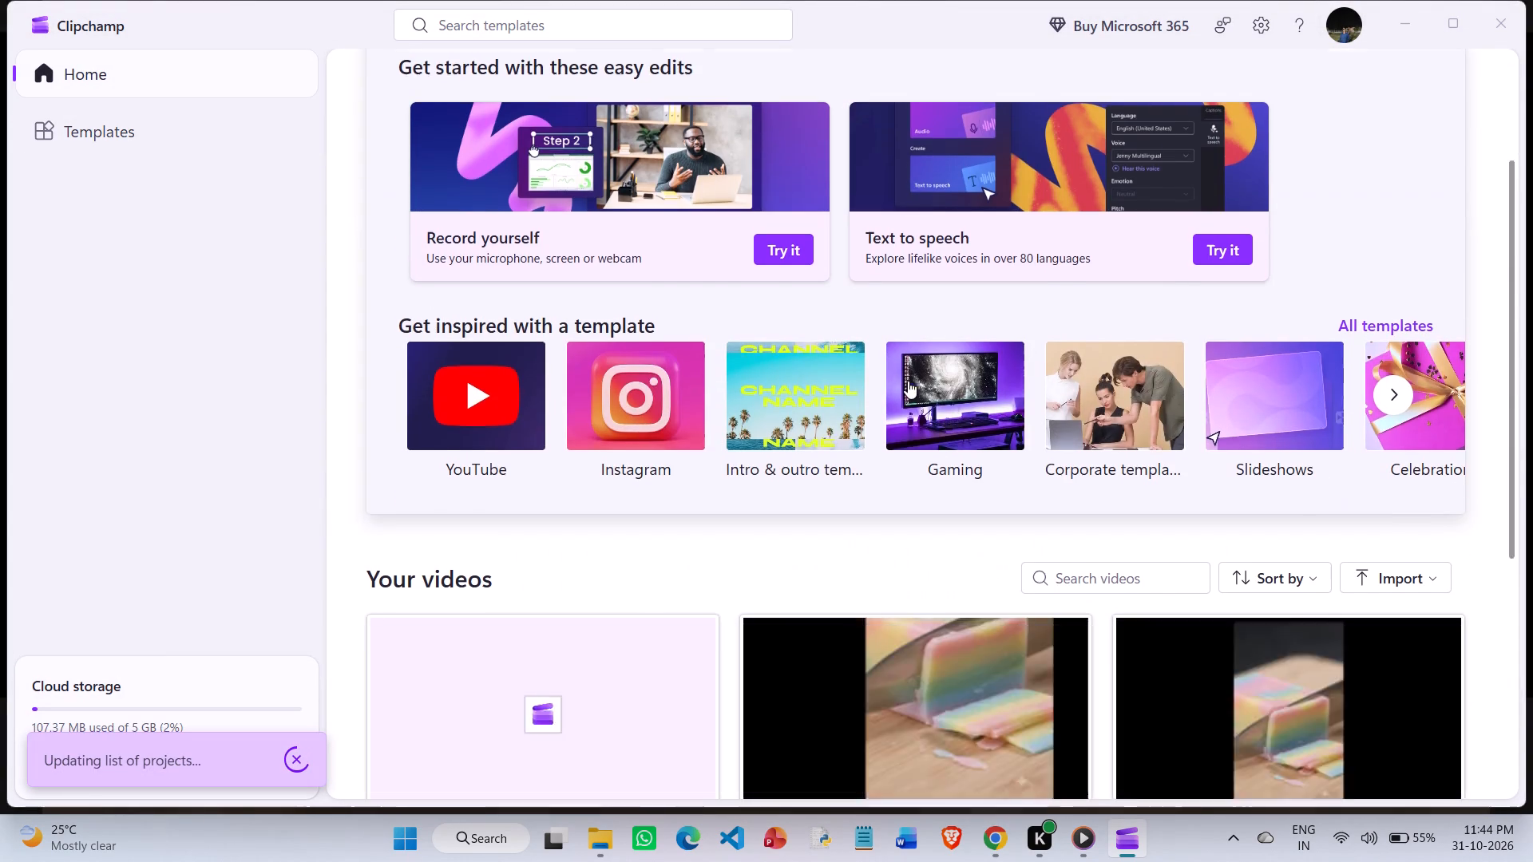
scroll(908, 381, down, 2)
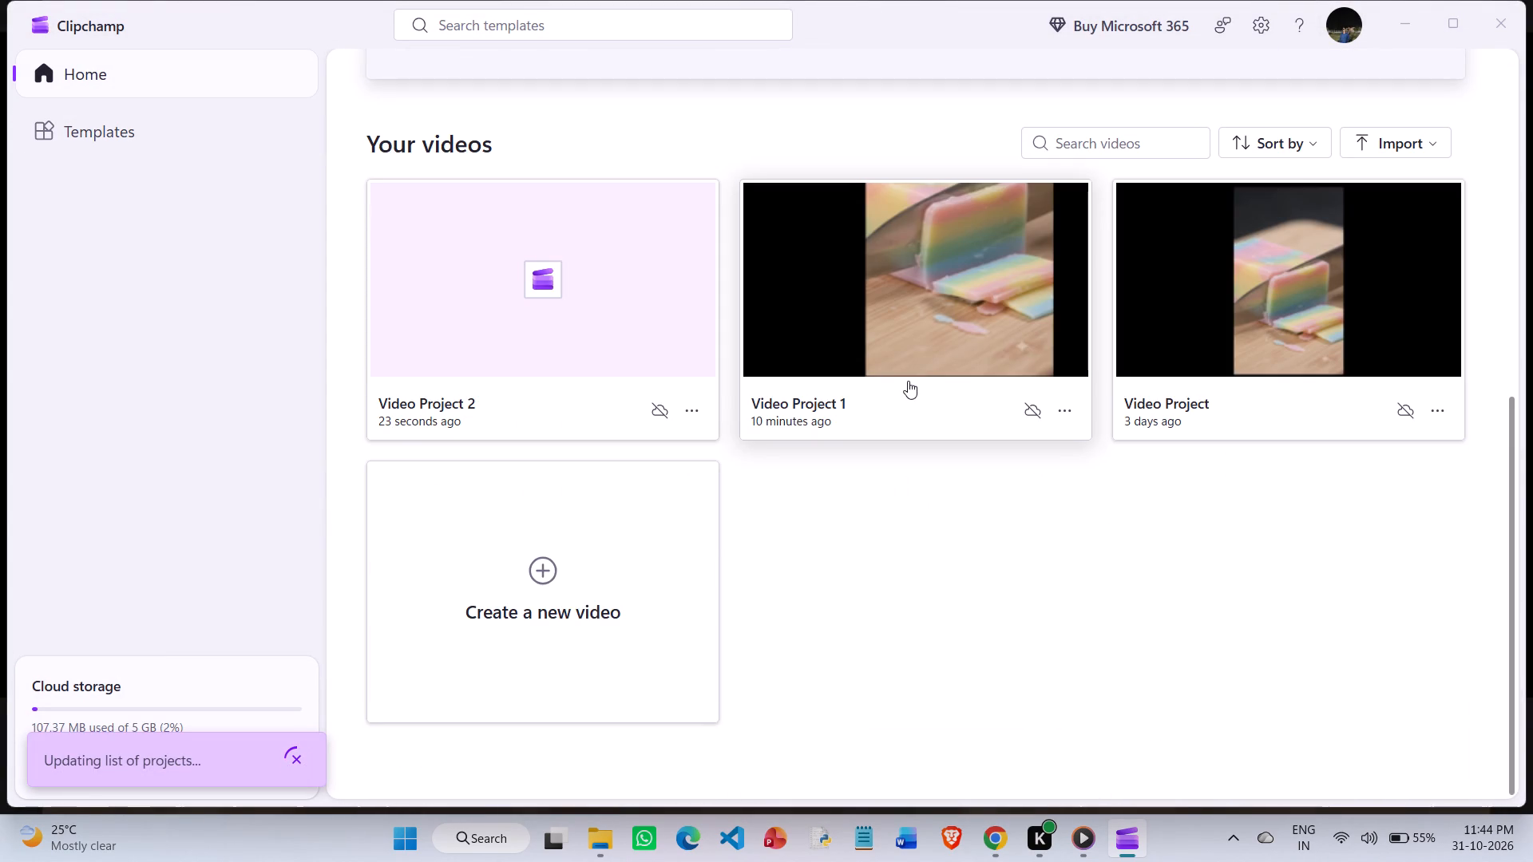
scroll(908, 381, down, 1)
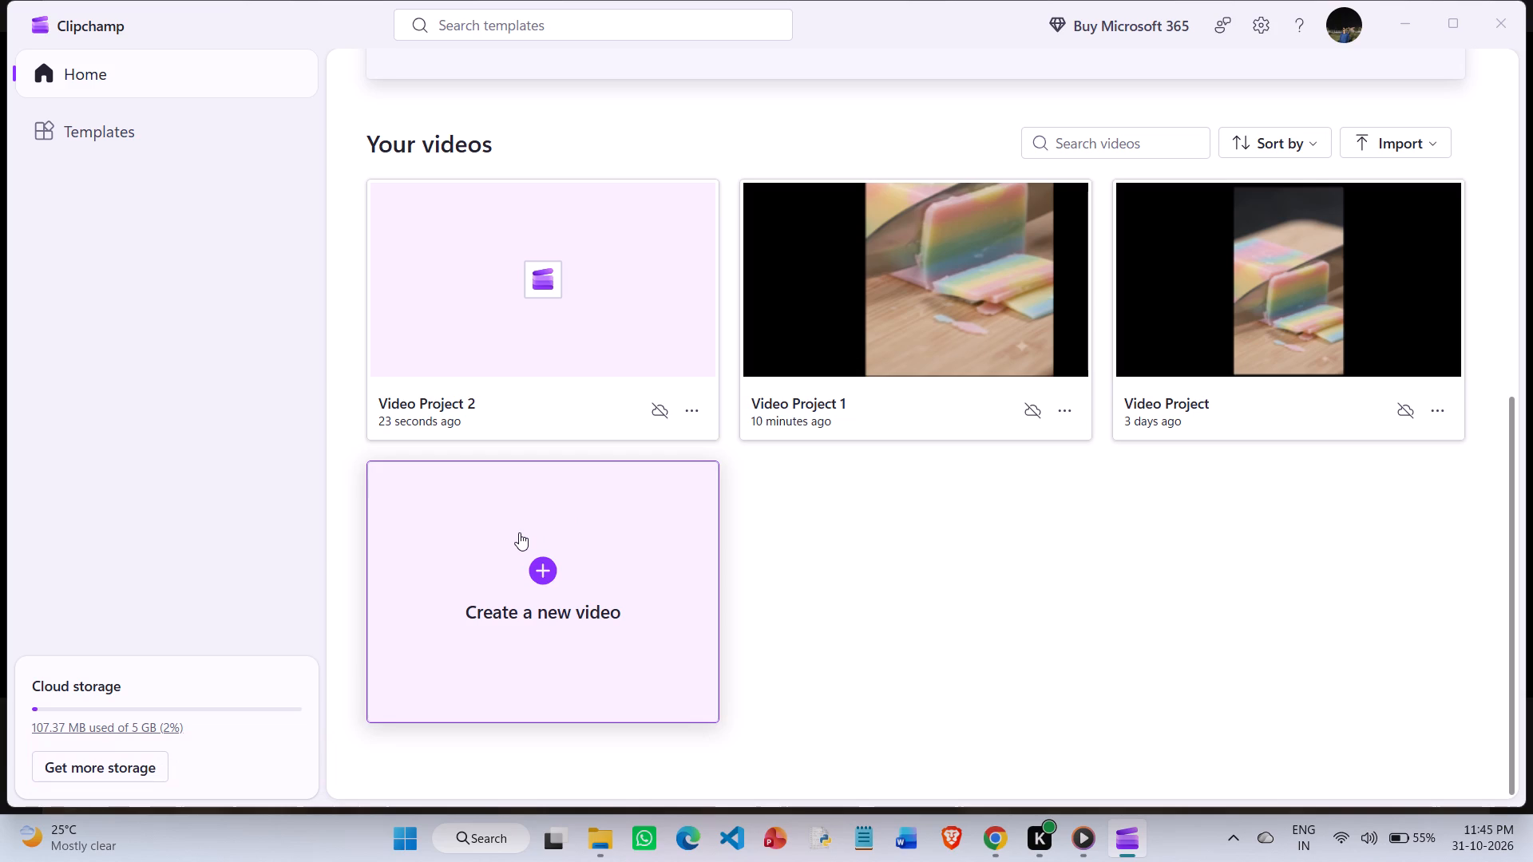
click(519, 532)
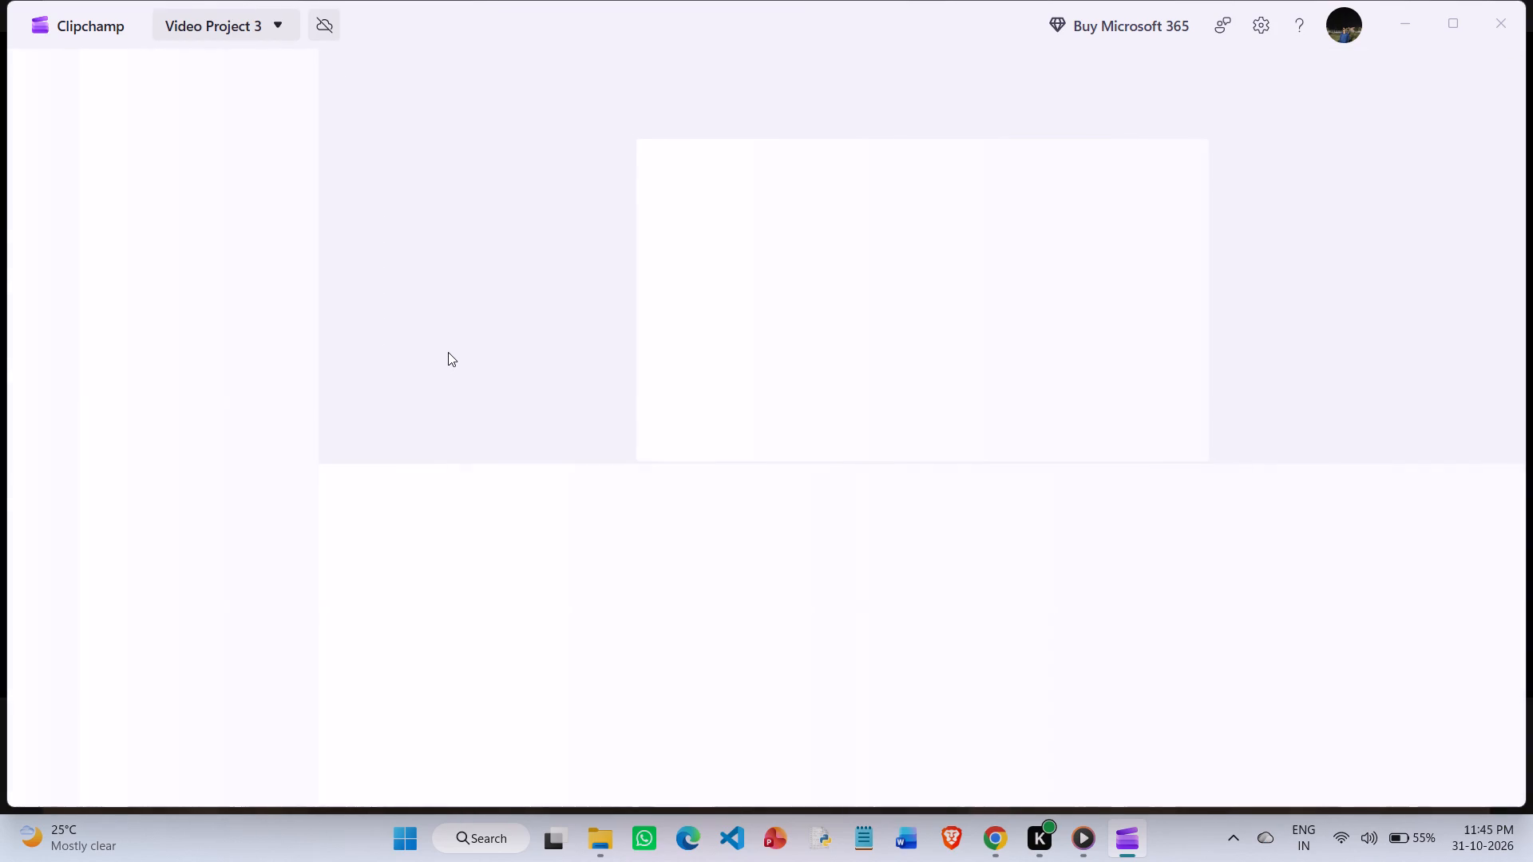
click(280, 29)
click(576, 59)
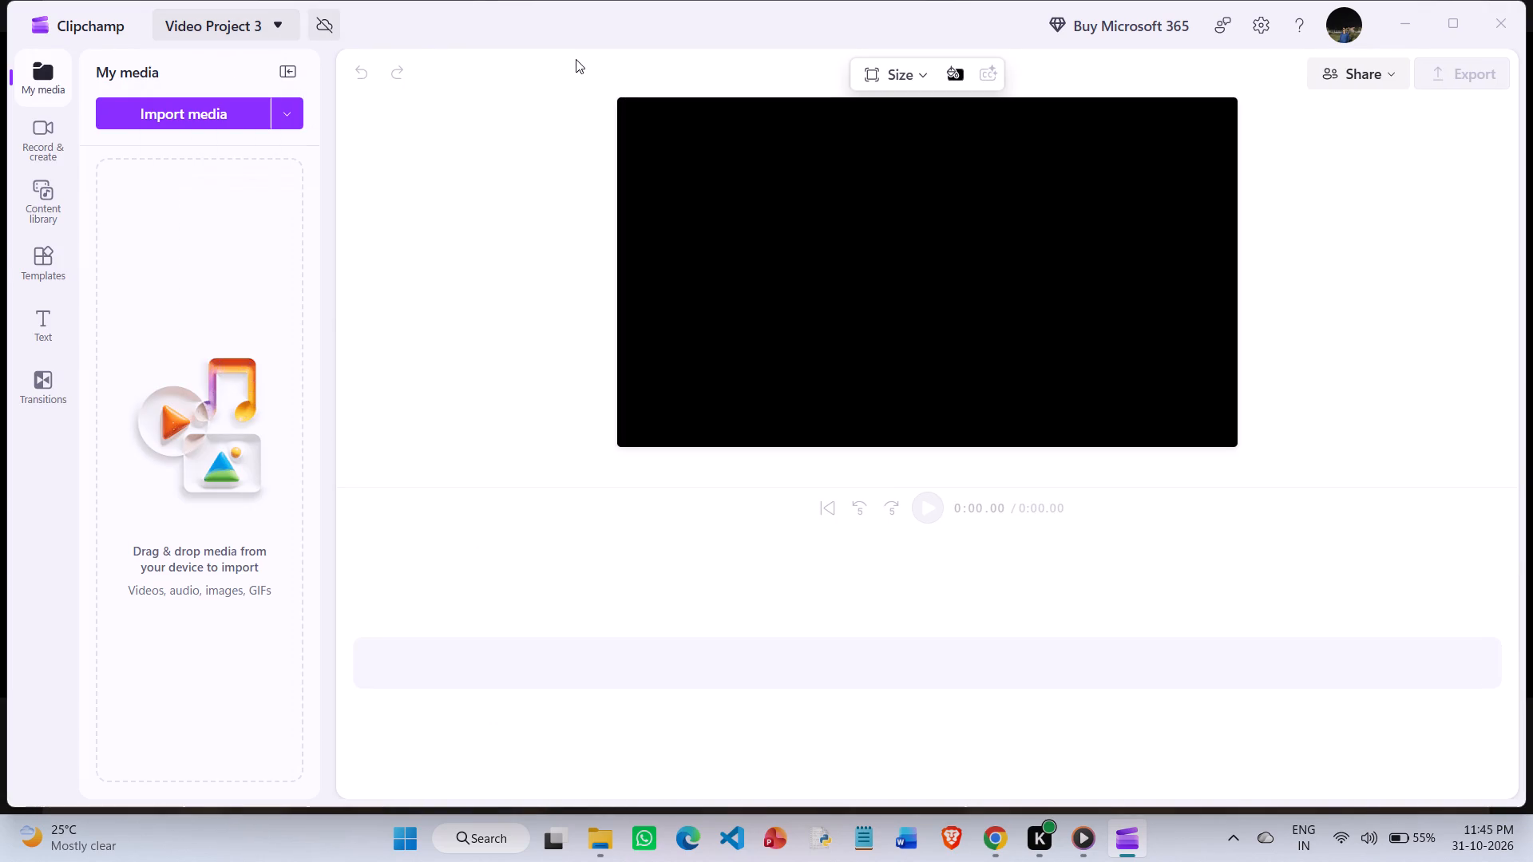
click(896, 231)
Import gemini_generated_video_ba41bfe1 from the Downloads folder and place it at the start of the timeline.
click(235, 103)
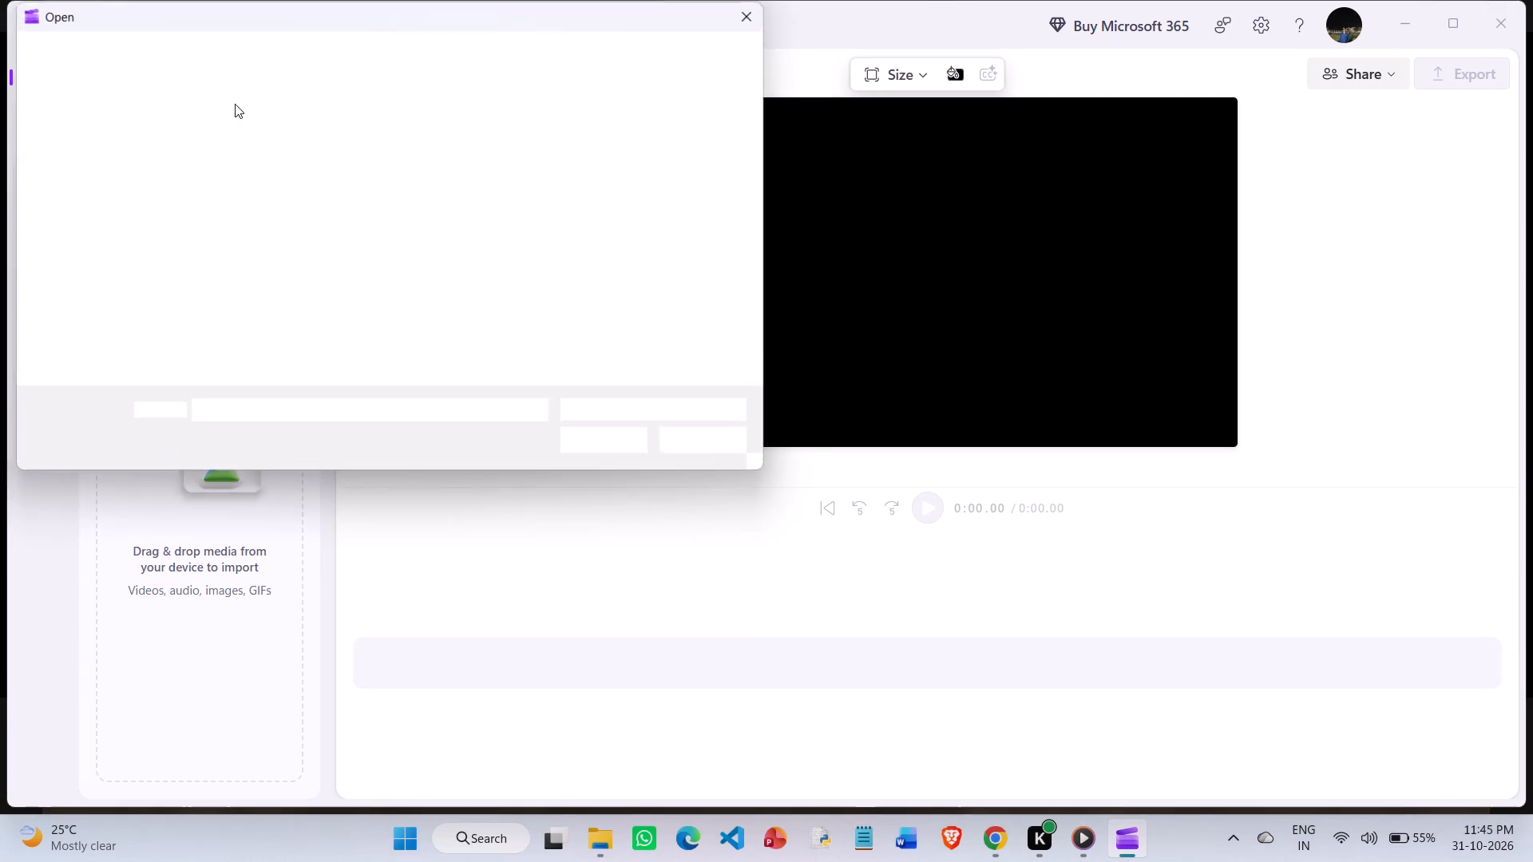
click(108, 263)
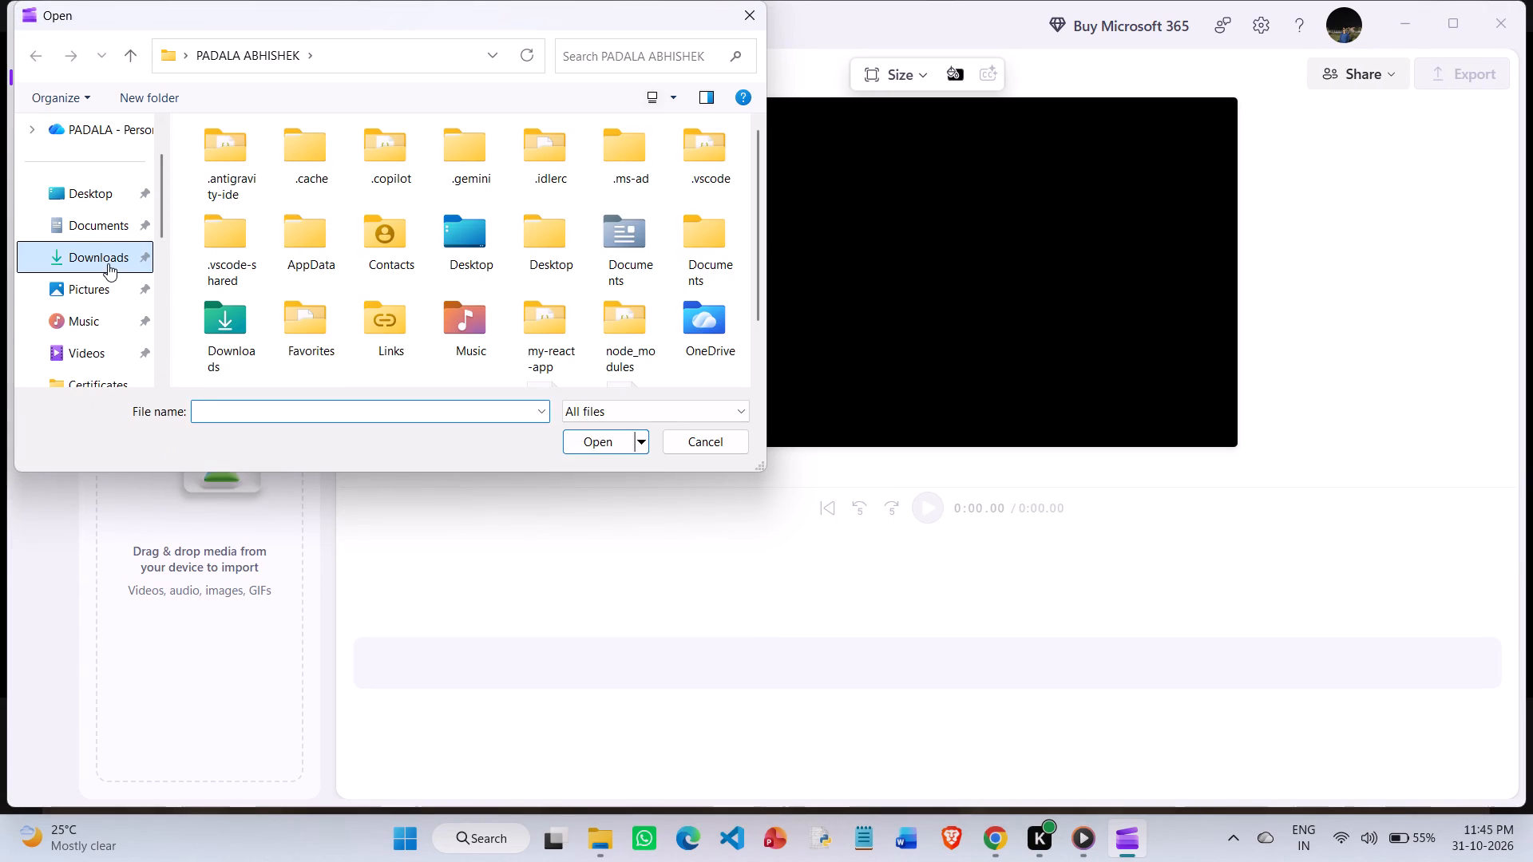
click(254, 192)
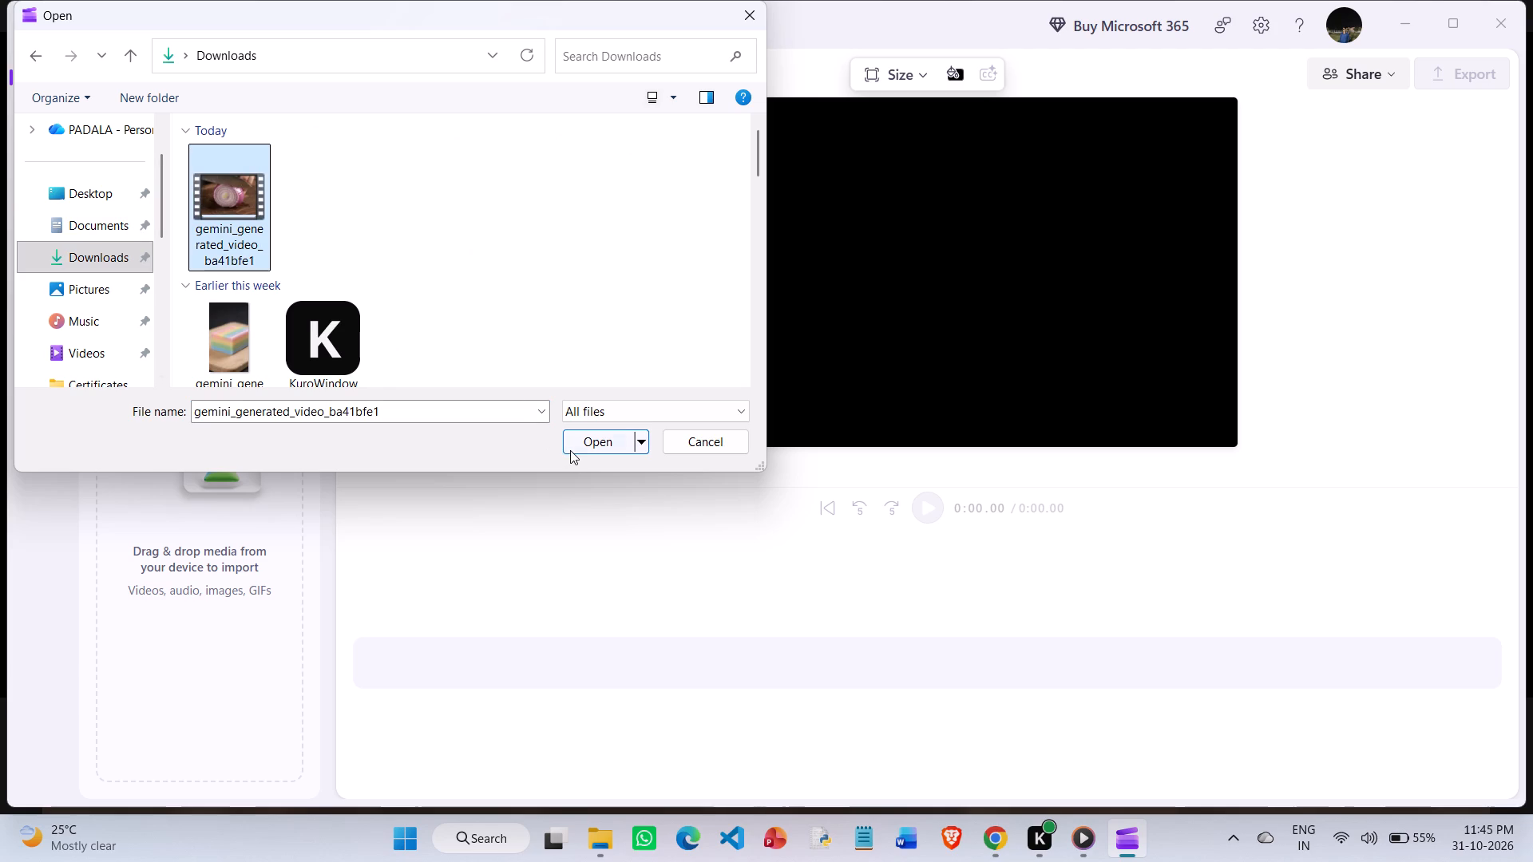
click(572, 450)
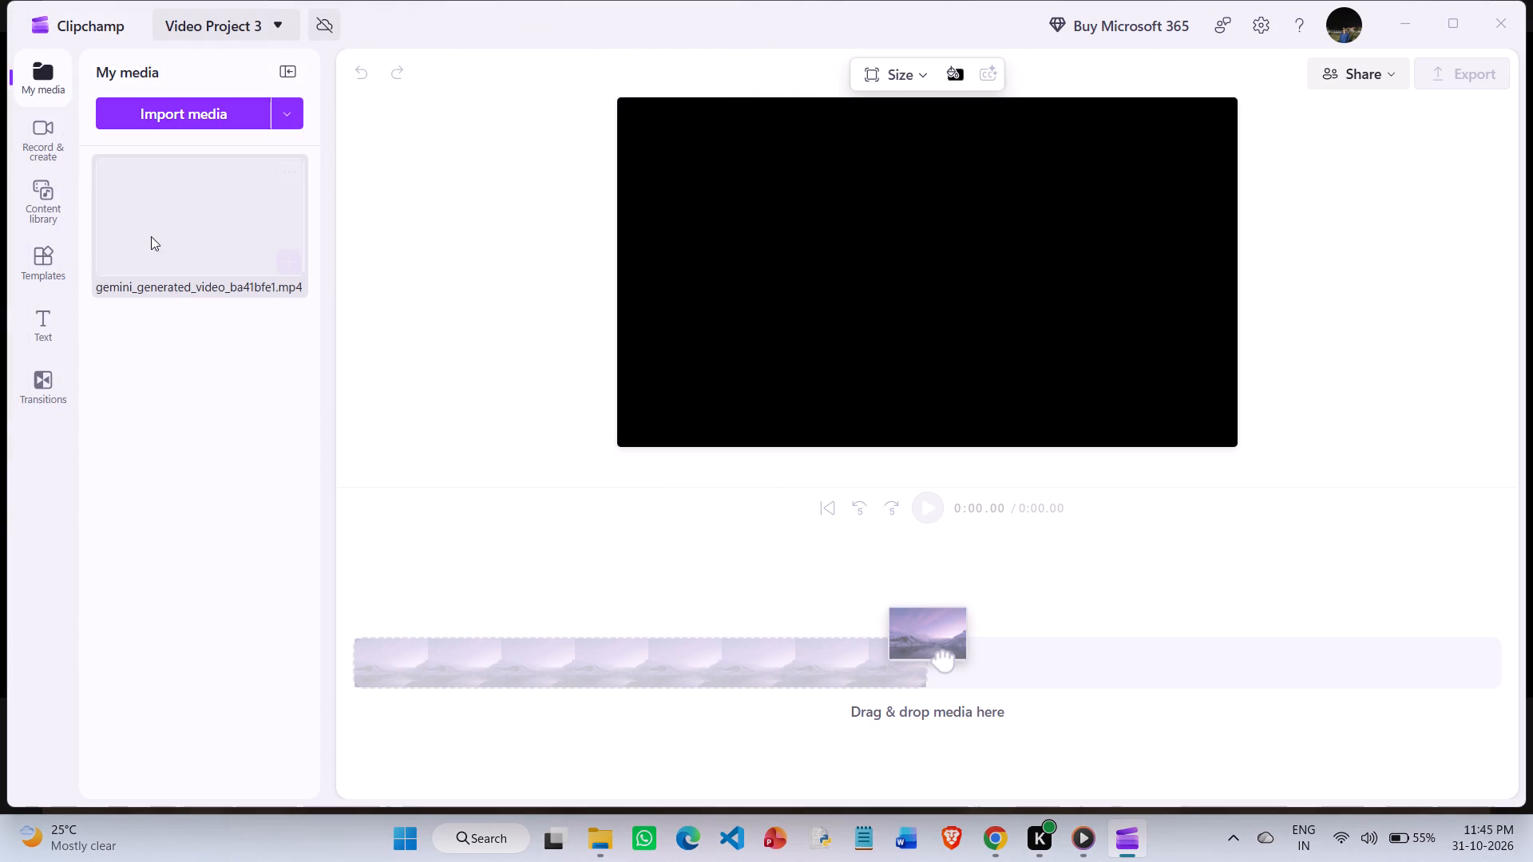
drag(164, 230, 493, 654)
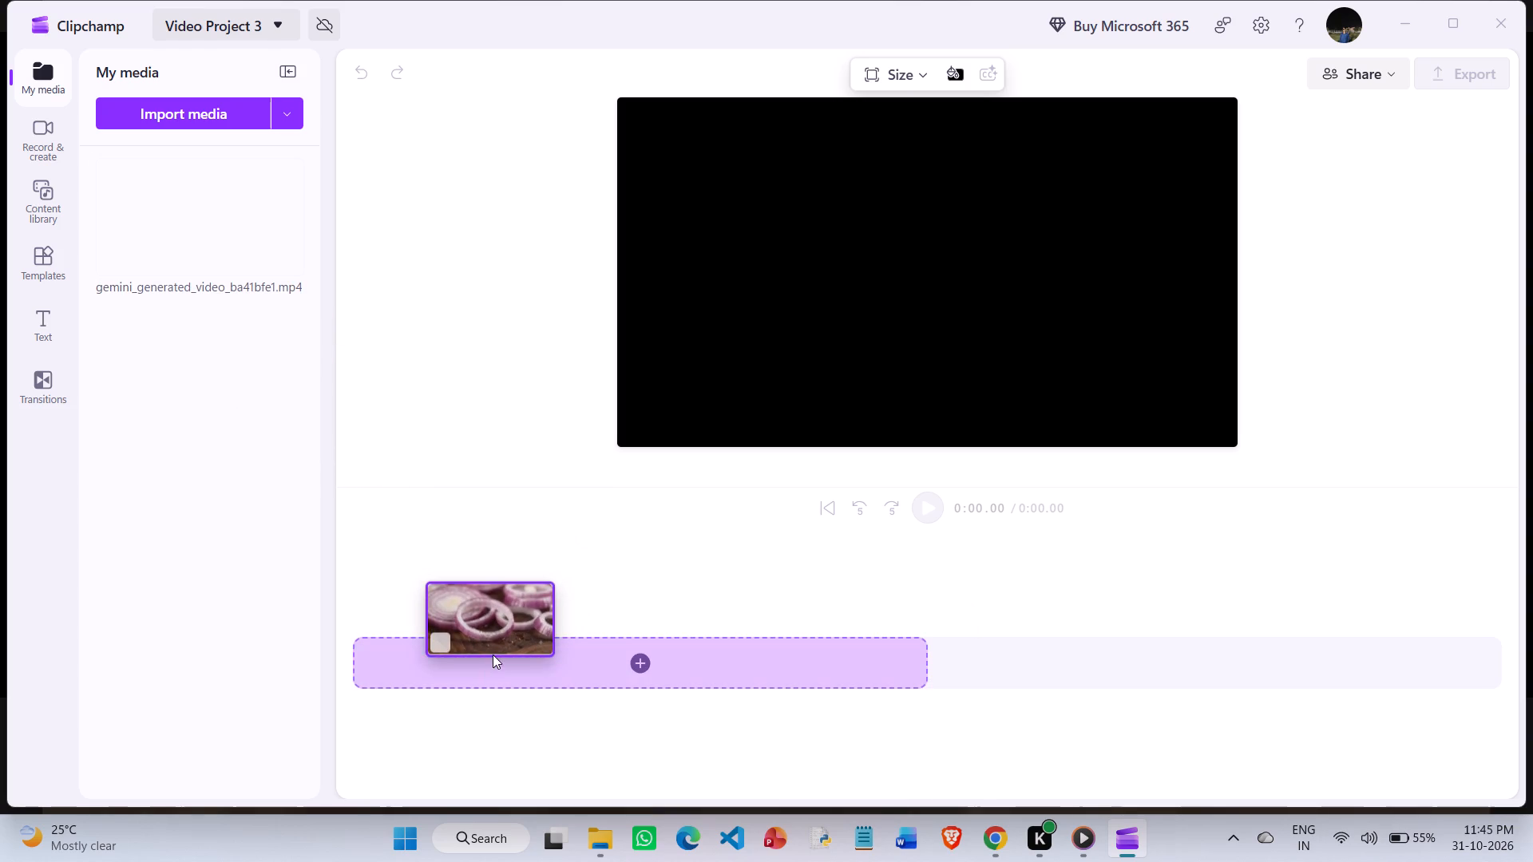
drag(493, 654, 493, 655)
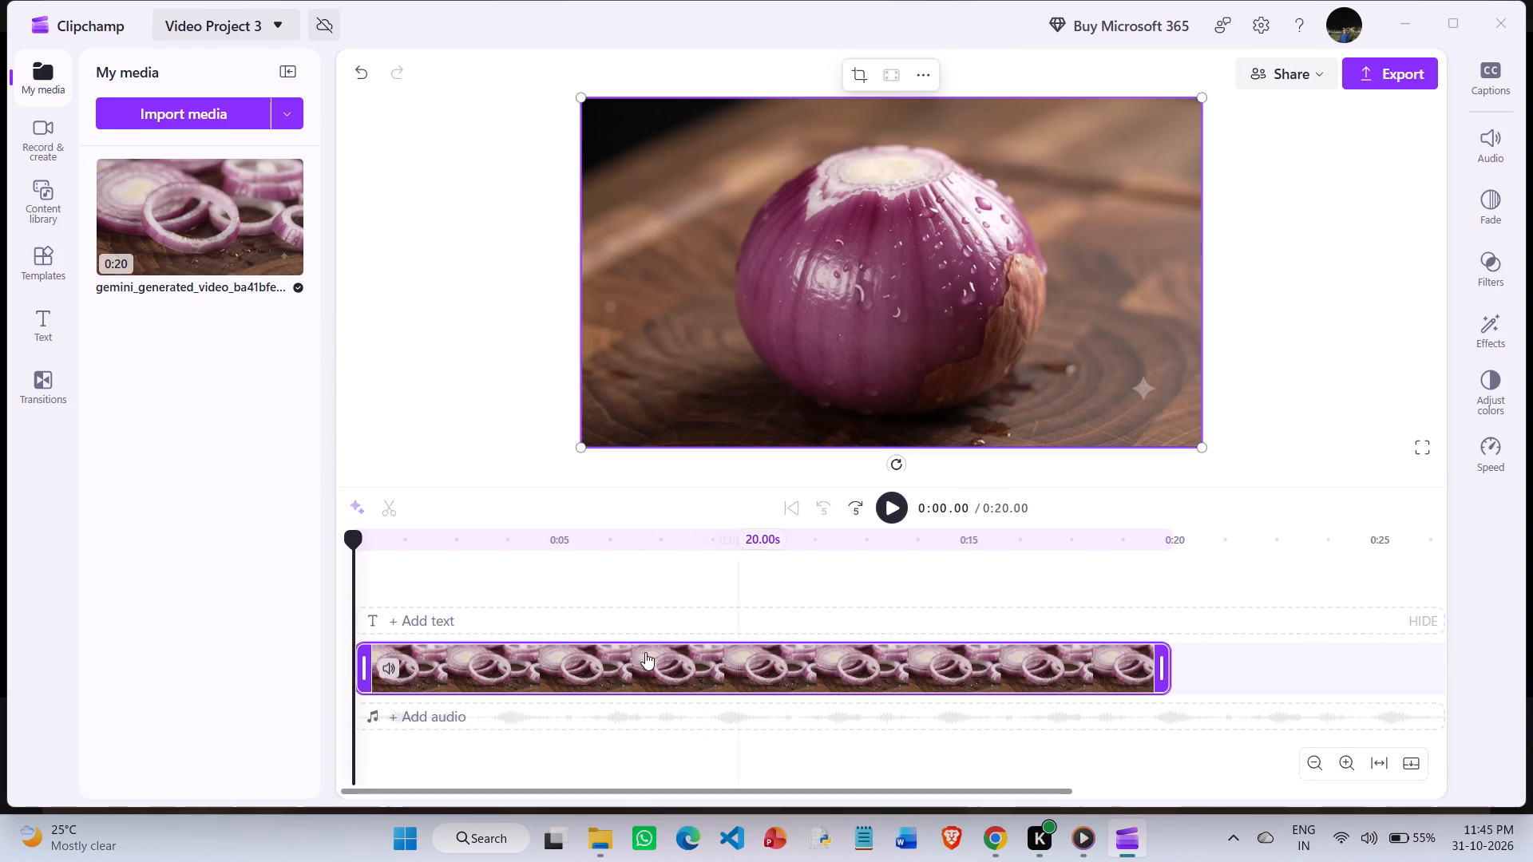
Play the onion clip through on the timeline to review it, and select it in the preview.
key(space)
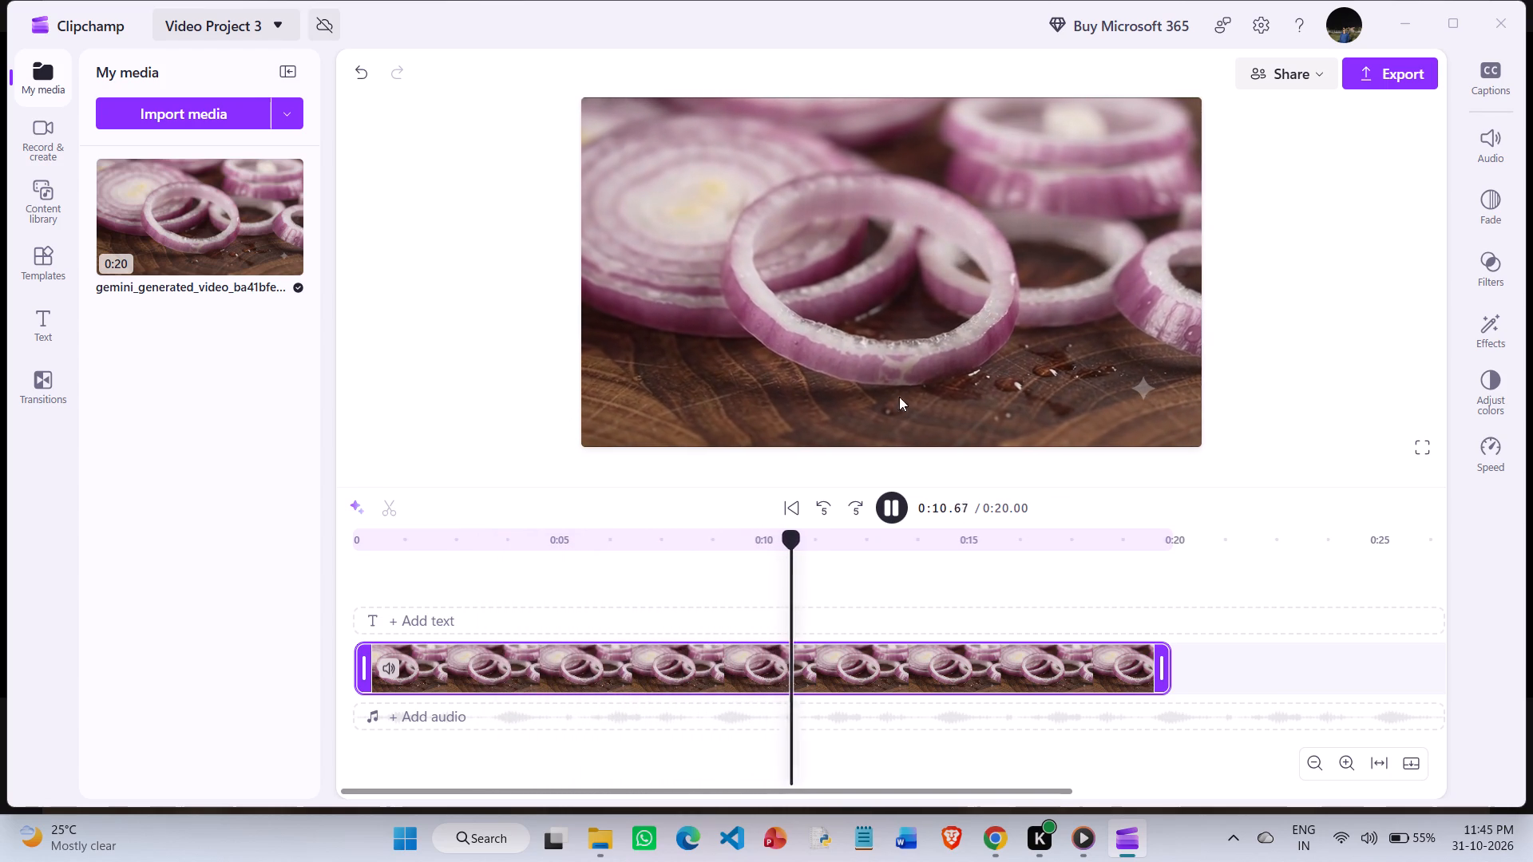
click(671, 646)
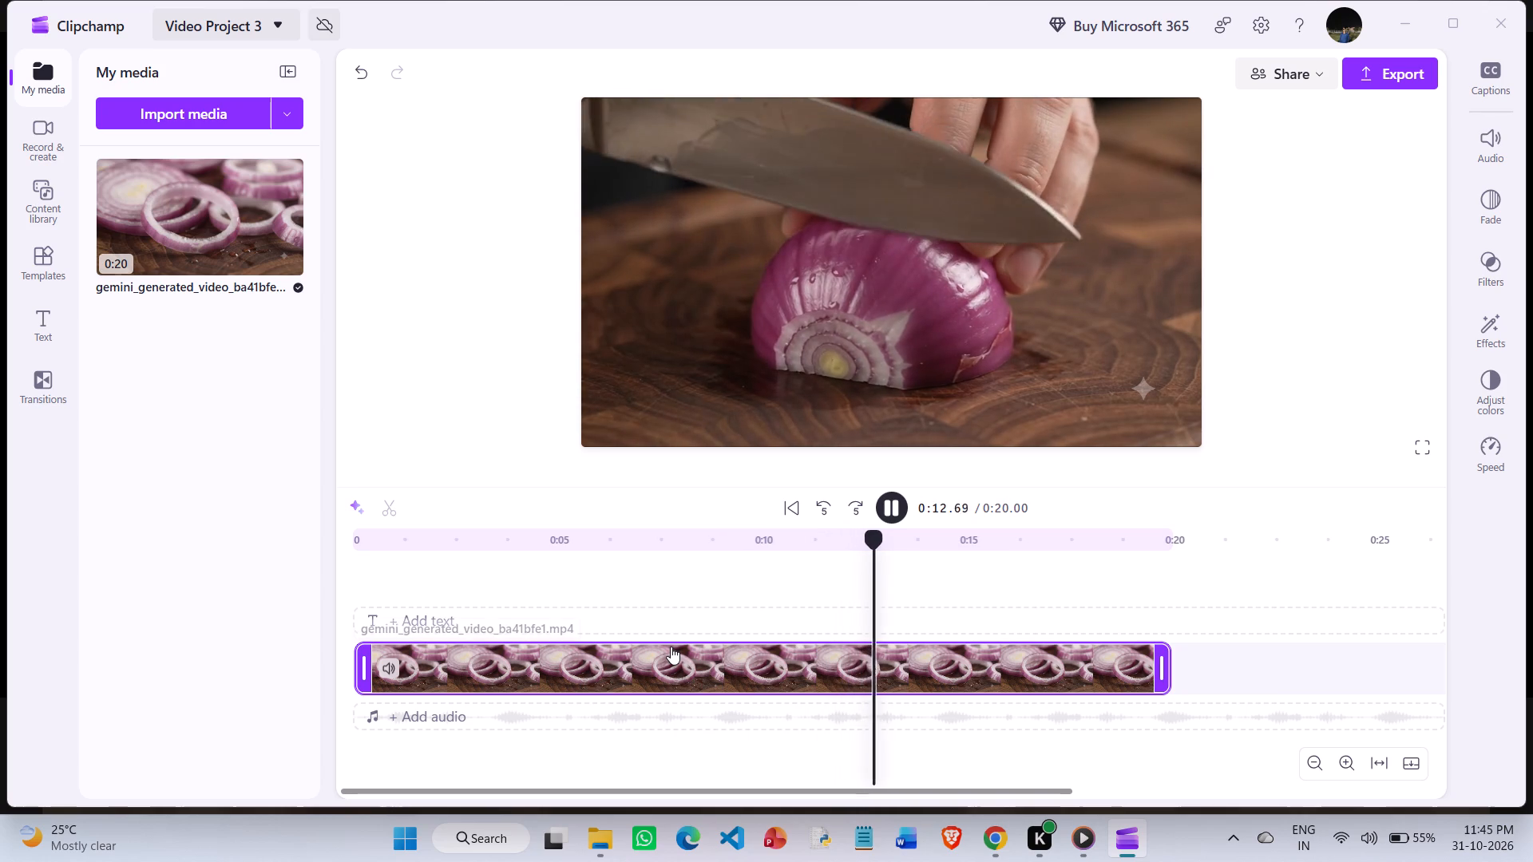
double_click(671, 646)
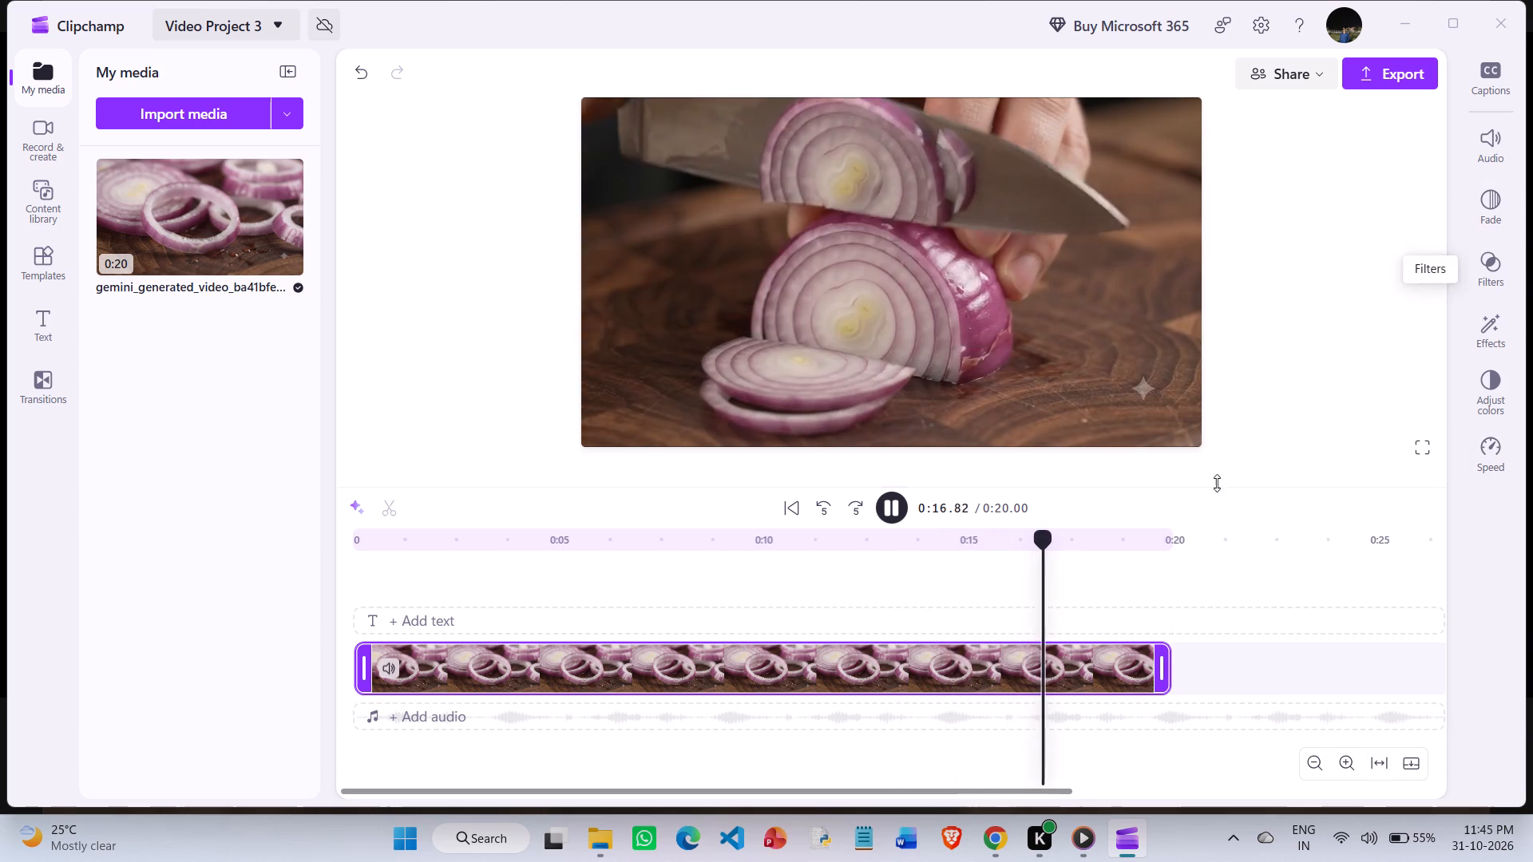
click(1064, 287)
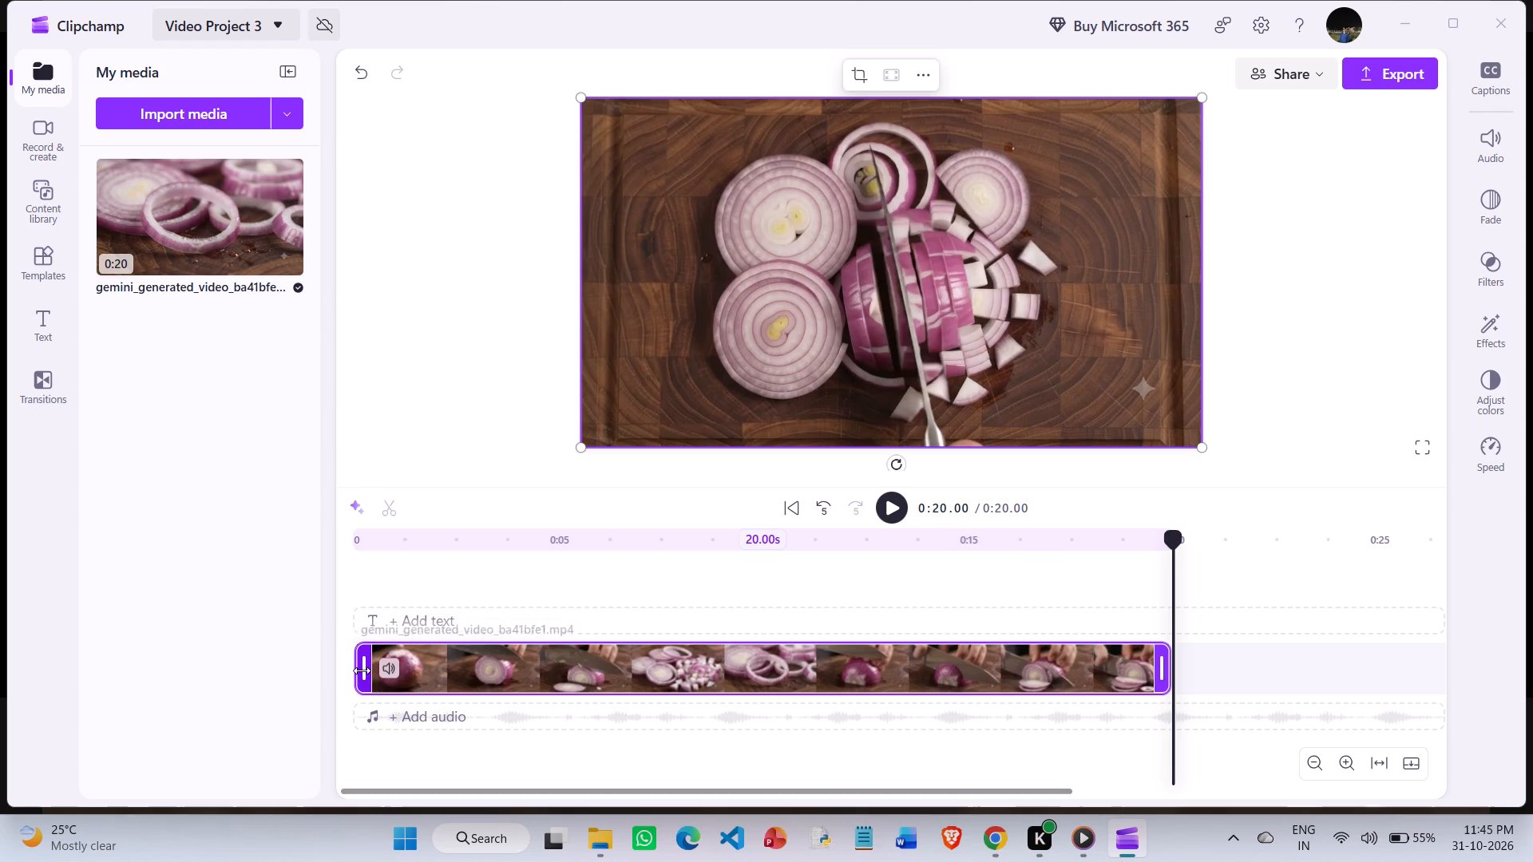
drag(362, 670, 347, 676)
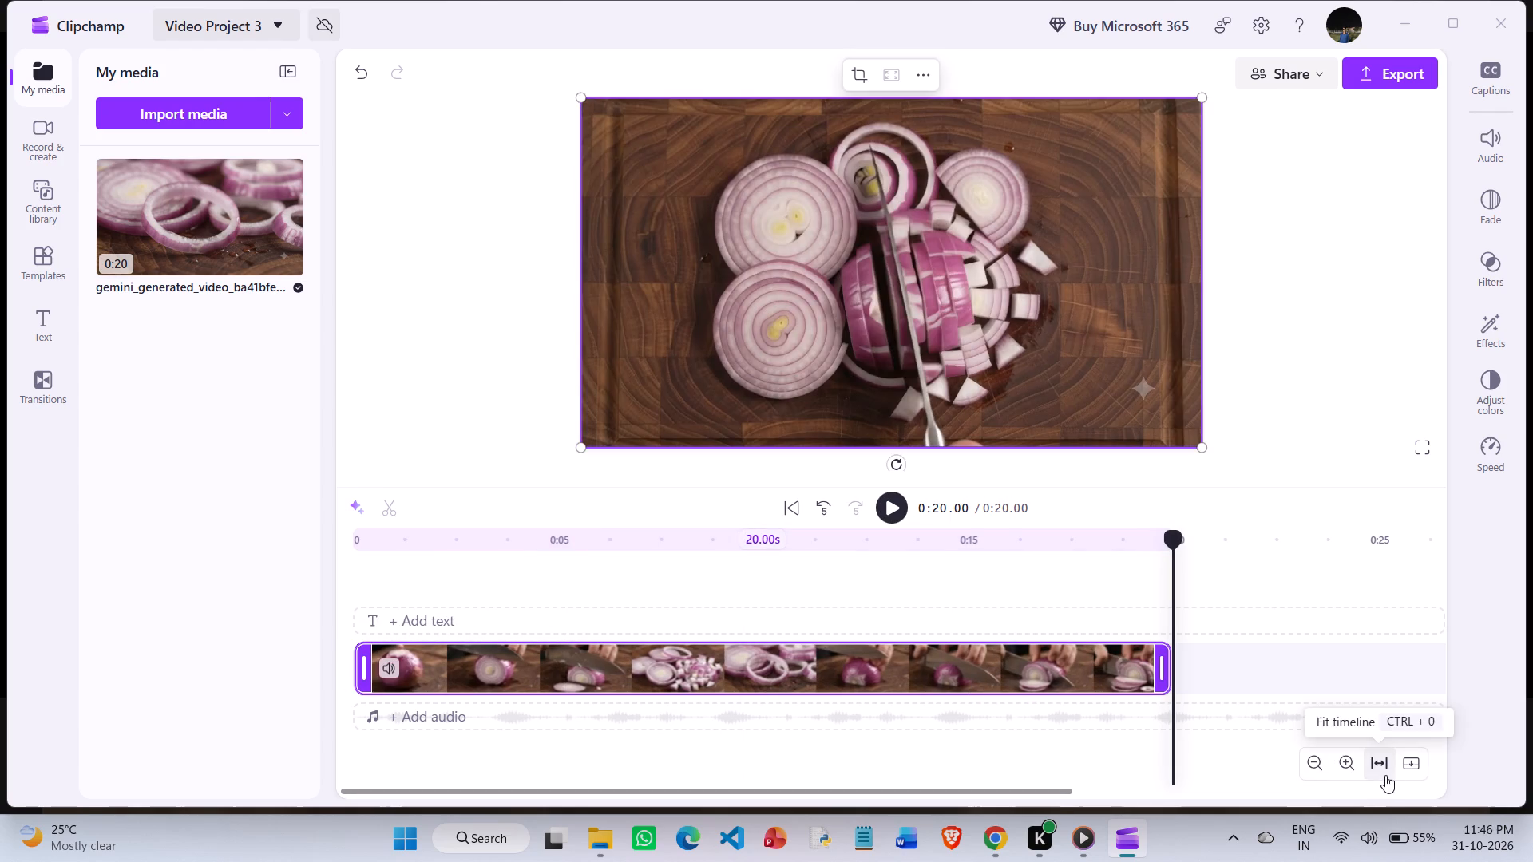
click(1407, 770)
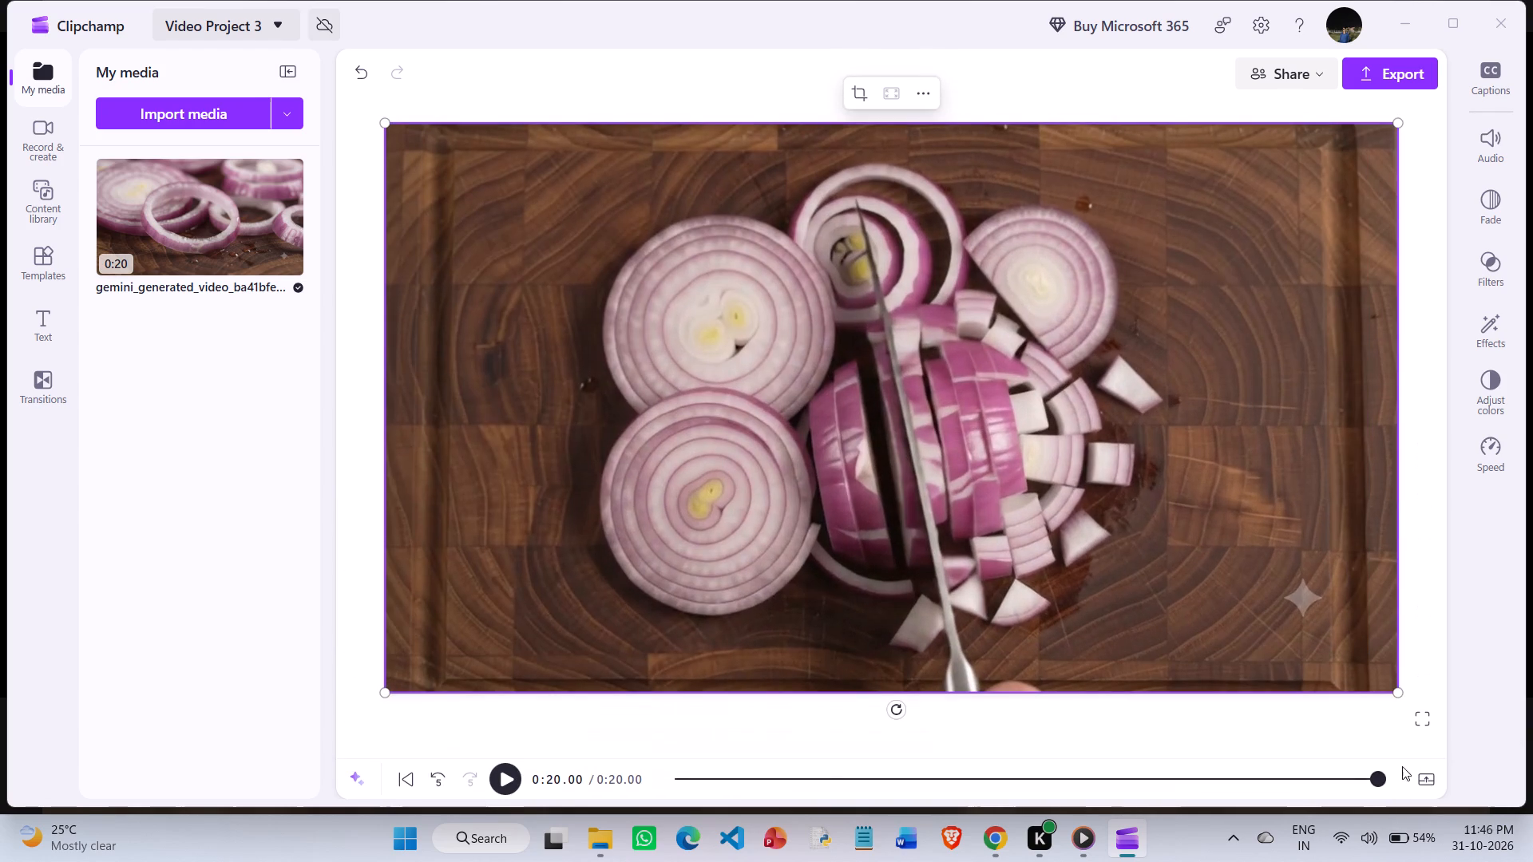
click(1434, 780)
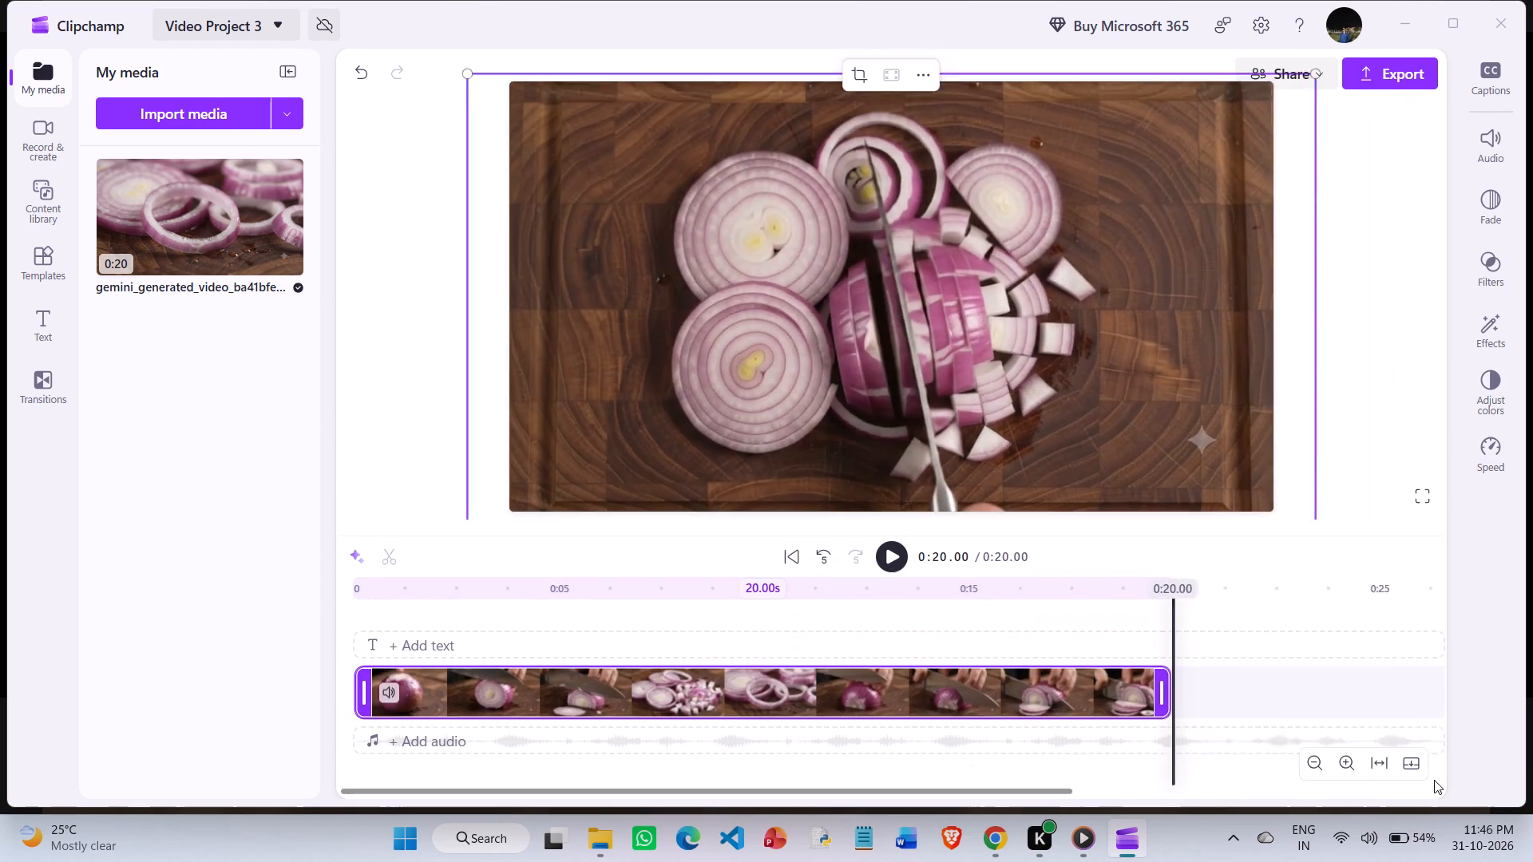
Play the onion clip from the start and pause it at about 16.3 seconds to review the footage.
click(1381, 770)
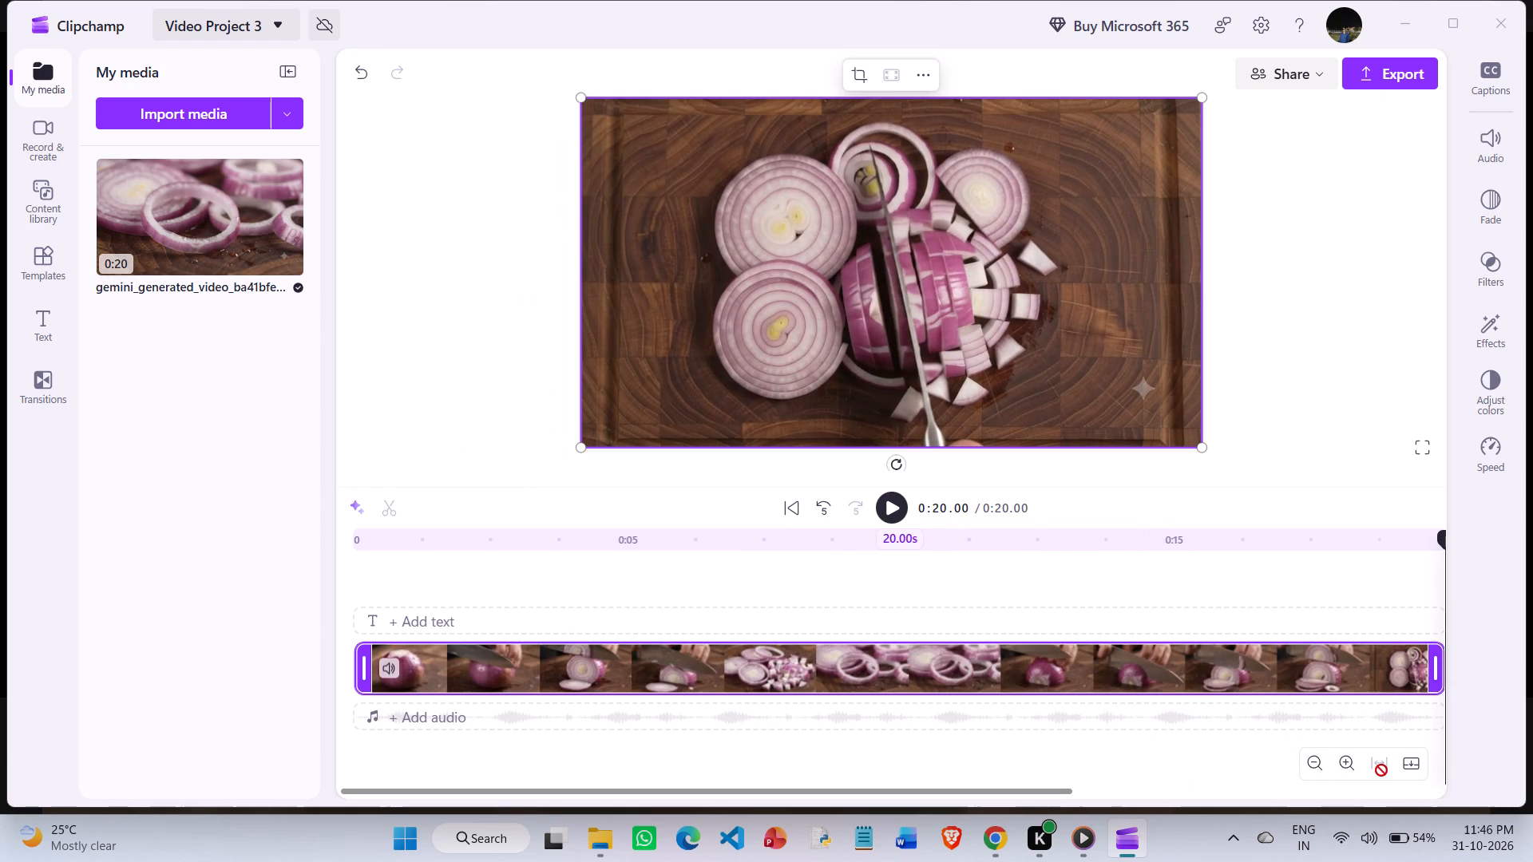
click(834, 222)
key(space)
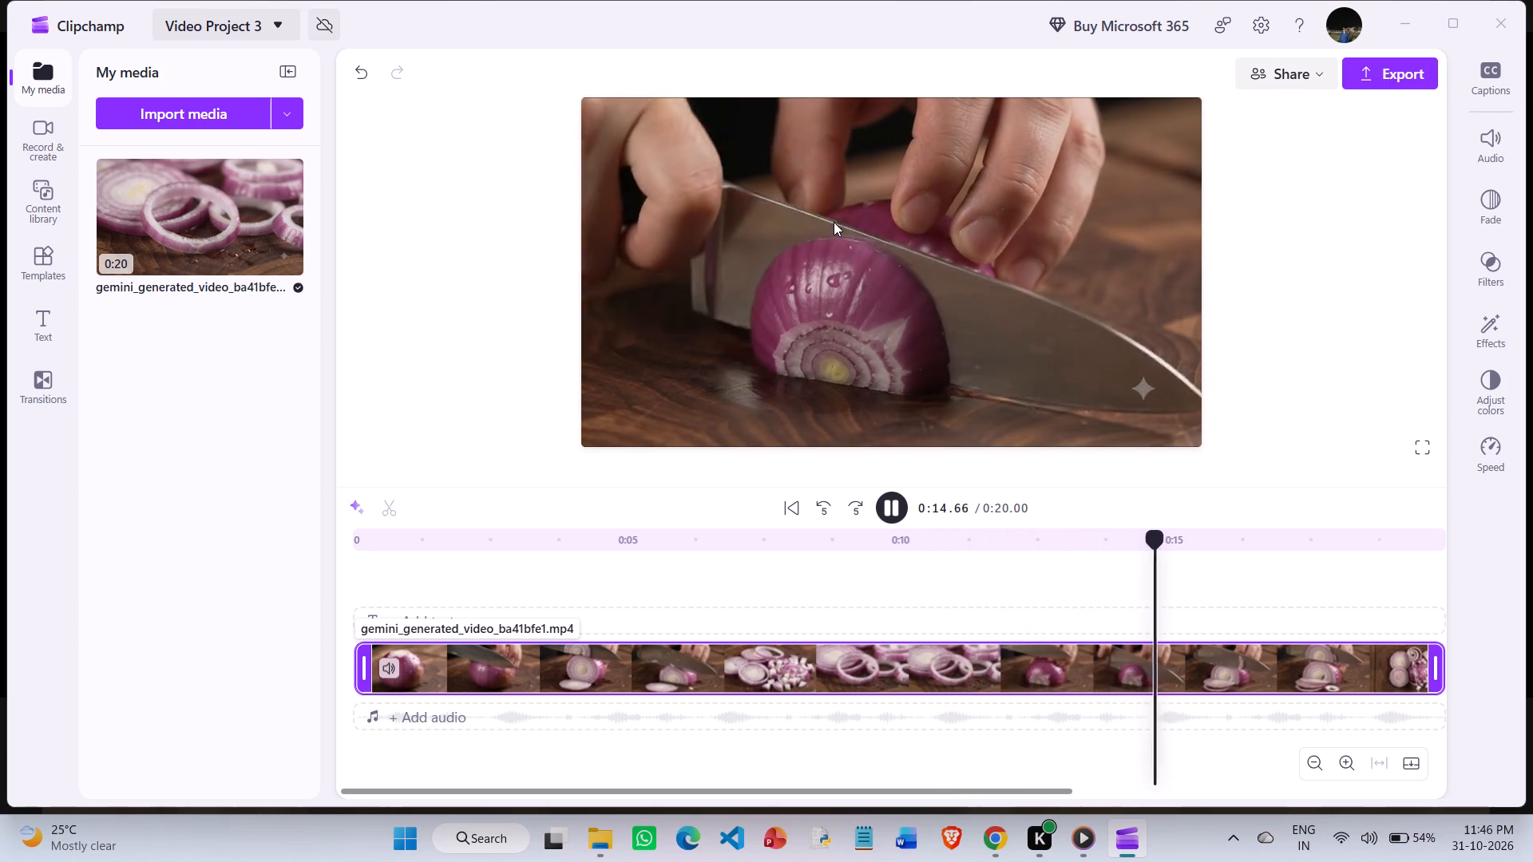
key(space)
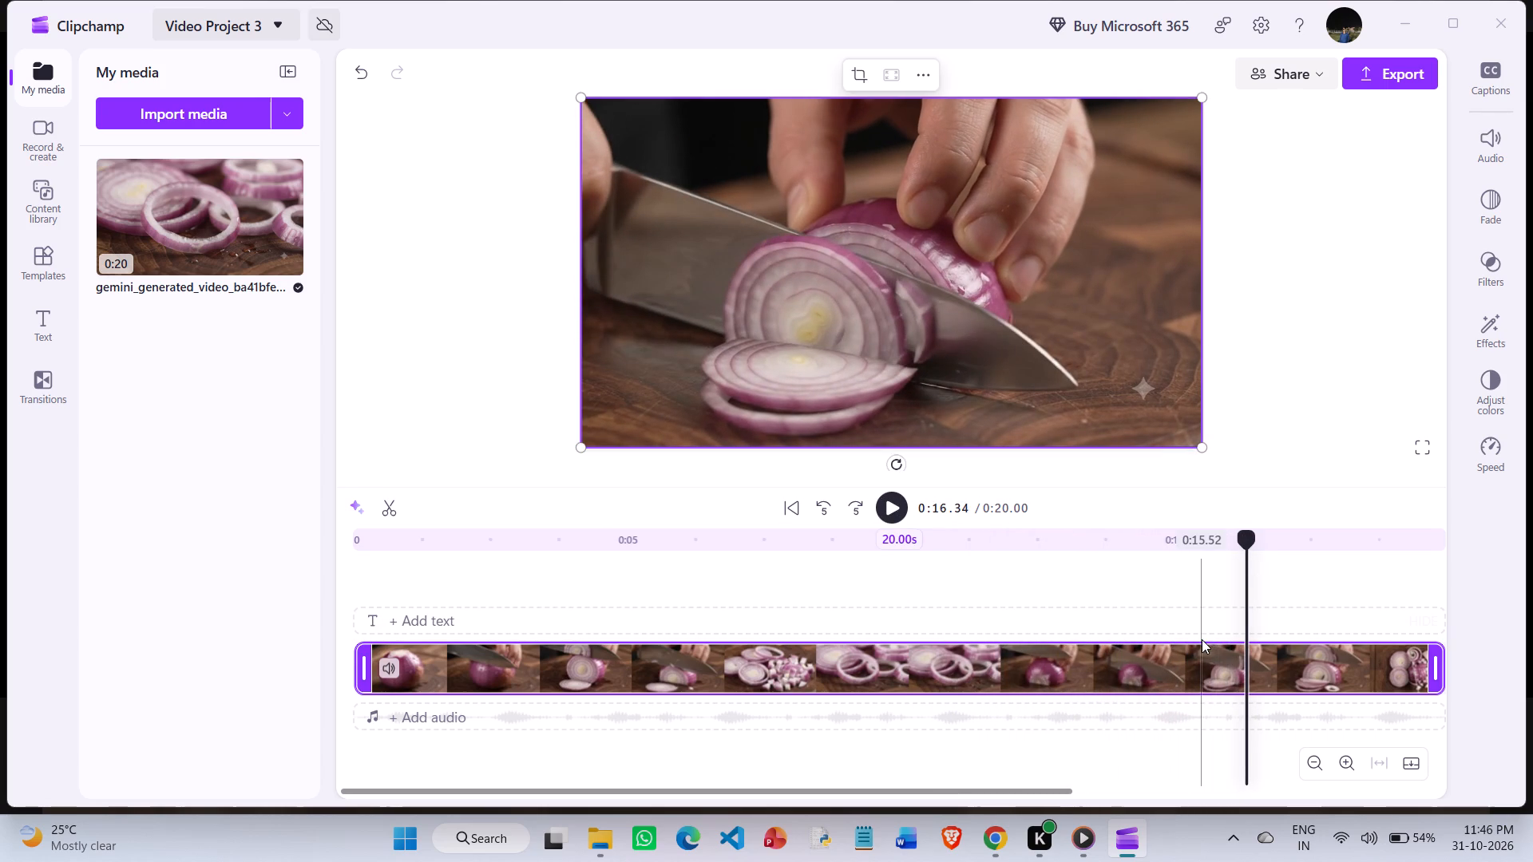
Trim the end of the onion clip on the timeline so that it lasts 6.98 seconds.
click(1200, 660)
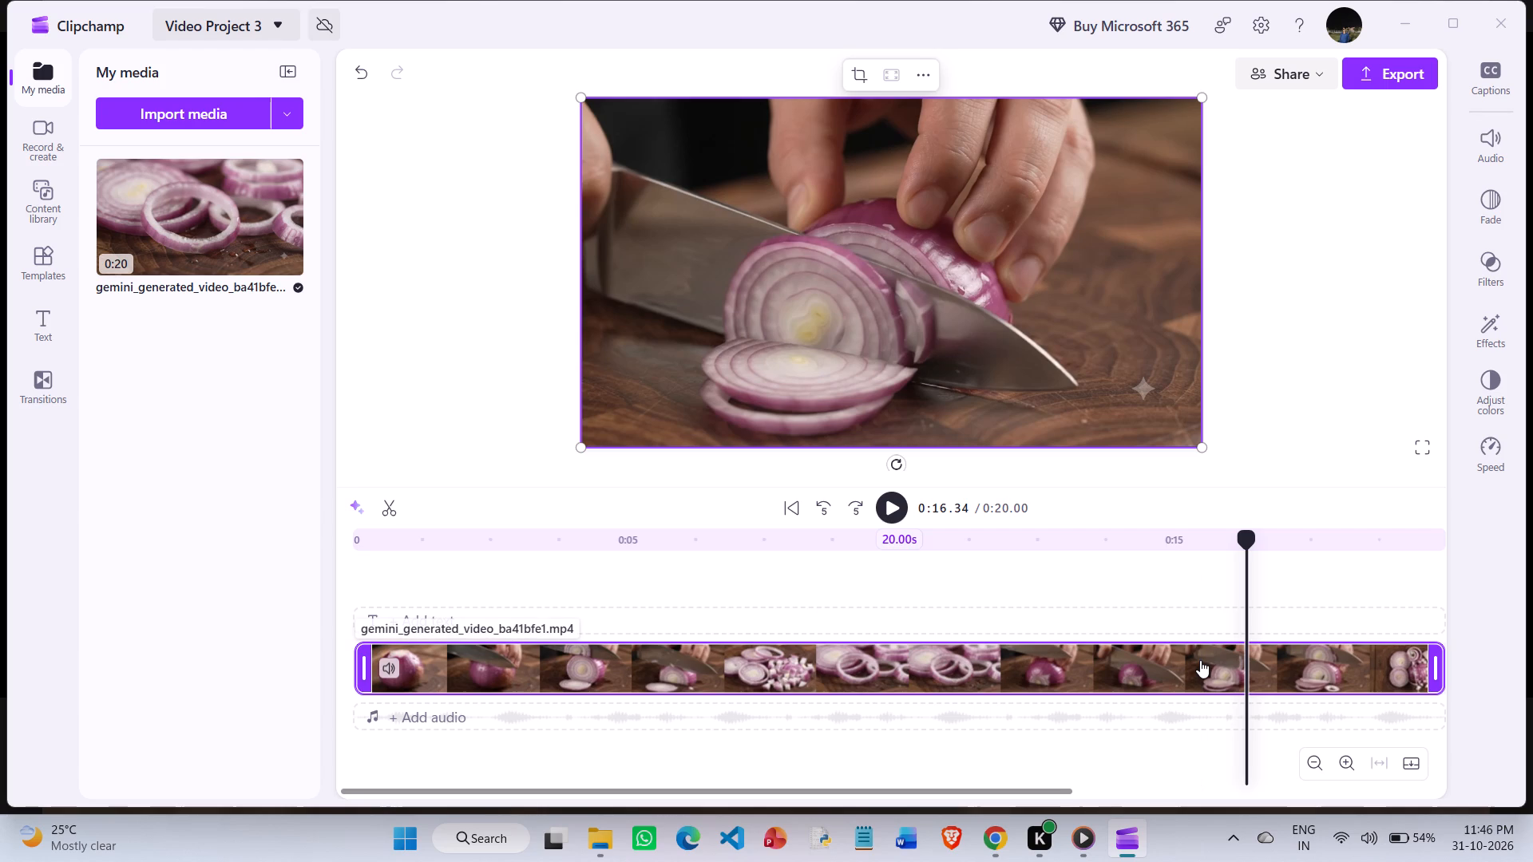
scroll(1407, 666, right, 1)
drag(1428, 670, 1342, 674)
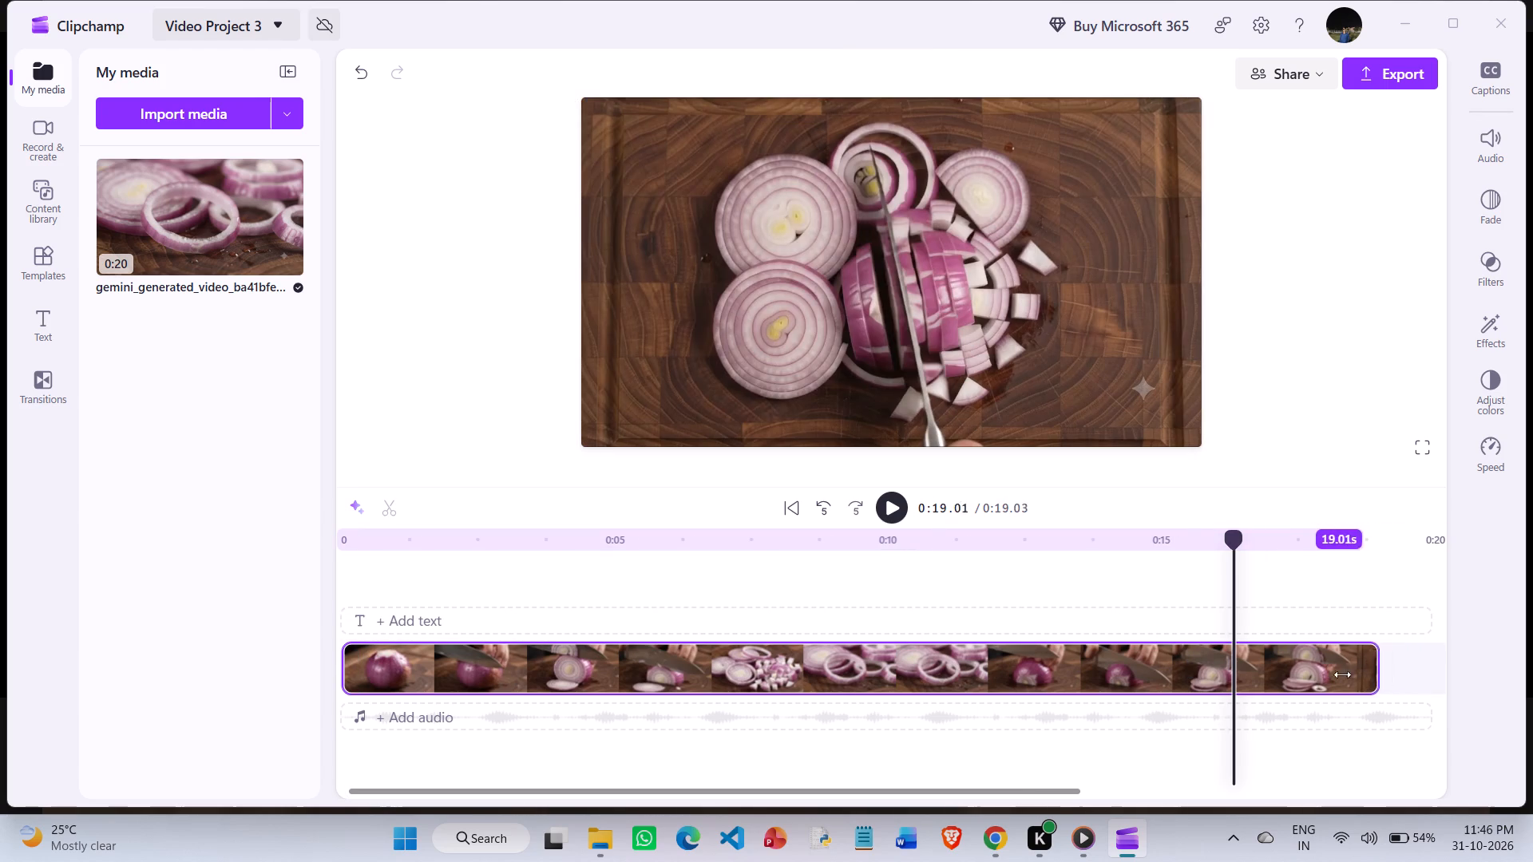
drag(1342, 674, 652, 668)
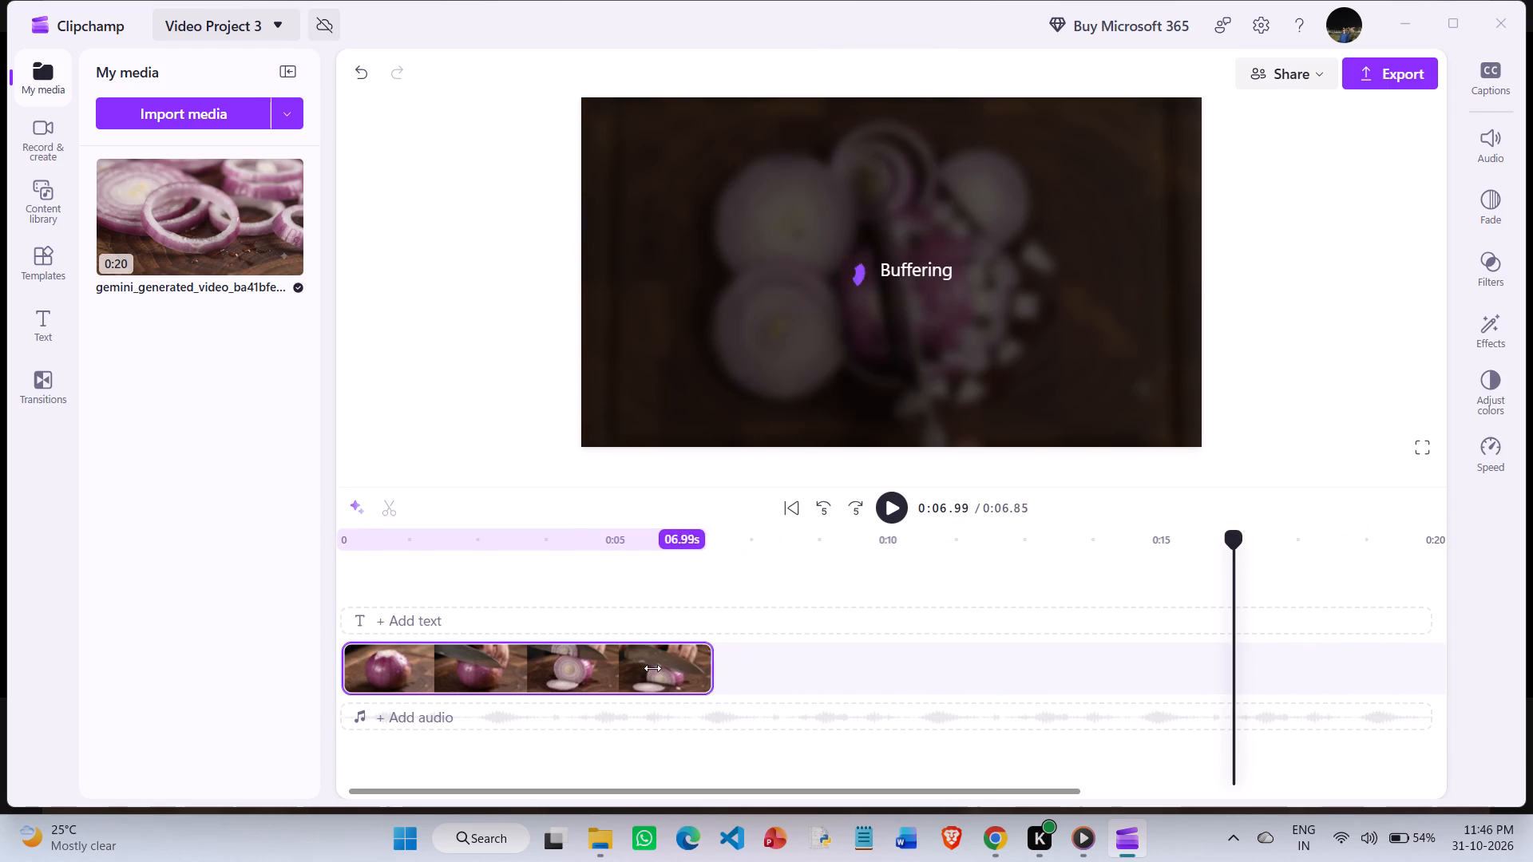
drag(652, 668, 641, 673)
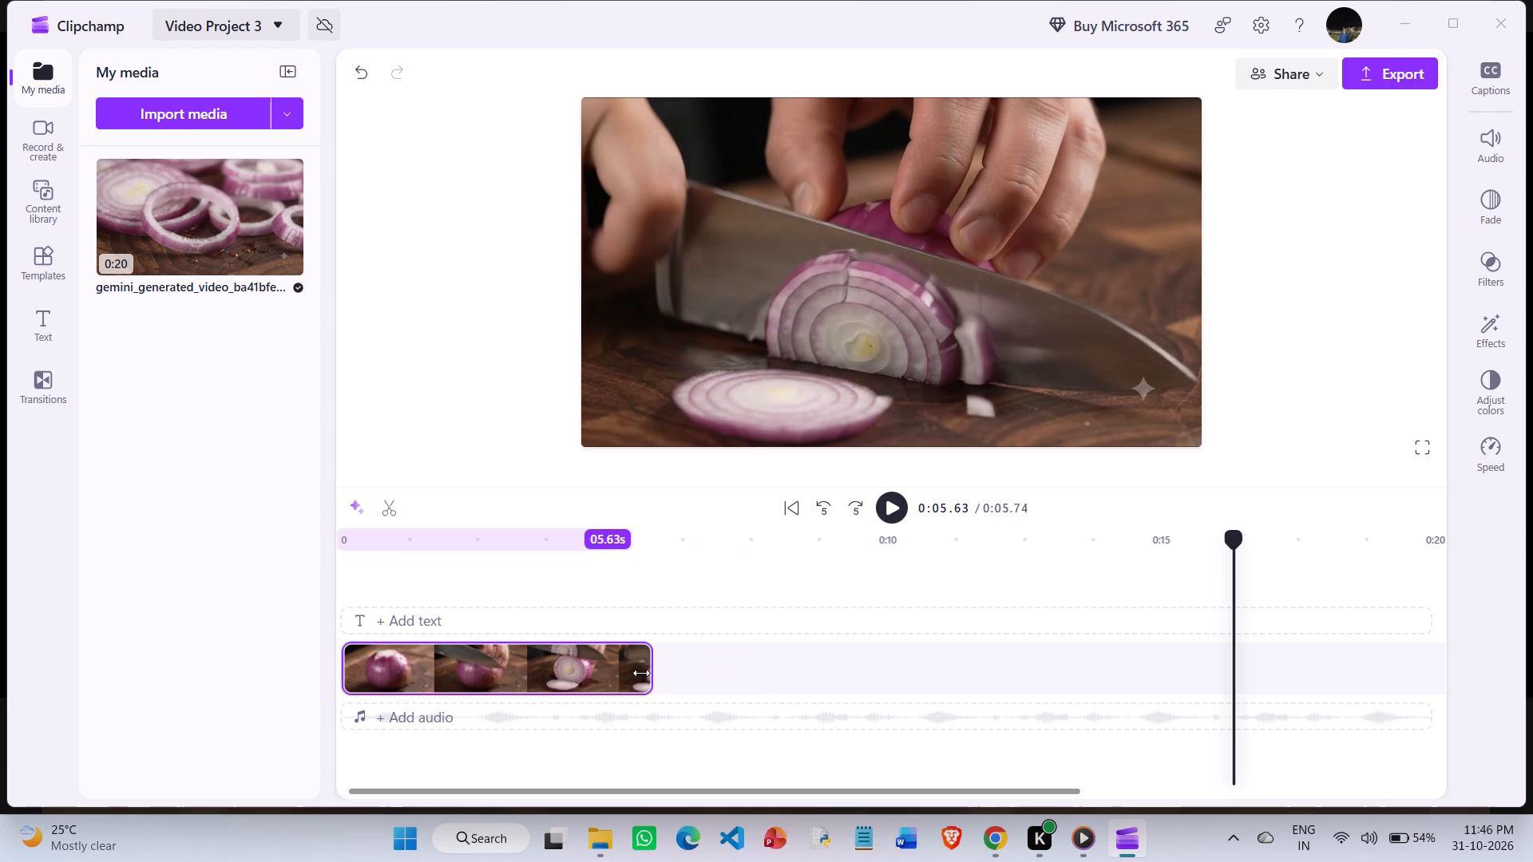
drag(641, 673, 685, 690)
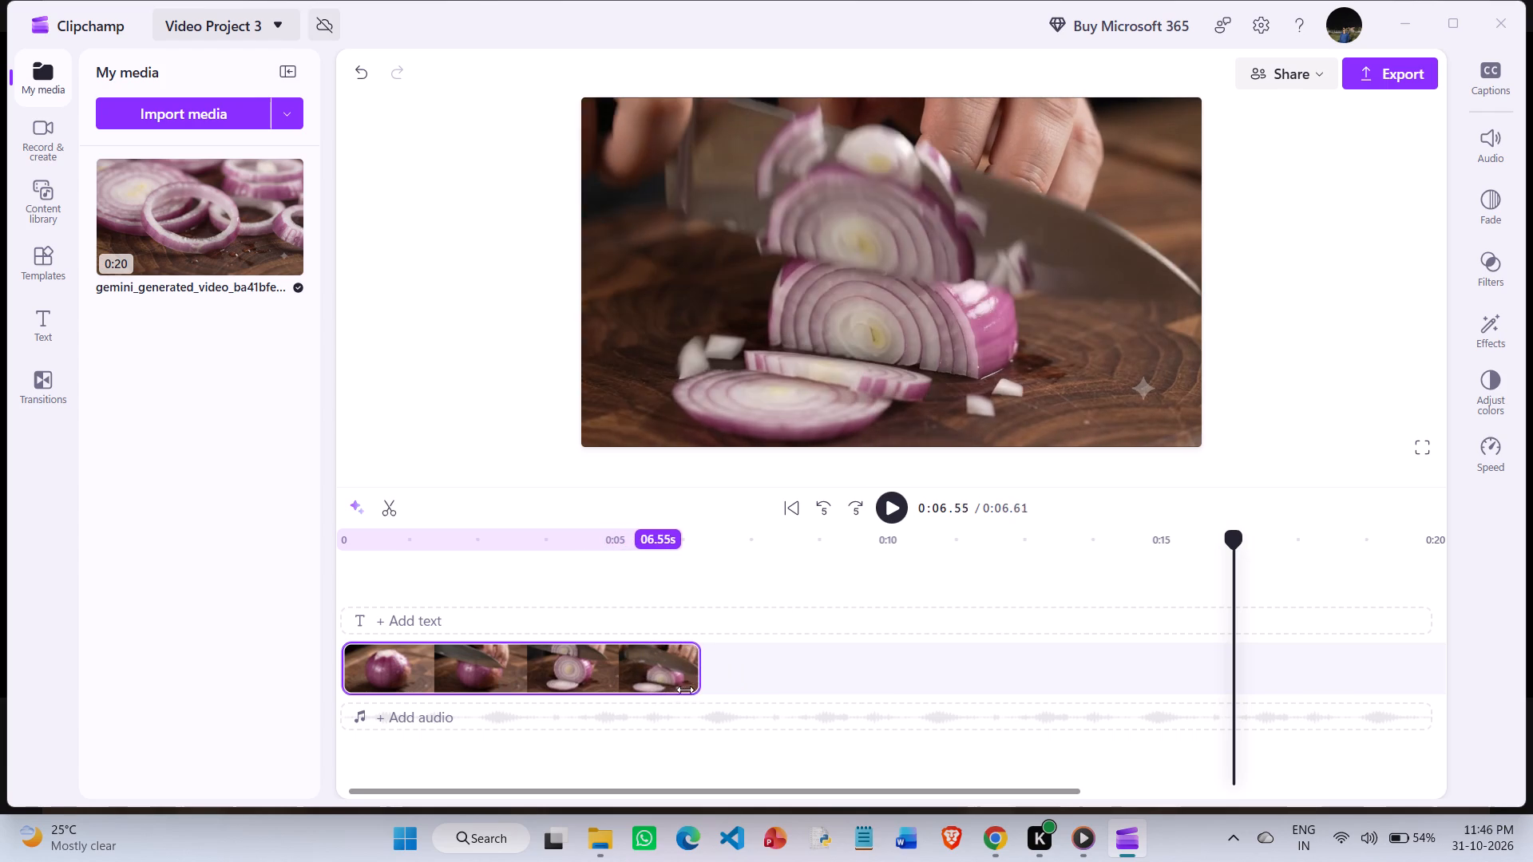
drag(685, 690, 713, 694)
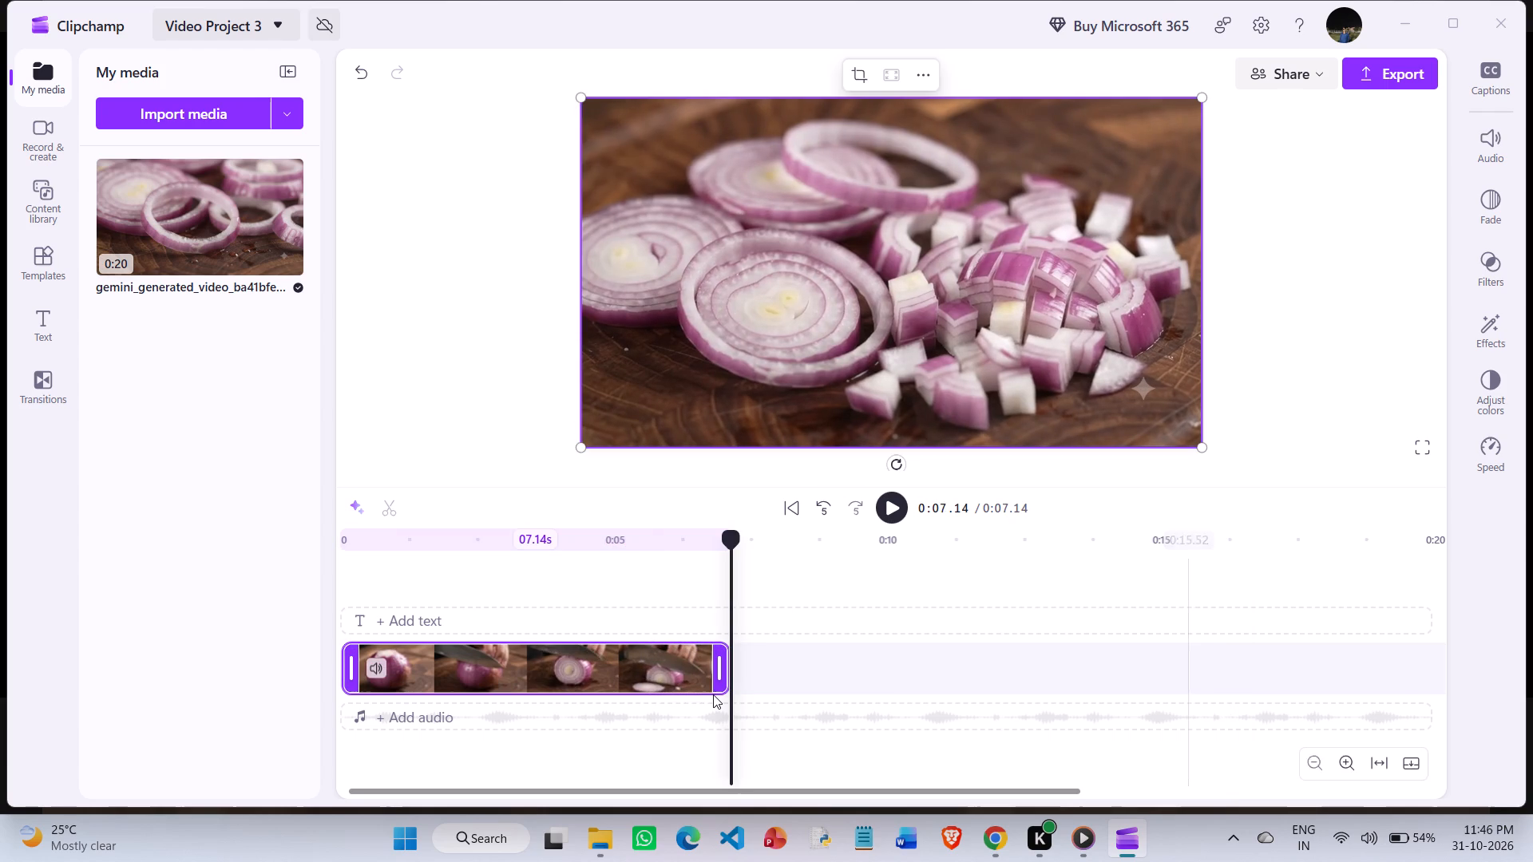
drag(722, 677, 721, 677)
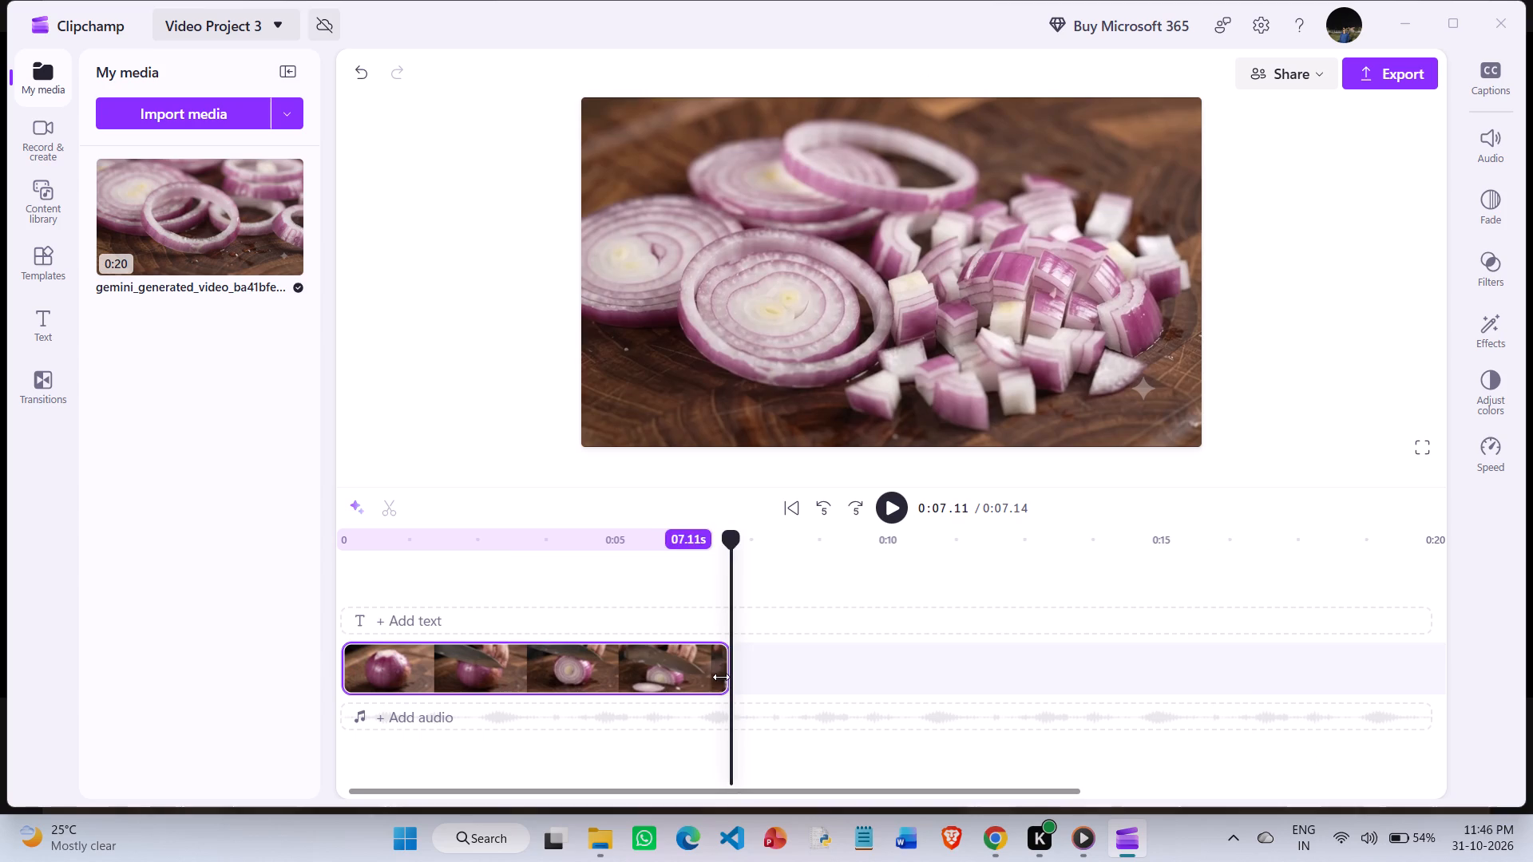
drag(721, 677, 707, 678)
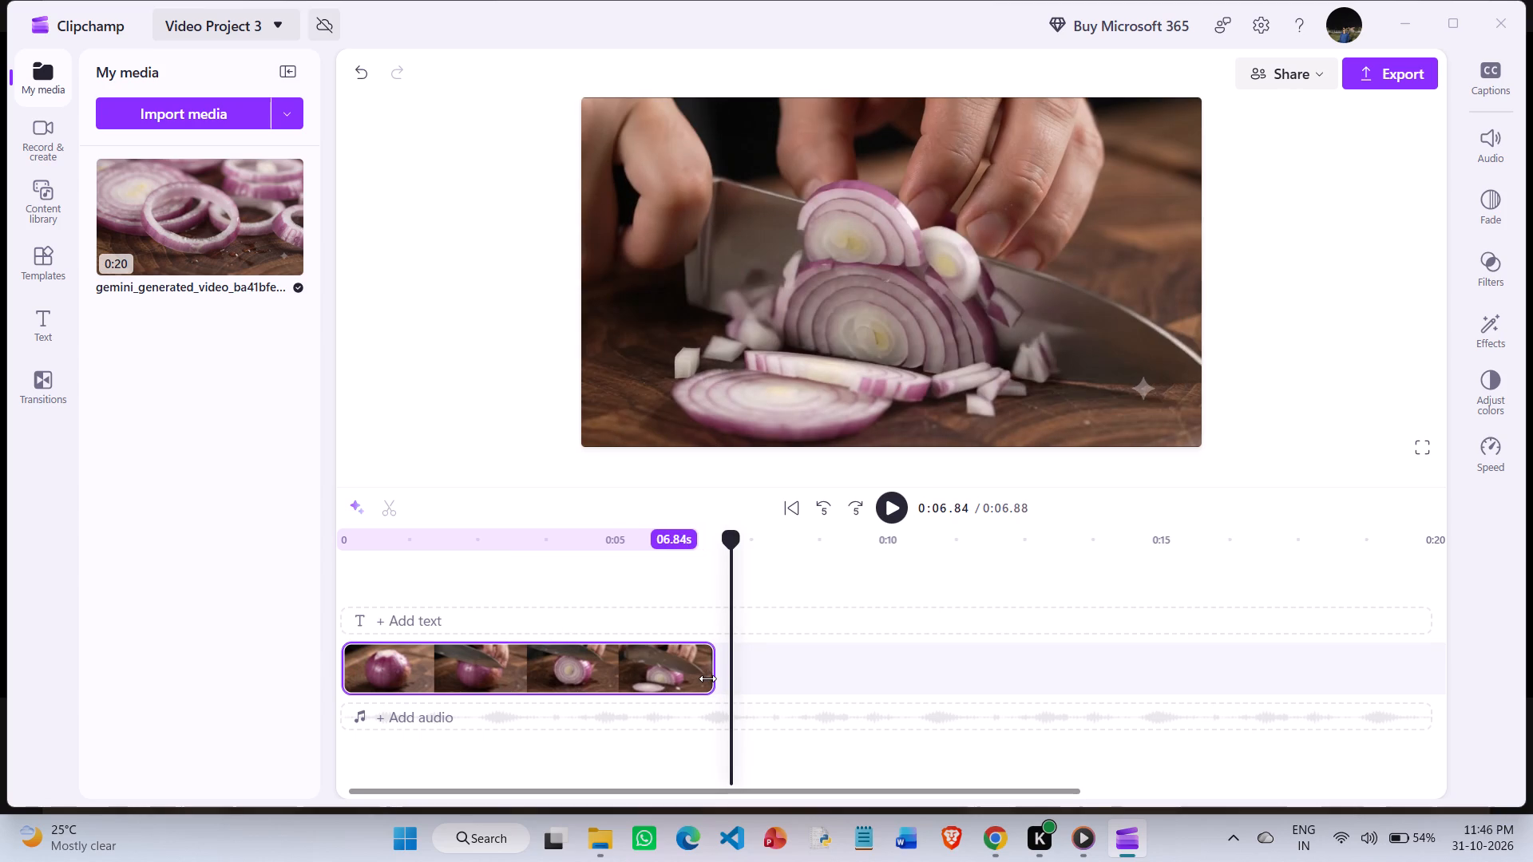
drag(707, 678, 713, 680)
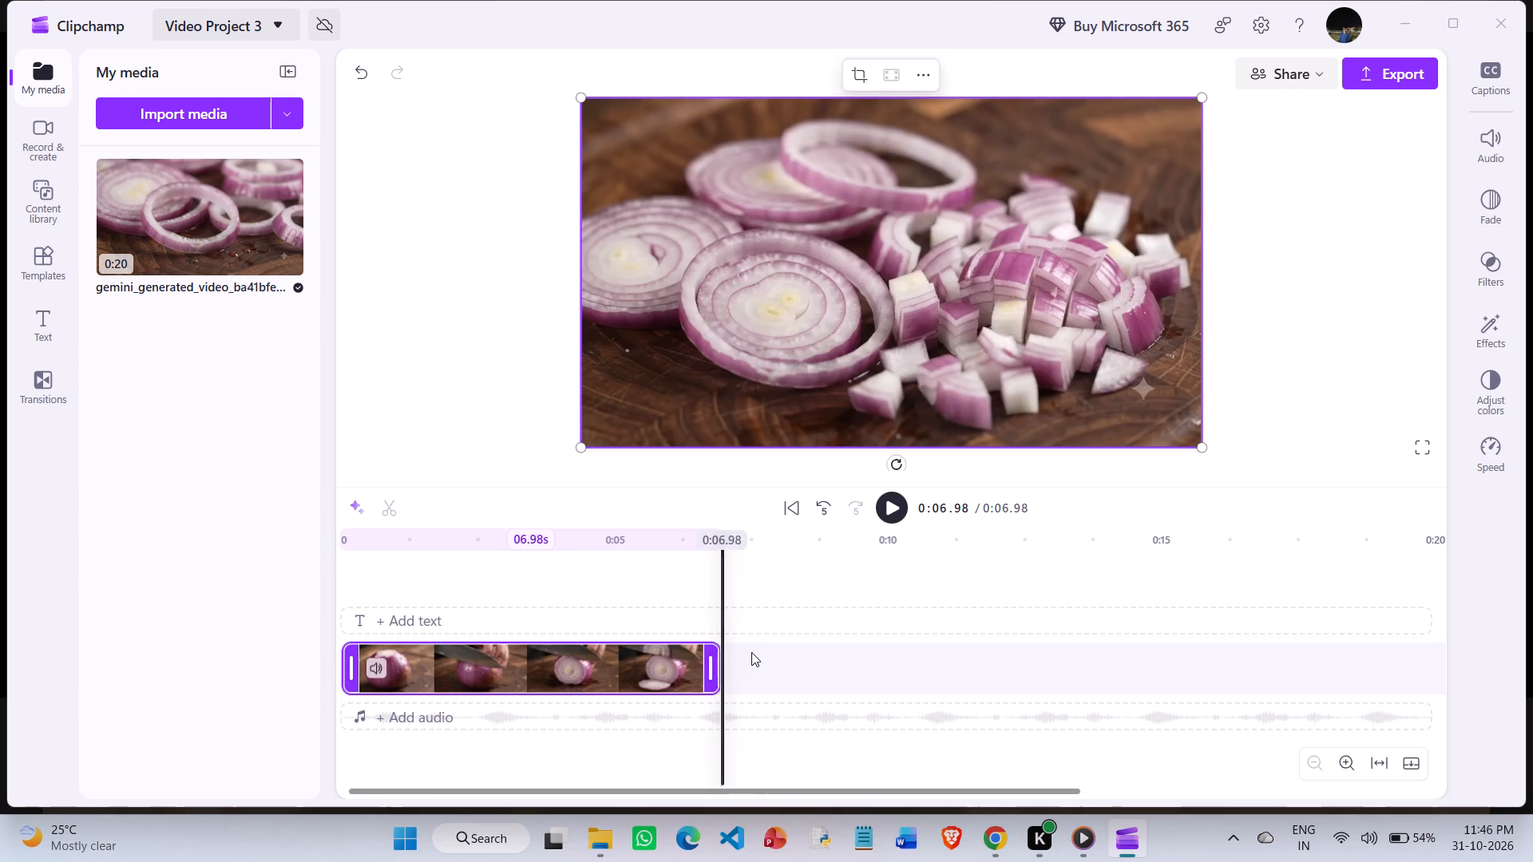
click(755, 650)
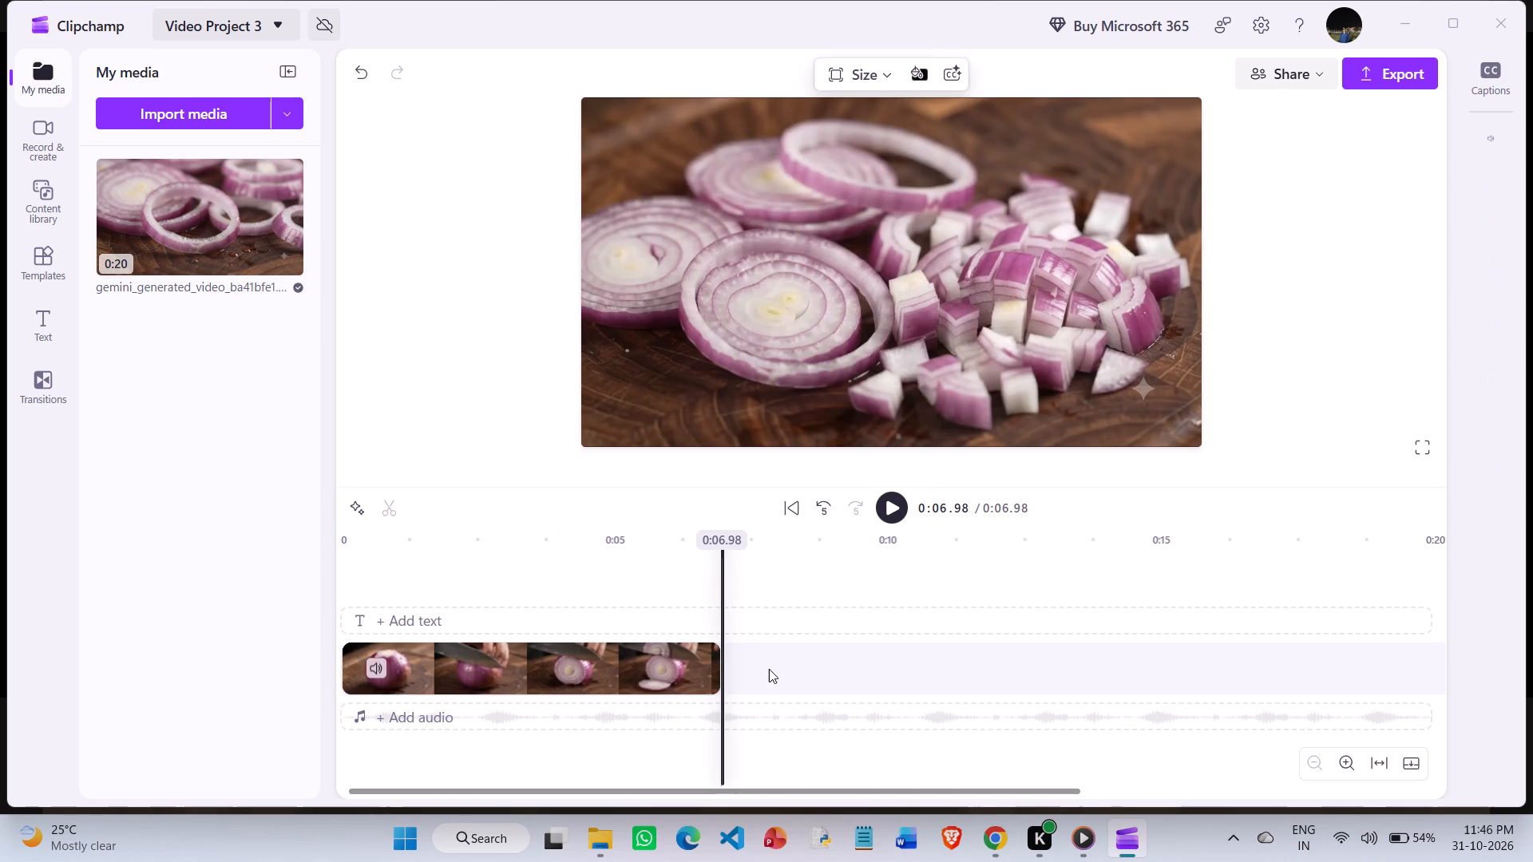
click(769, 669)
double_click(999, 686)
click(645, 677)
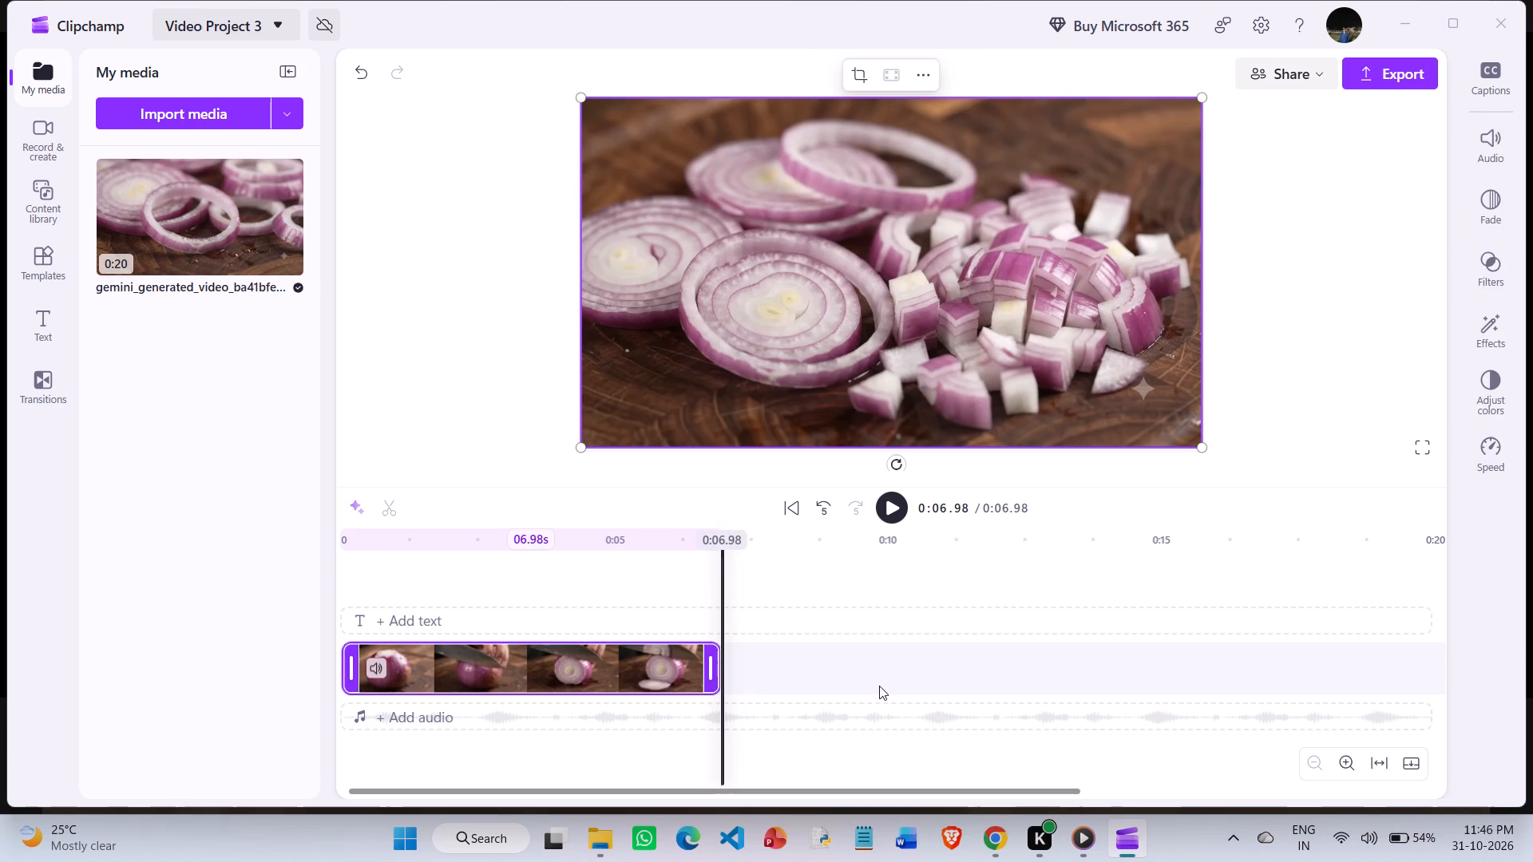
Step the playhead back to 6.61 seconds and play the end of the trimmed onion clip to check the cut point.
click(879, 686)
scroll(879, 686, down, 1)
key(Left)
key(Left)
key(Left)
key(Left)
key(Left)
key(Left)
key(Left)
key(Left)
key(Left)
key(Left)
key(Left)
key(Left)
key(Left)
key(Left)
key(Left)
key(Left)
key(Left)
key(Left)
key(Left)
key(Left)
key(Left)
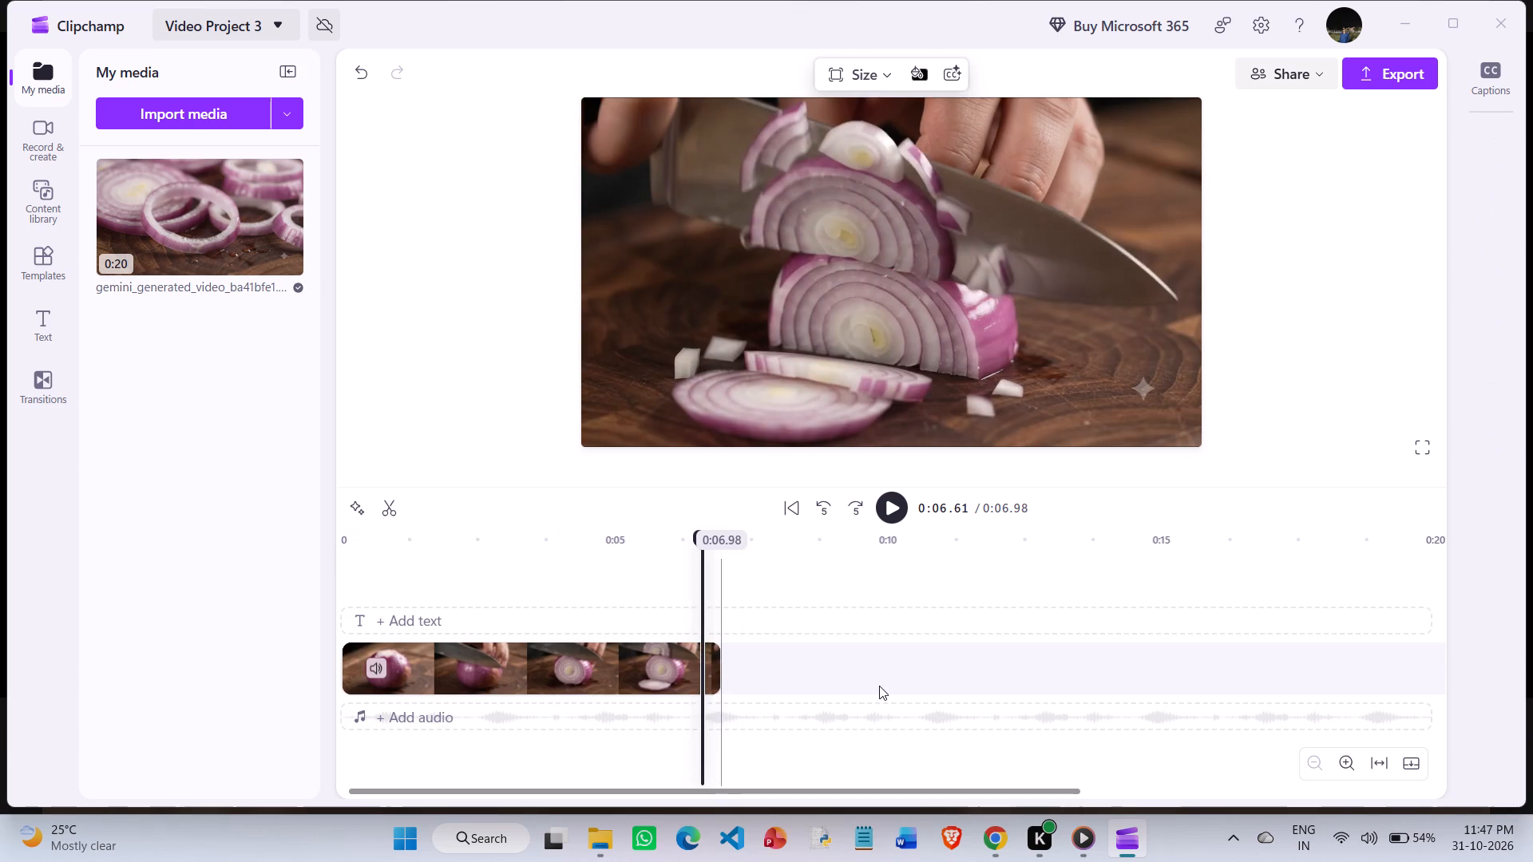
key(space)
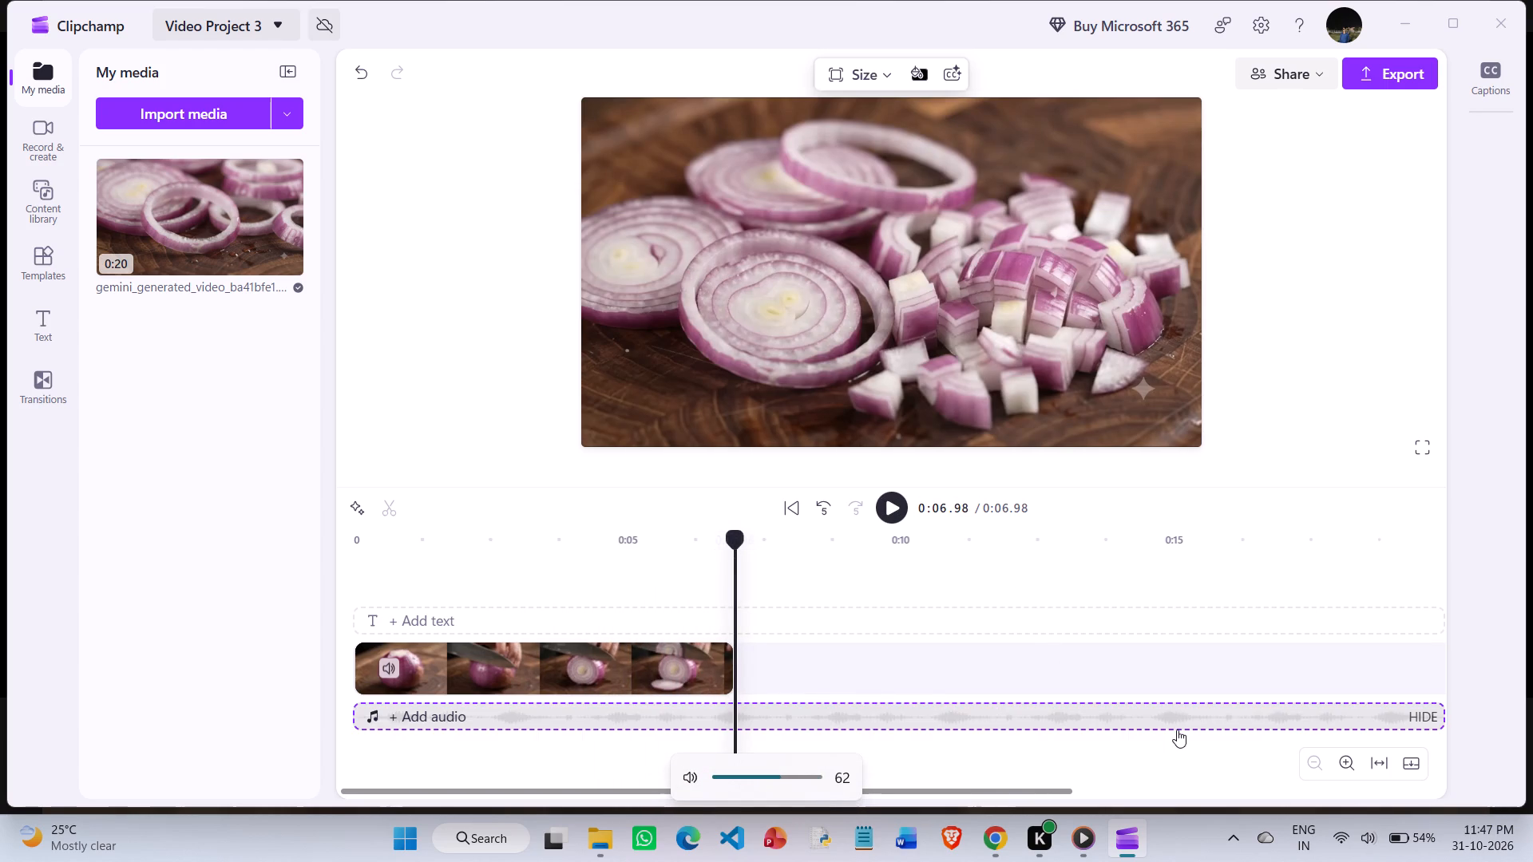
Open the Dancefloor music collection in the audio content library.
click(1271, 718)
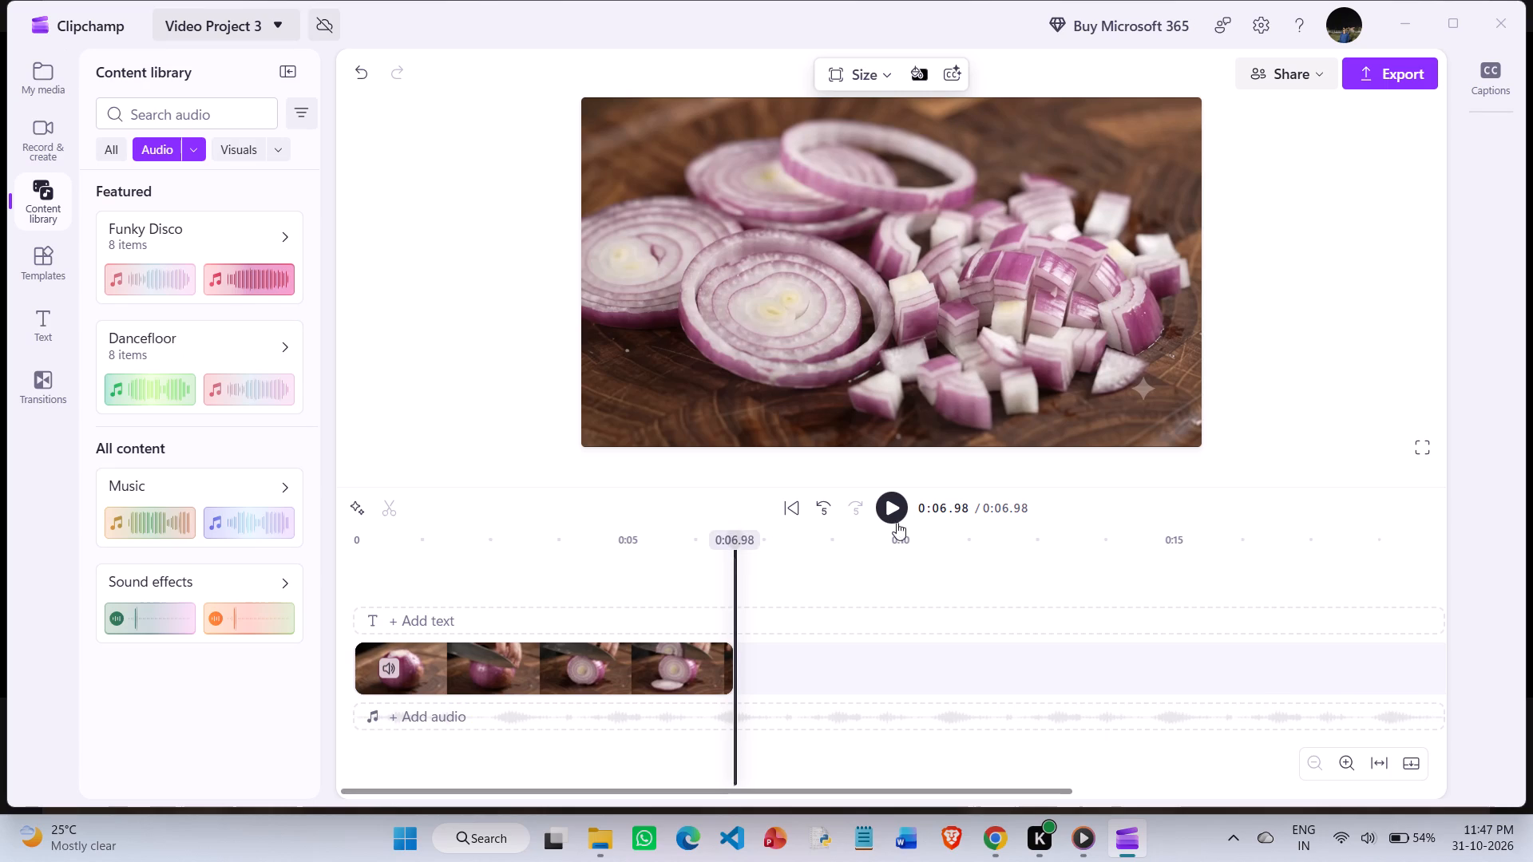
click(113, 395)
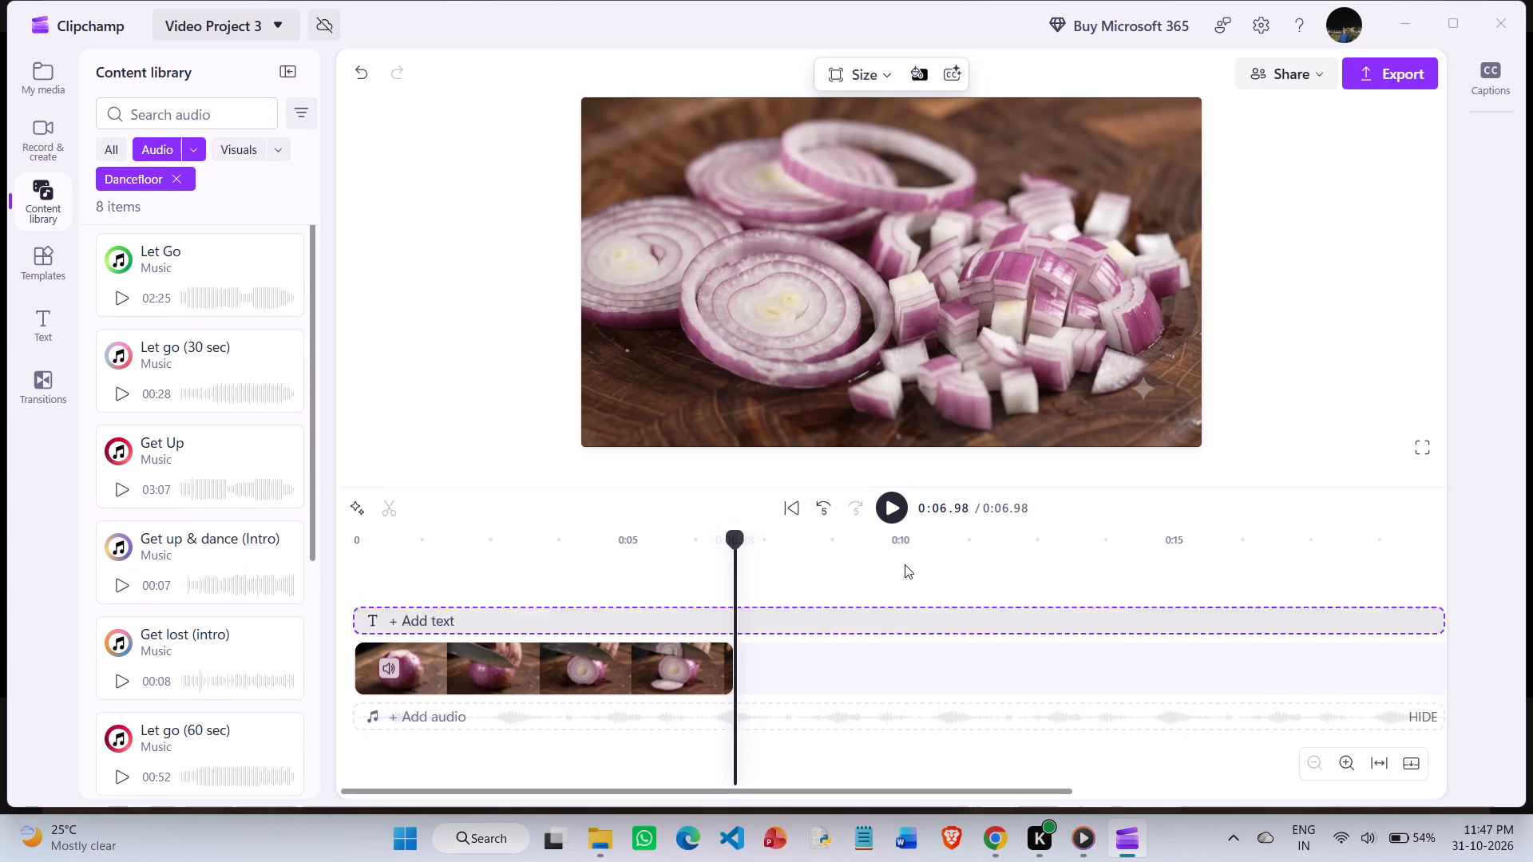
Play the trimmed onion clip from the start to review the shortened edit.
key(space)
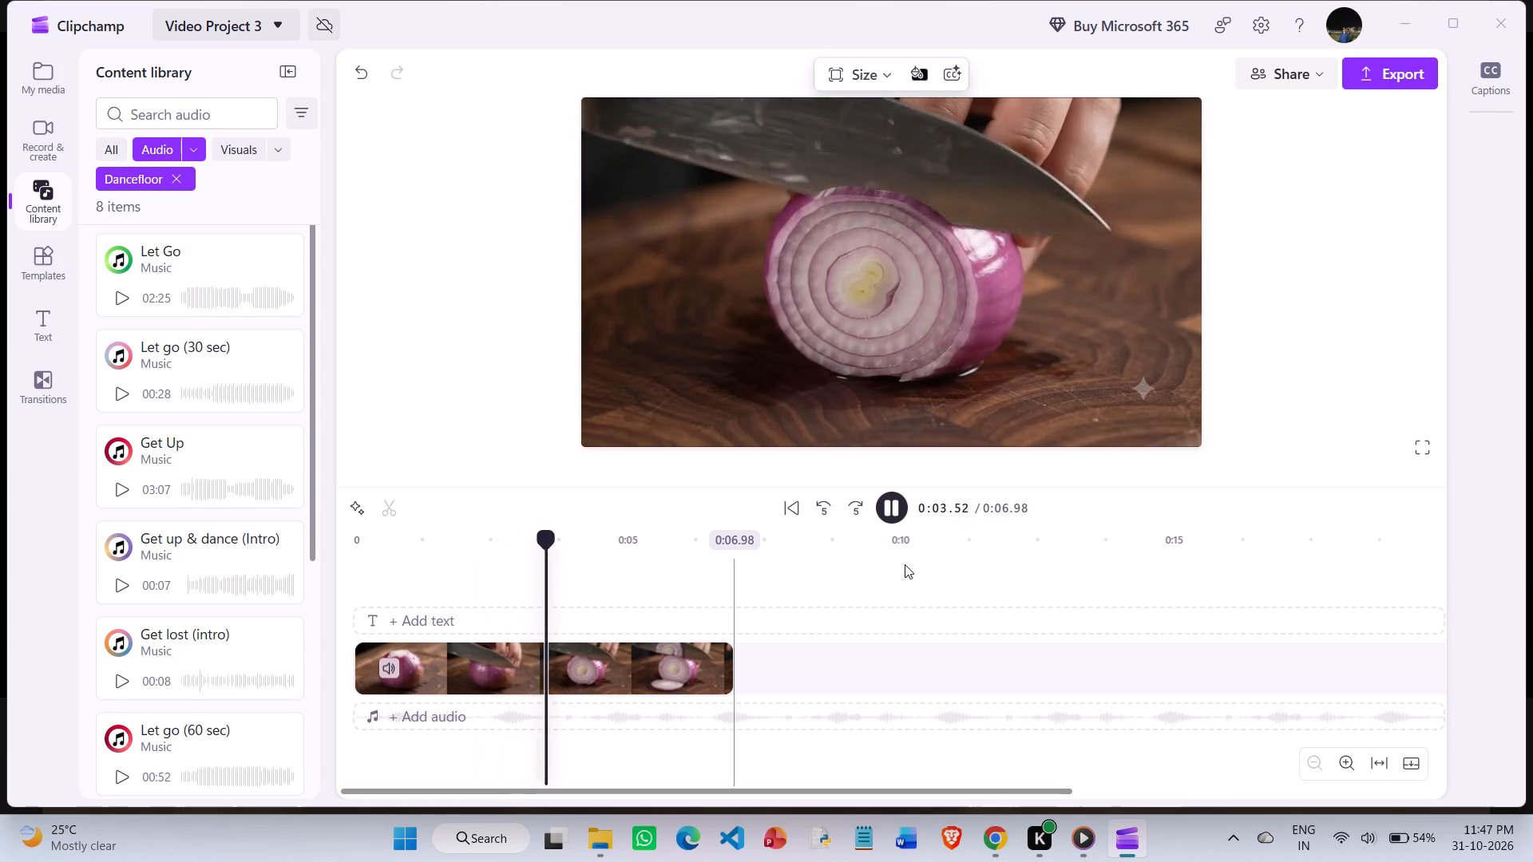
key(space)
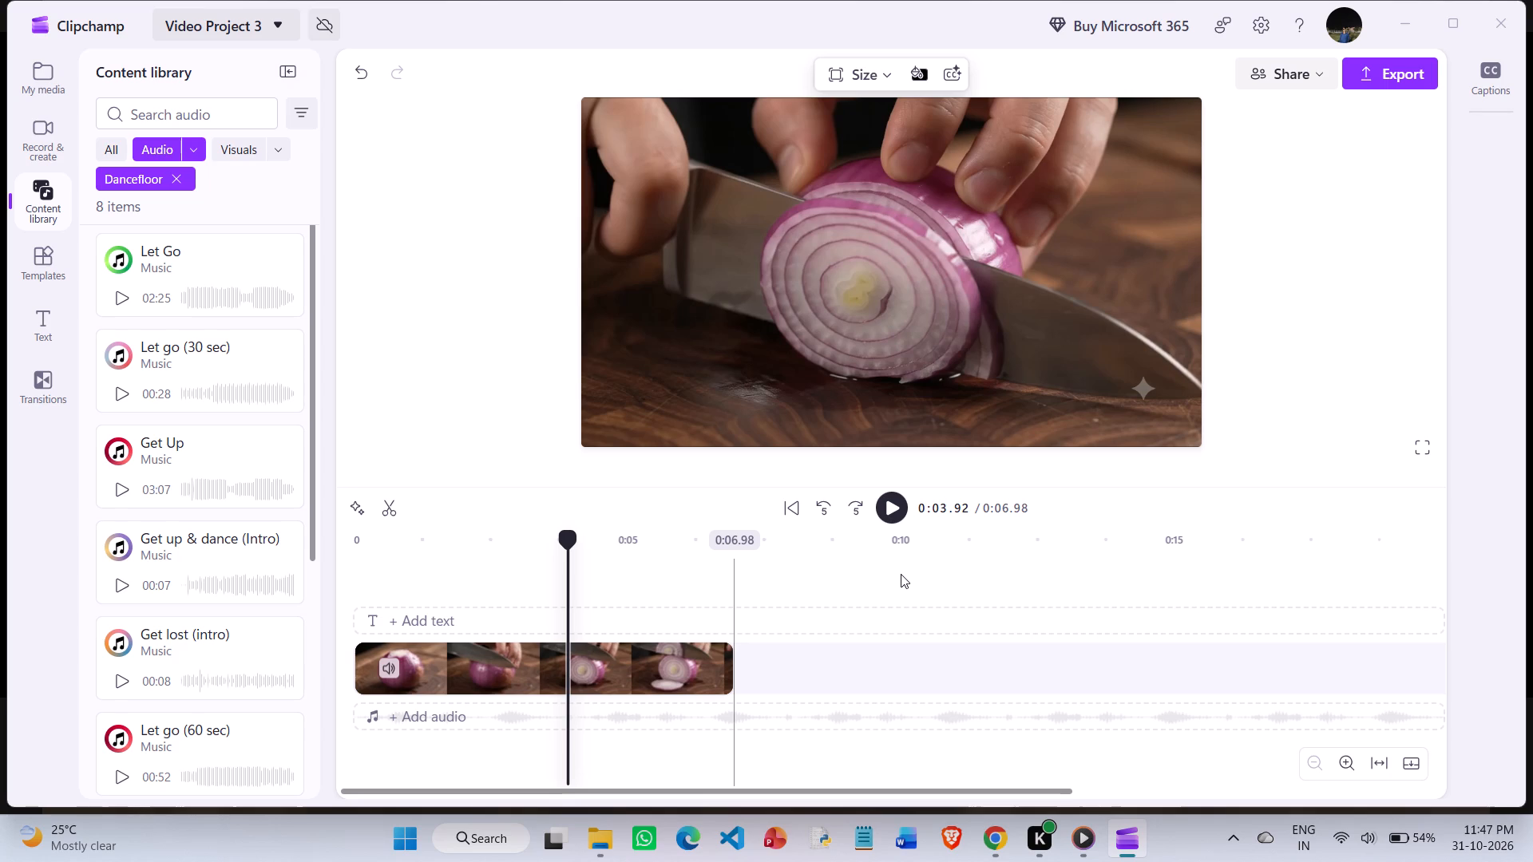
click(925, 674)
scroll(925, 674, left, 1)
ctrl+scroll(925, 674, down, 3)
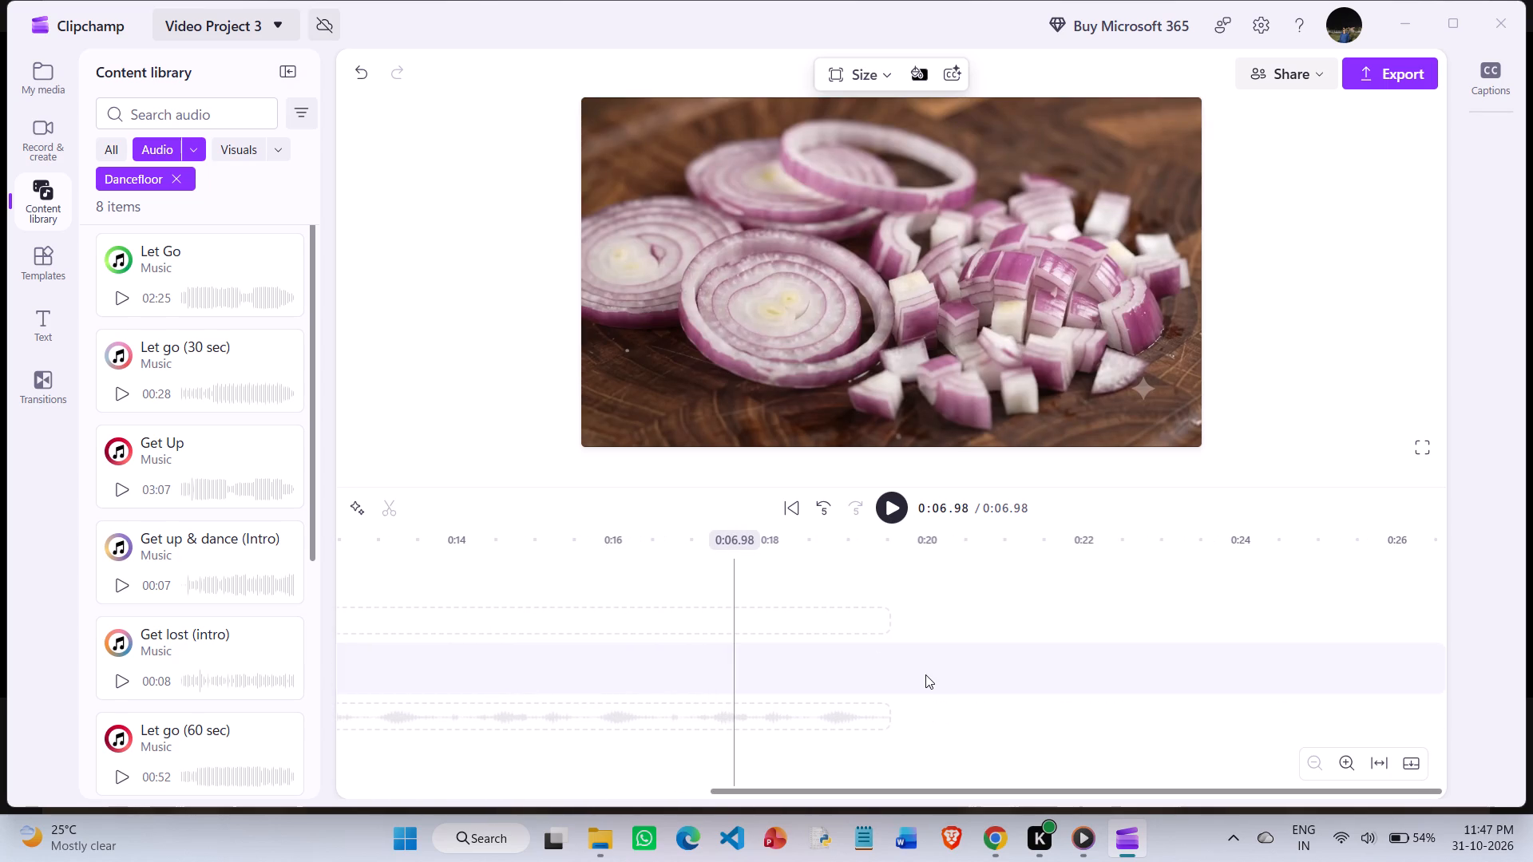
click(1378, 752)
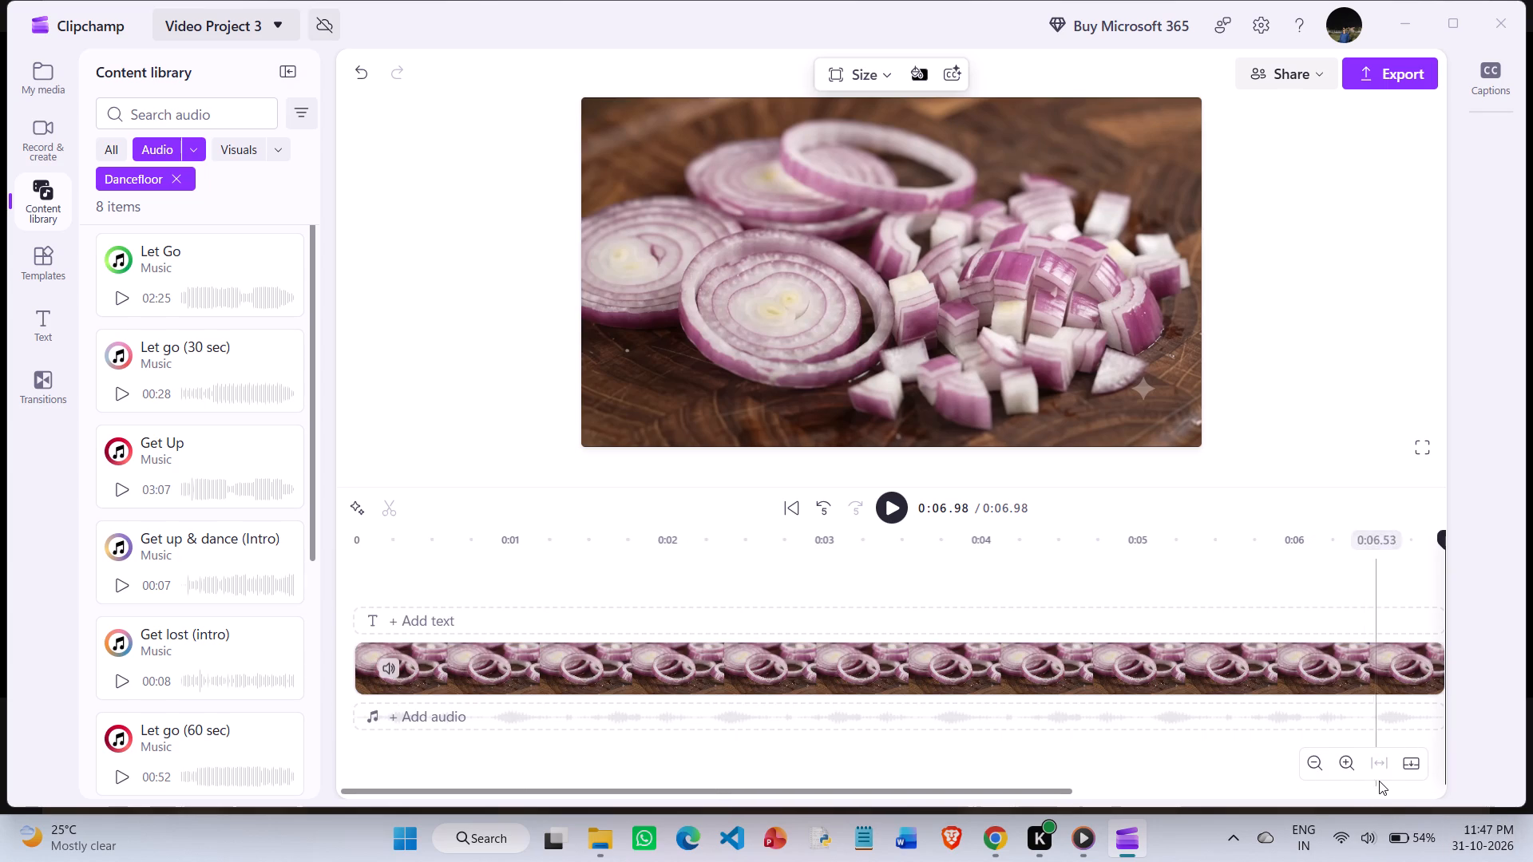
click(1382, 758)
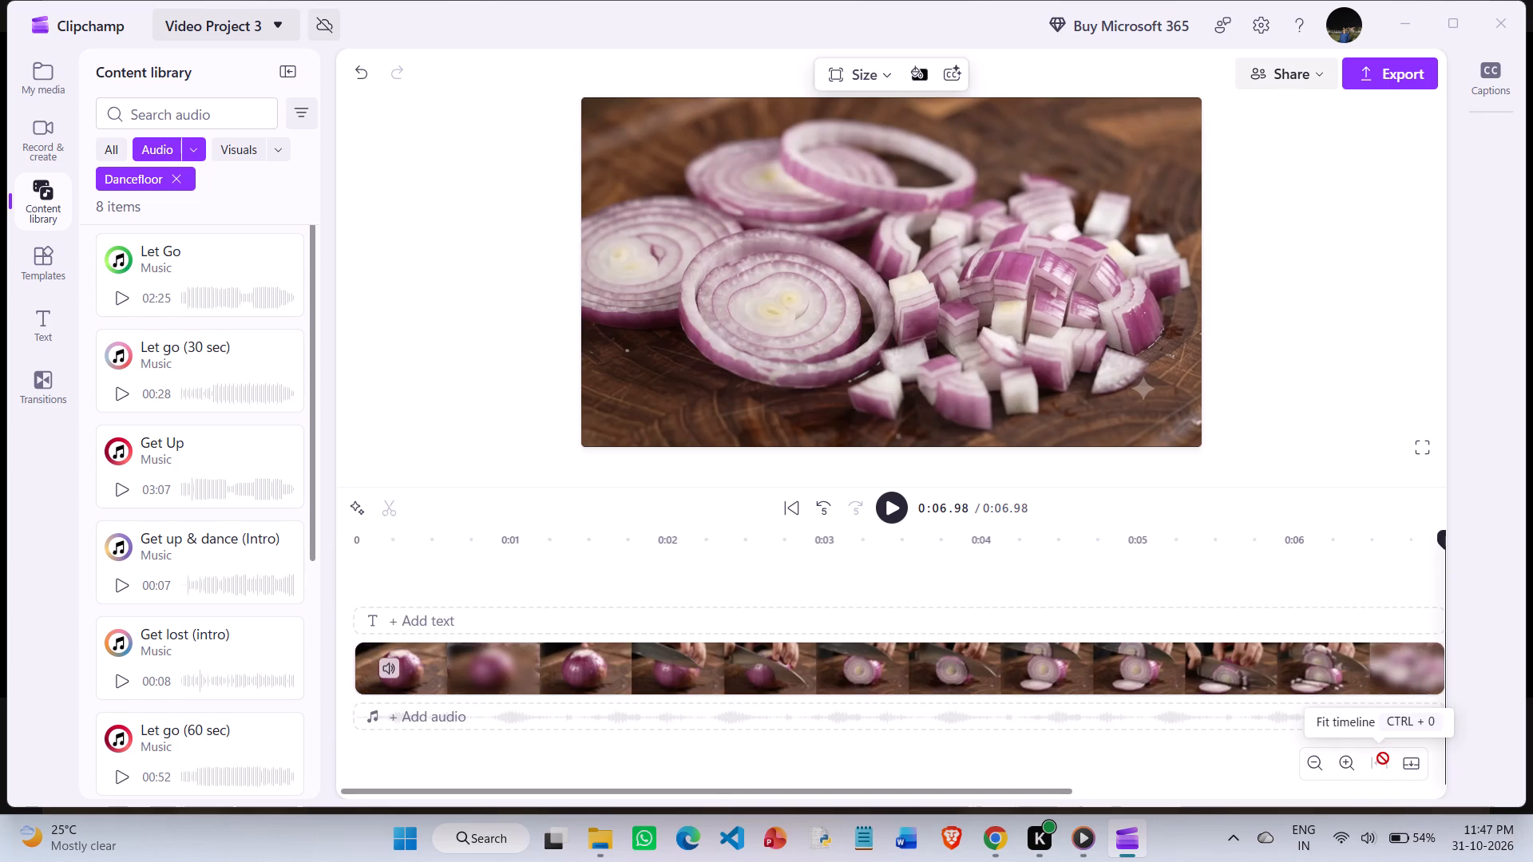
key(ctrl+o)
key(ctrl+o)
key(ctrl+o)
key(ctrl+space)
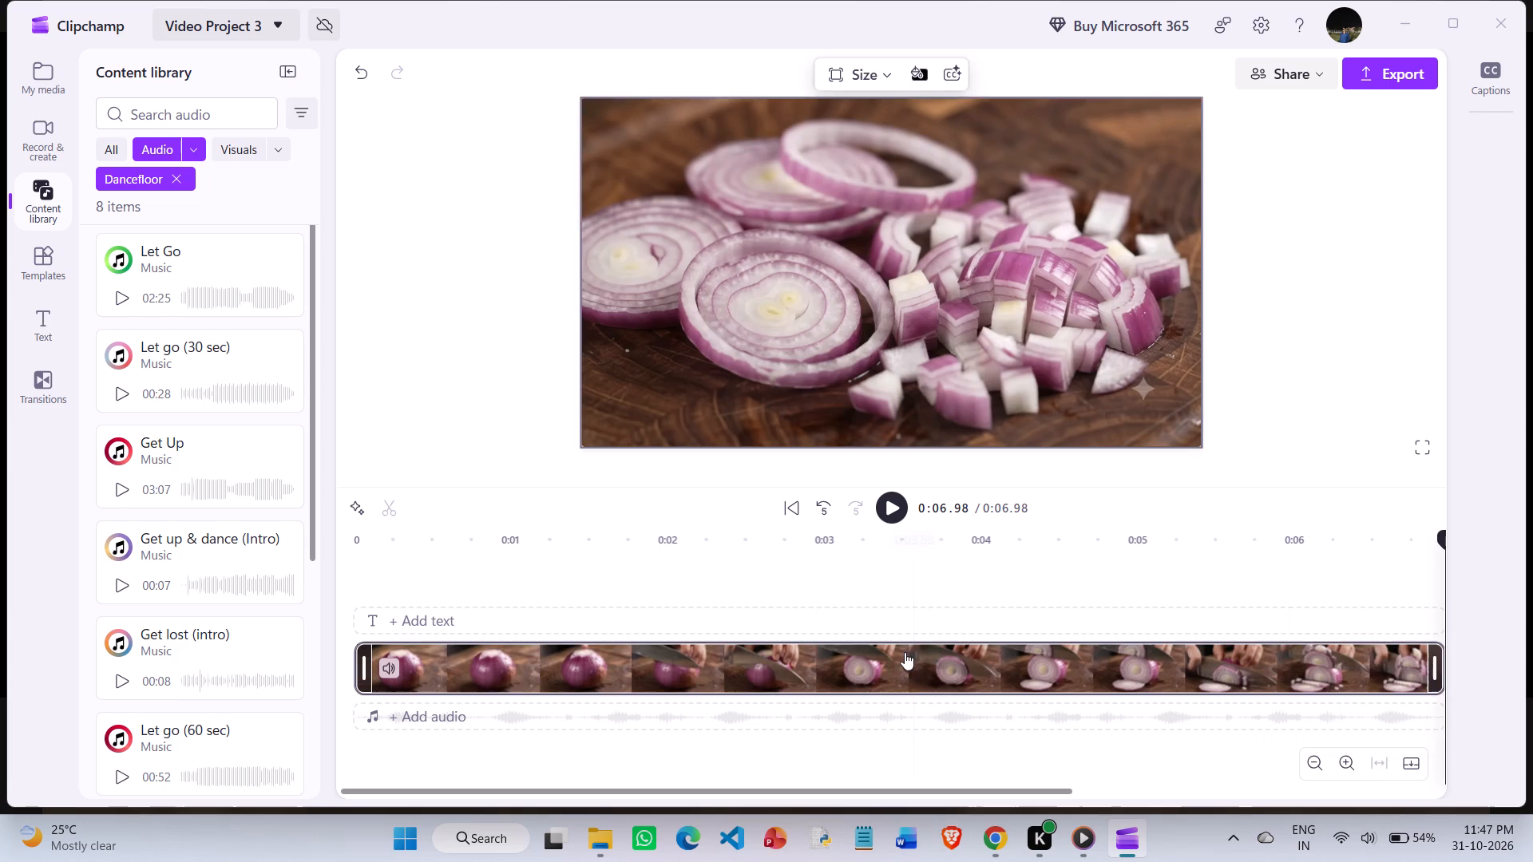
key(space)
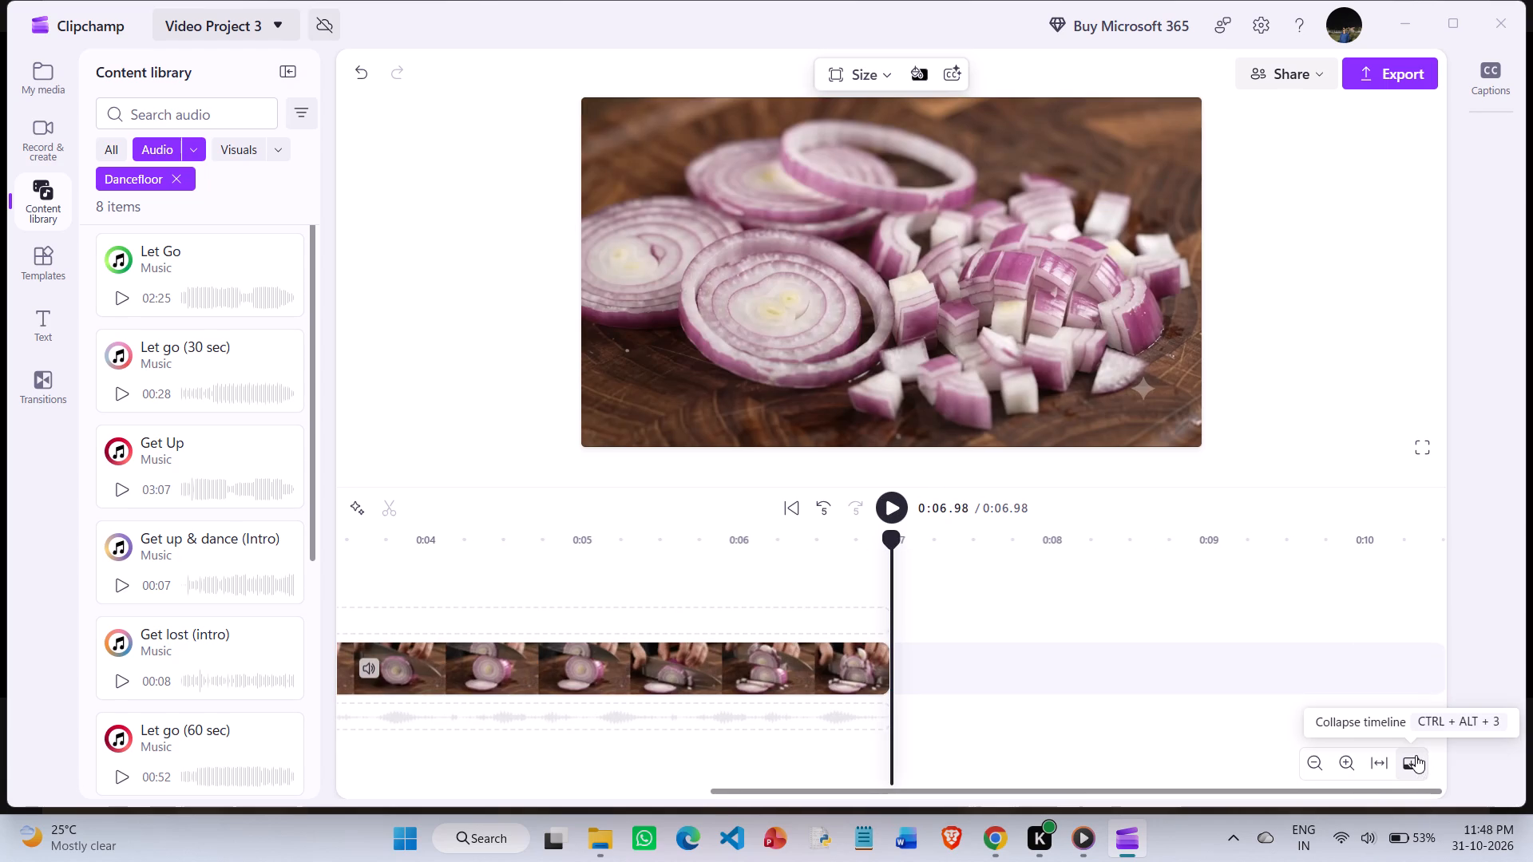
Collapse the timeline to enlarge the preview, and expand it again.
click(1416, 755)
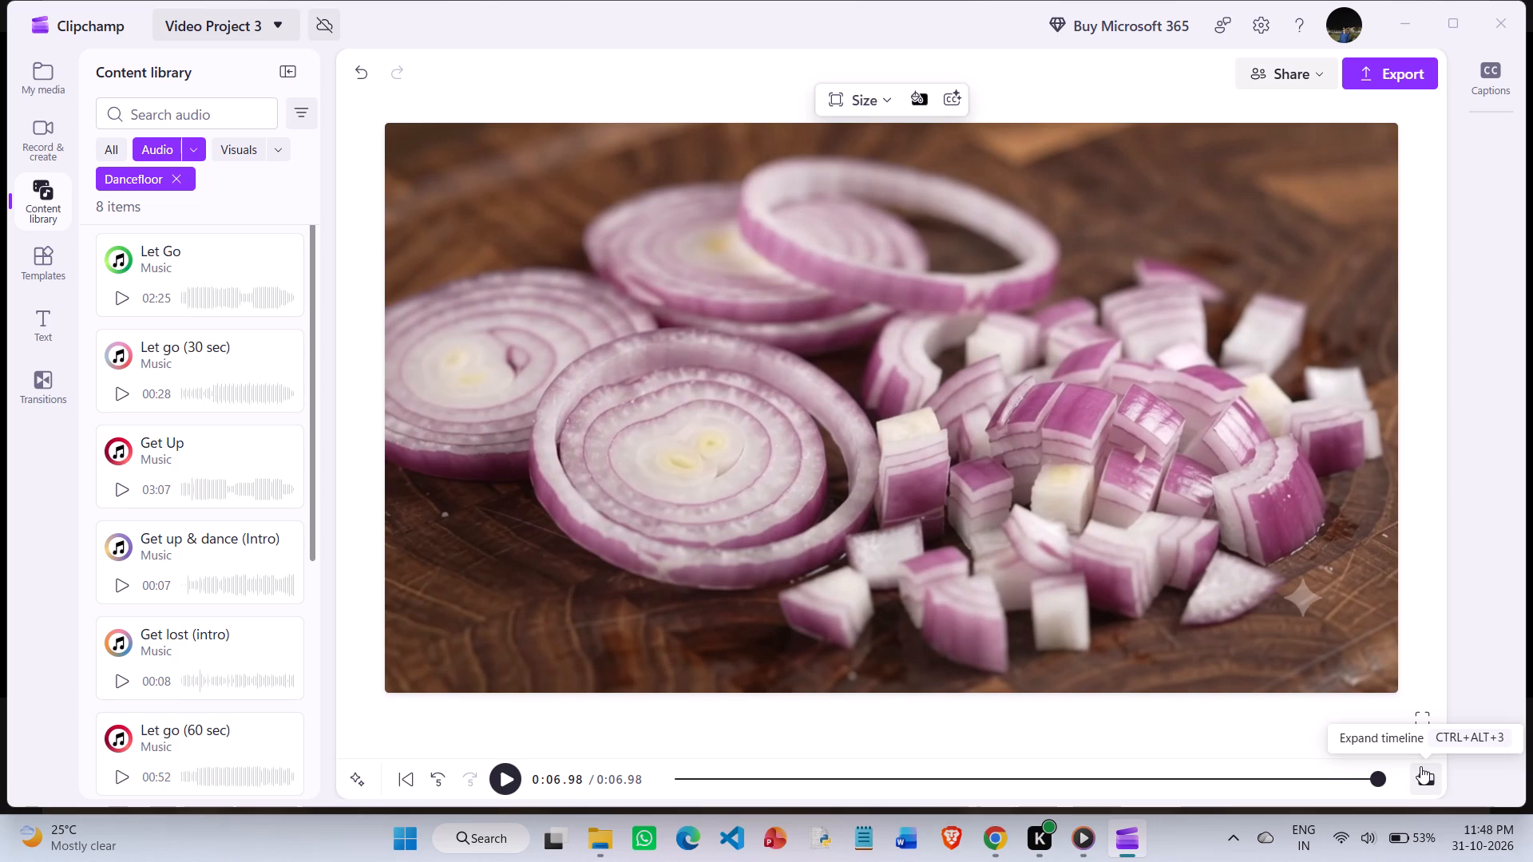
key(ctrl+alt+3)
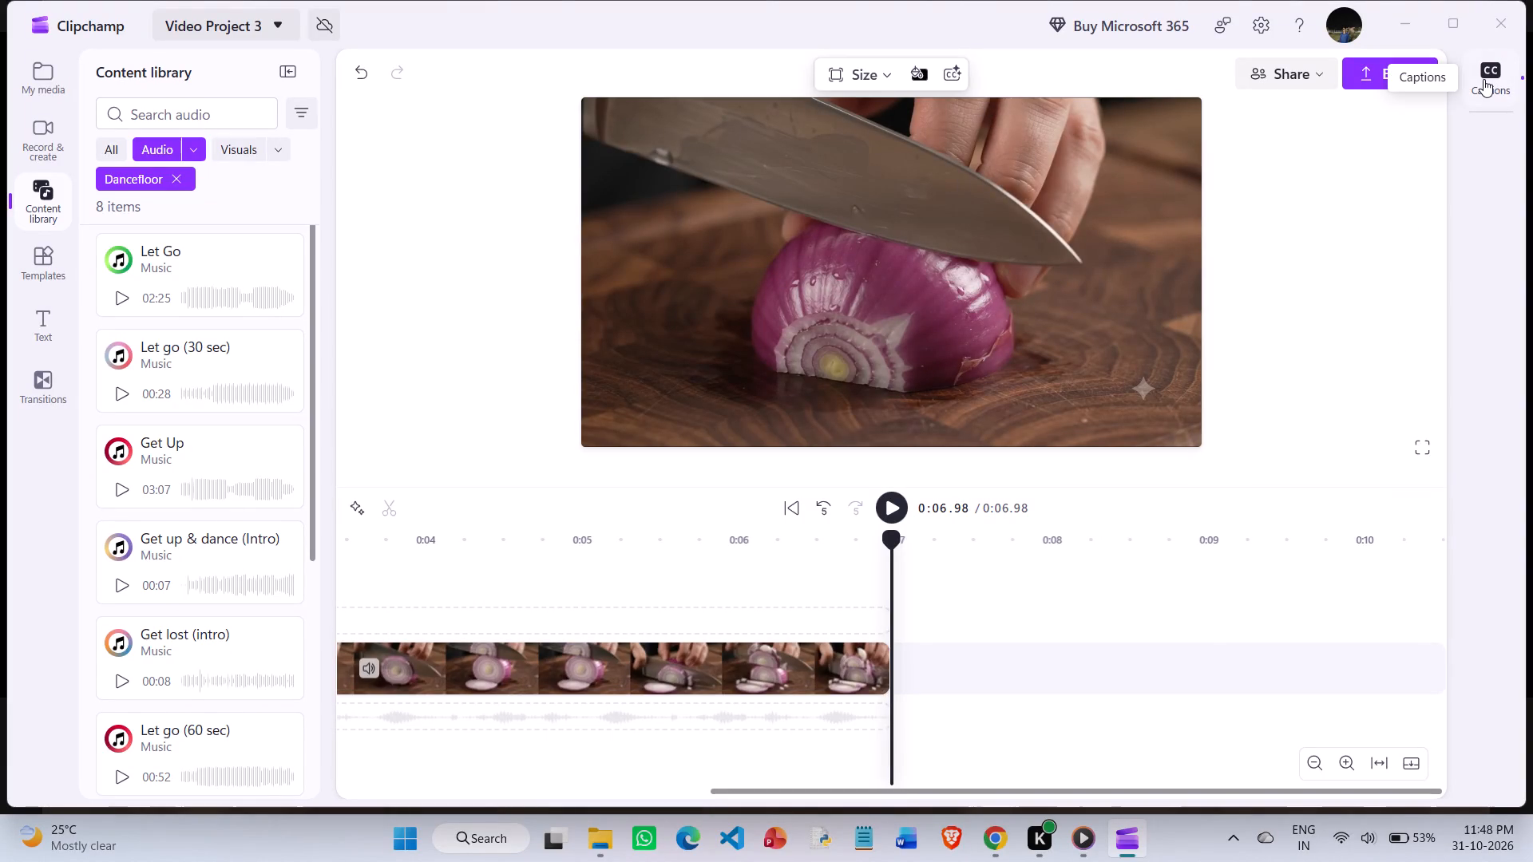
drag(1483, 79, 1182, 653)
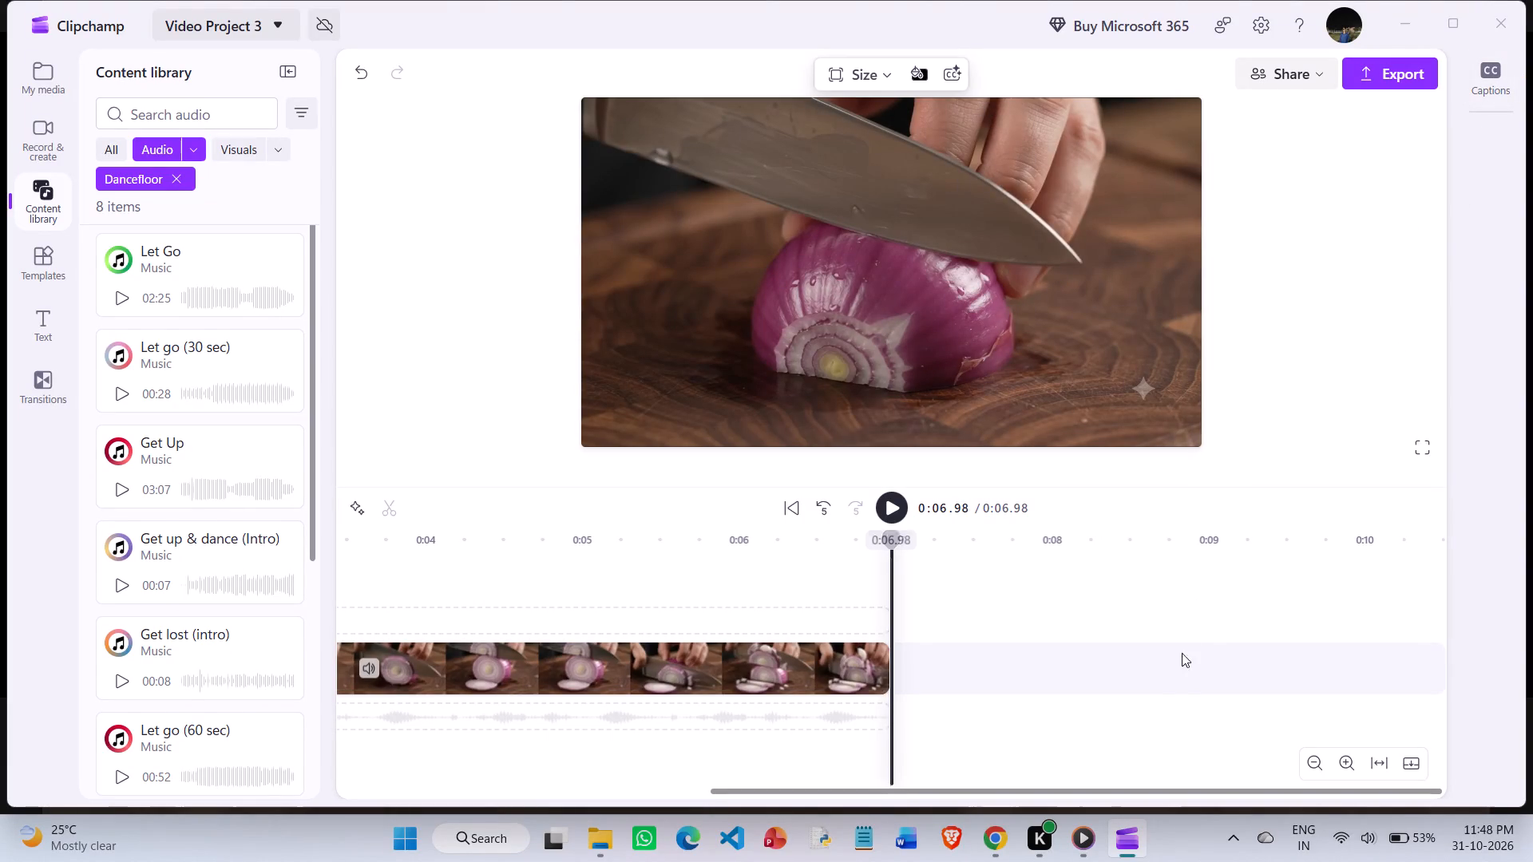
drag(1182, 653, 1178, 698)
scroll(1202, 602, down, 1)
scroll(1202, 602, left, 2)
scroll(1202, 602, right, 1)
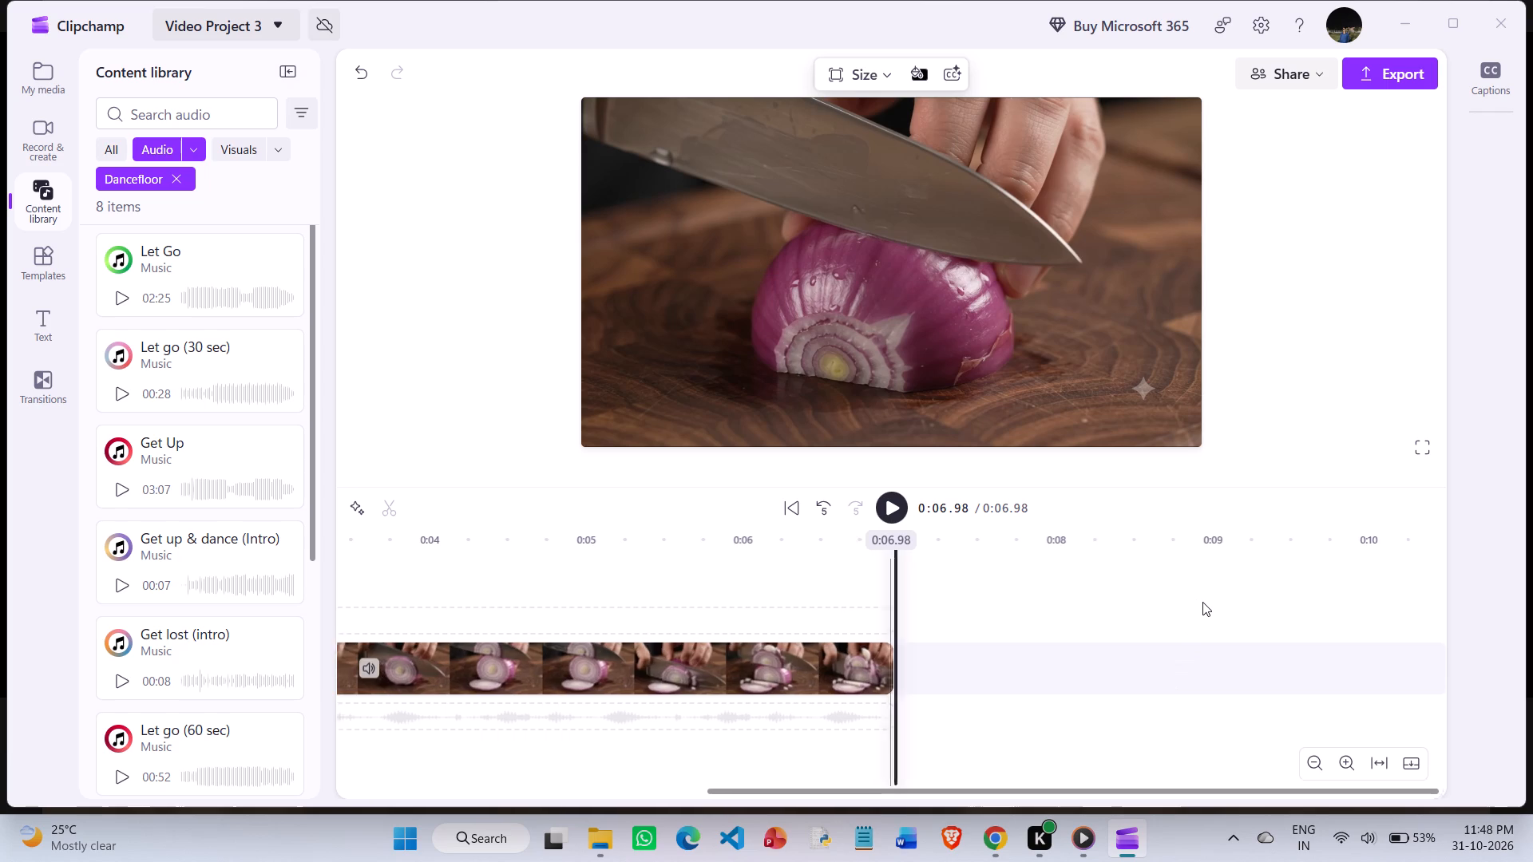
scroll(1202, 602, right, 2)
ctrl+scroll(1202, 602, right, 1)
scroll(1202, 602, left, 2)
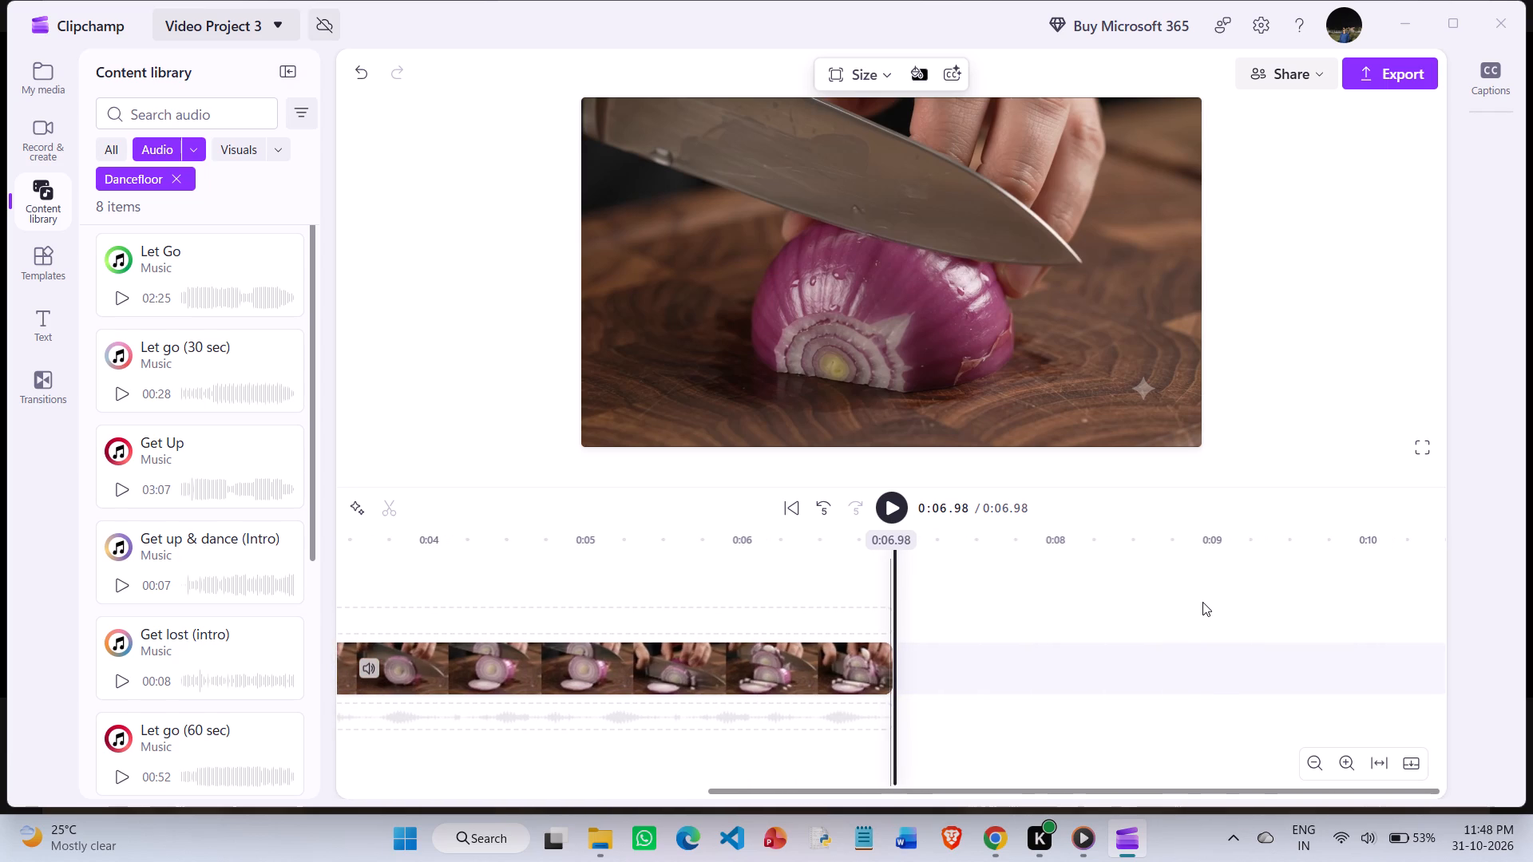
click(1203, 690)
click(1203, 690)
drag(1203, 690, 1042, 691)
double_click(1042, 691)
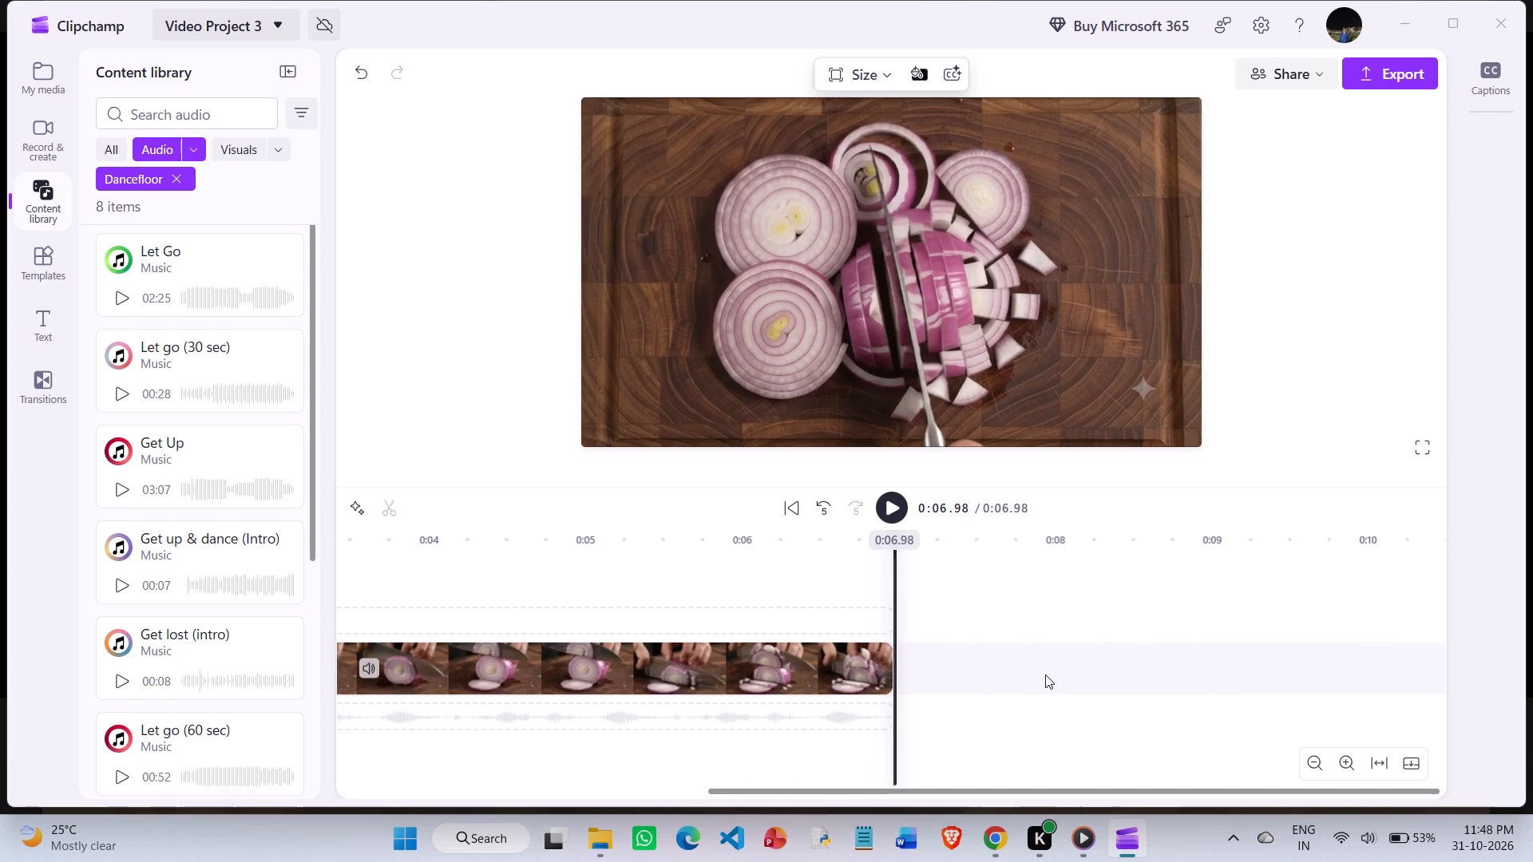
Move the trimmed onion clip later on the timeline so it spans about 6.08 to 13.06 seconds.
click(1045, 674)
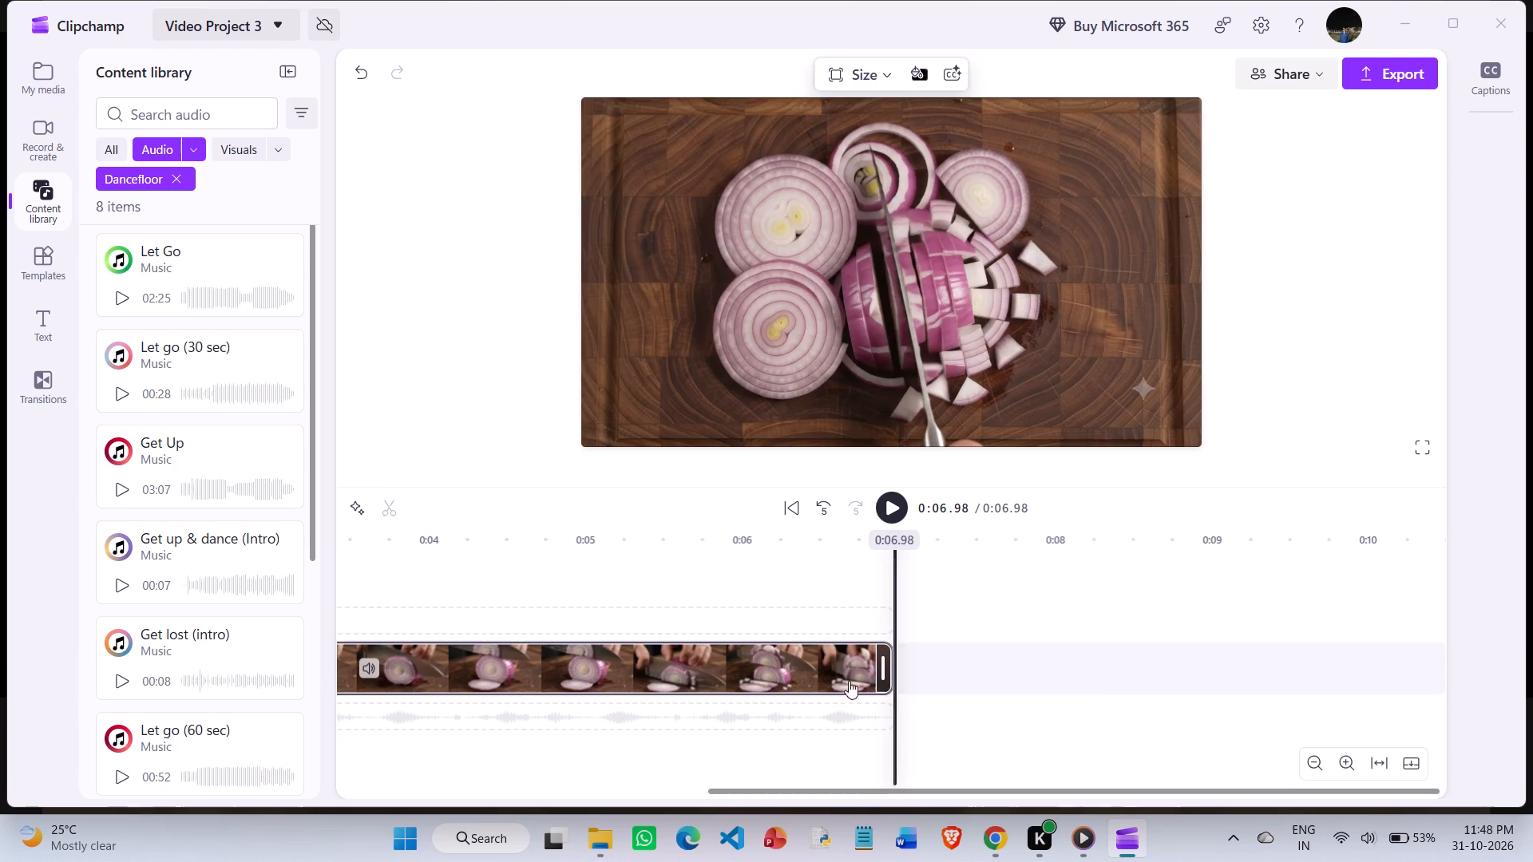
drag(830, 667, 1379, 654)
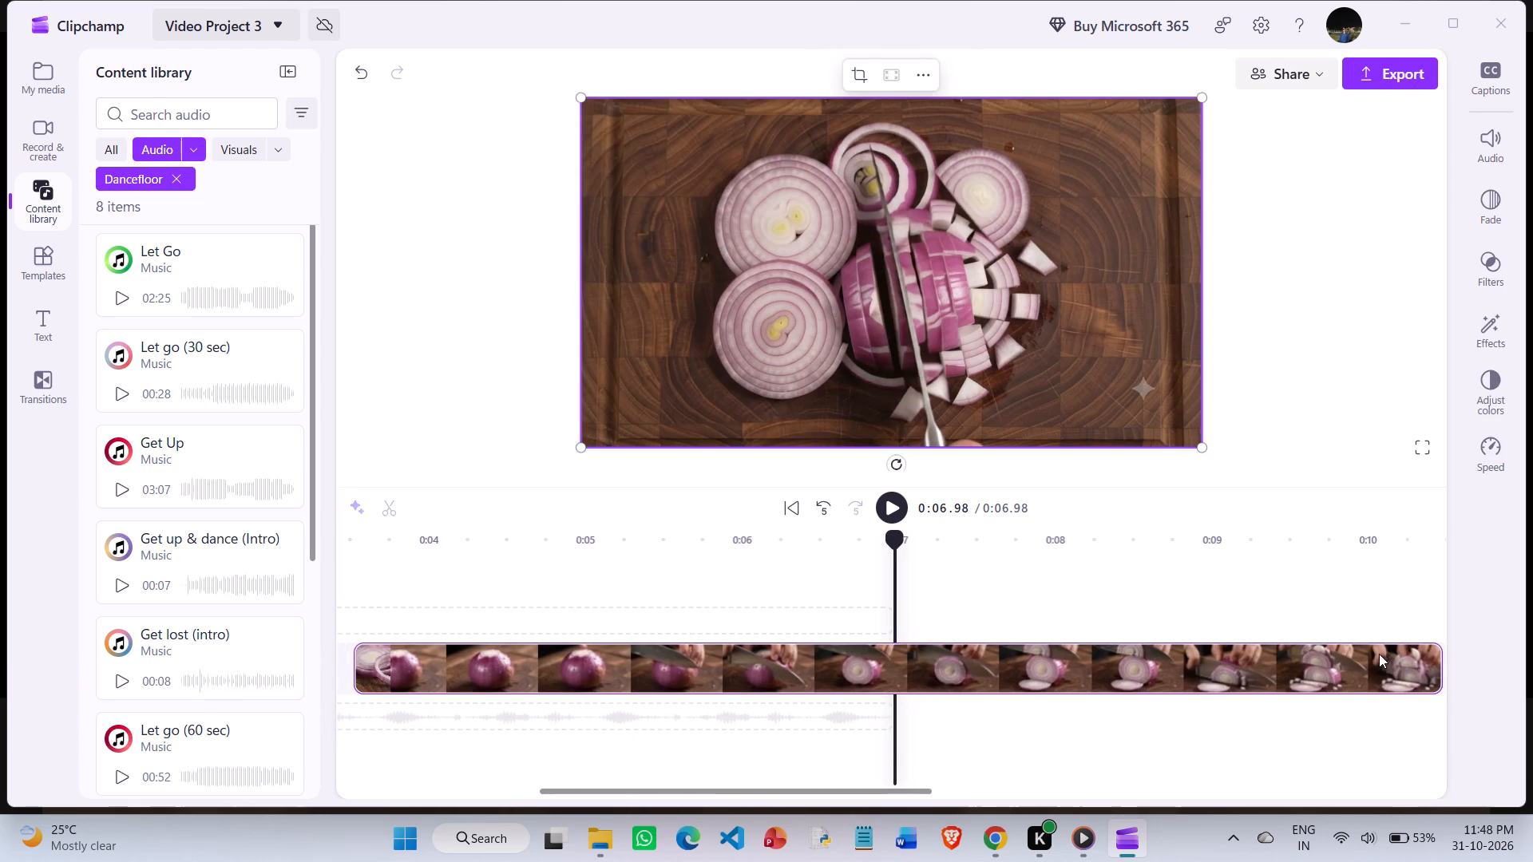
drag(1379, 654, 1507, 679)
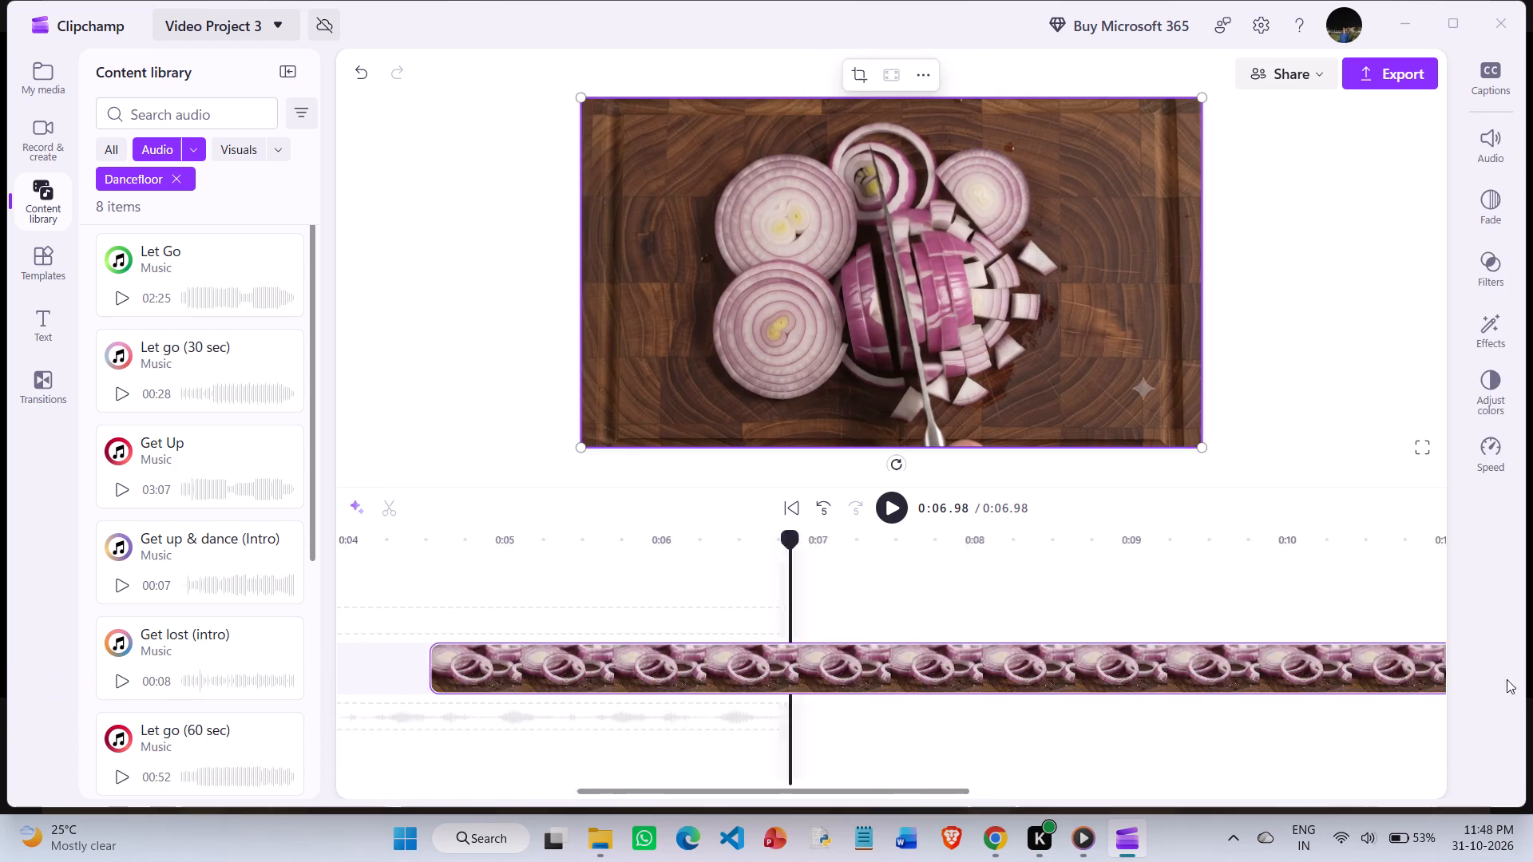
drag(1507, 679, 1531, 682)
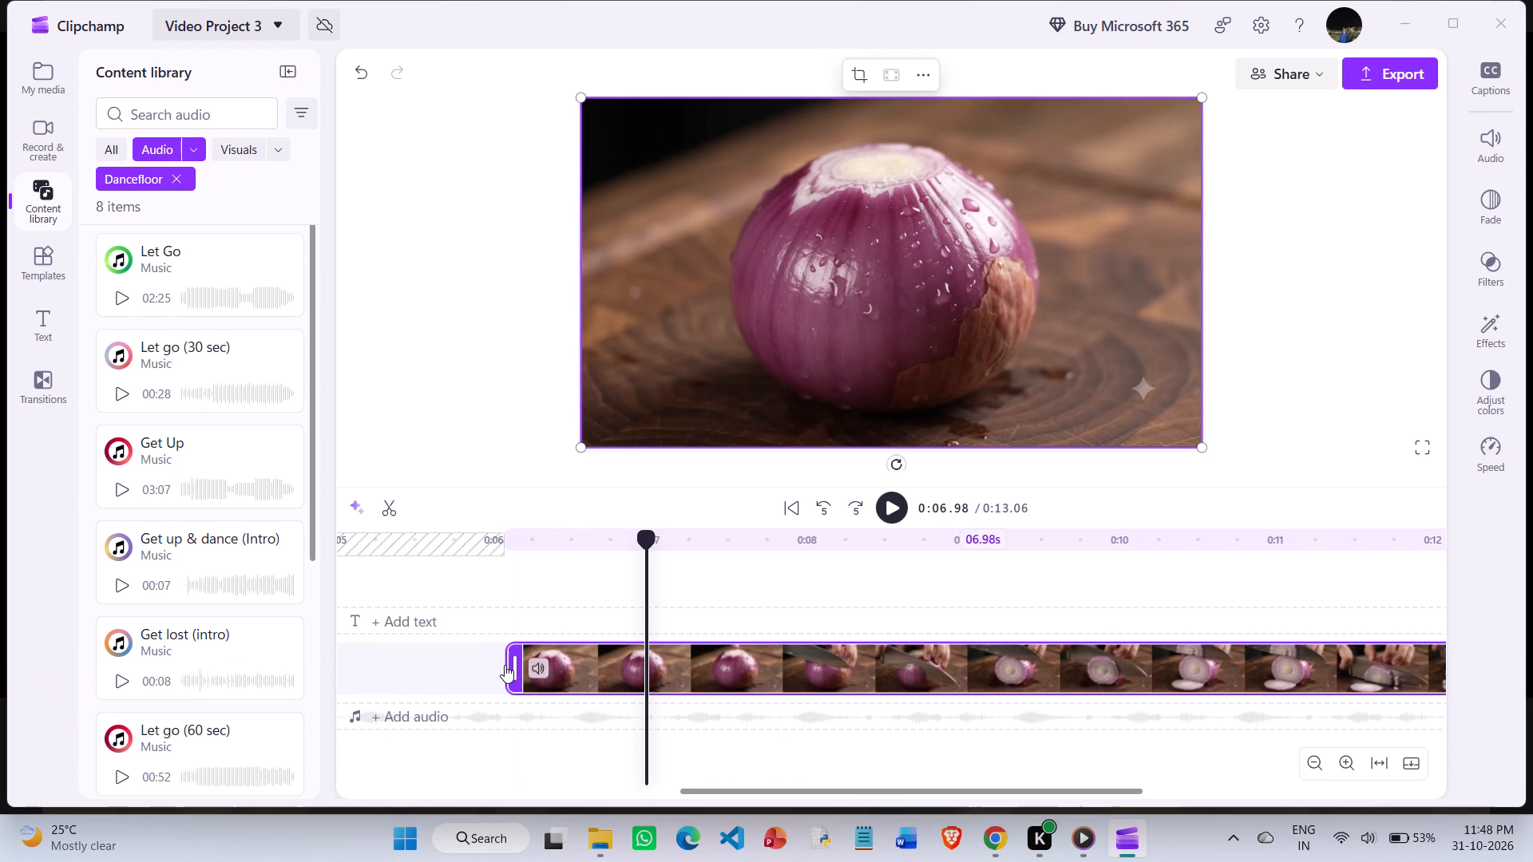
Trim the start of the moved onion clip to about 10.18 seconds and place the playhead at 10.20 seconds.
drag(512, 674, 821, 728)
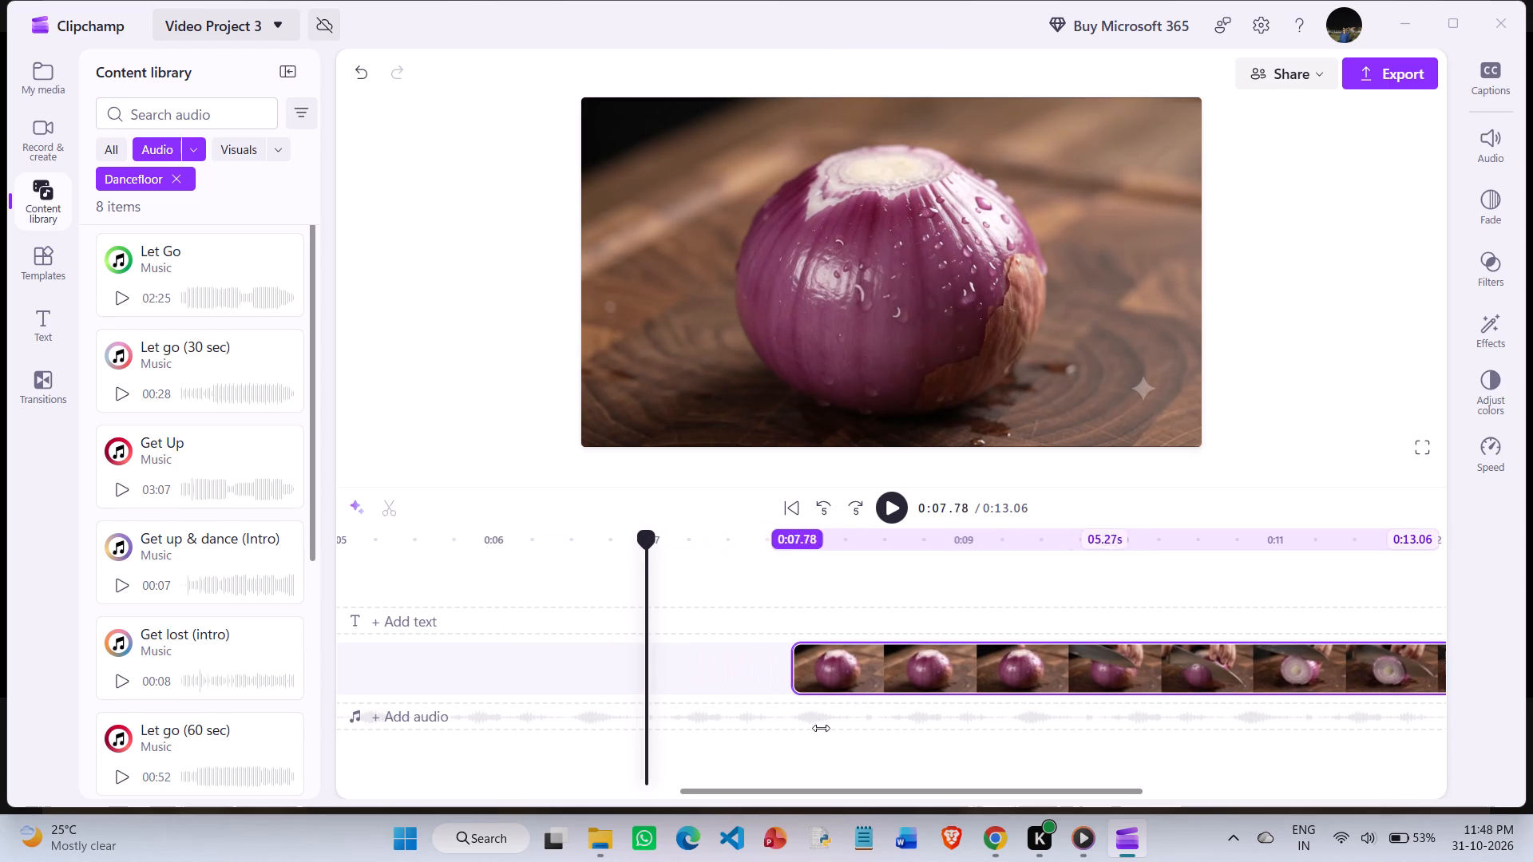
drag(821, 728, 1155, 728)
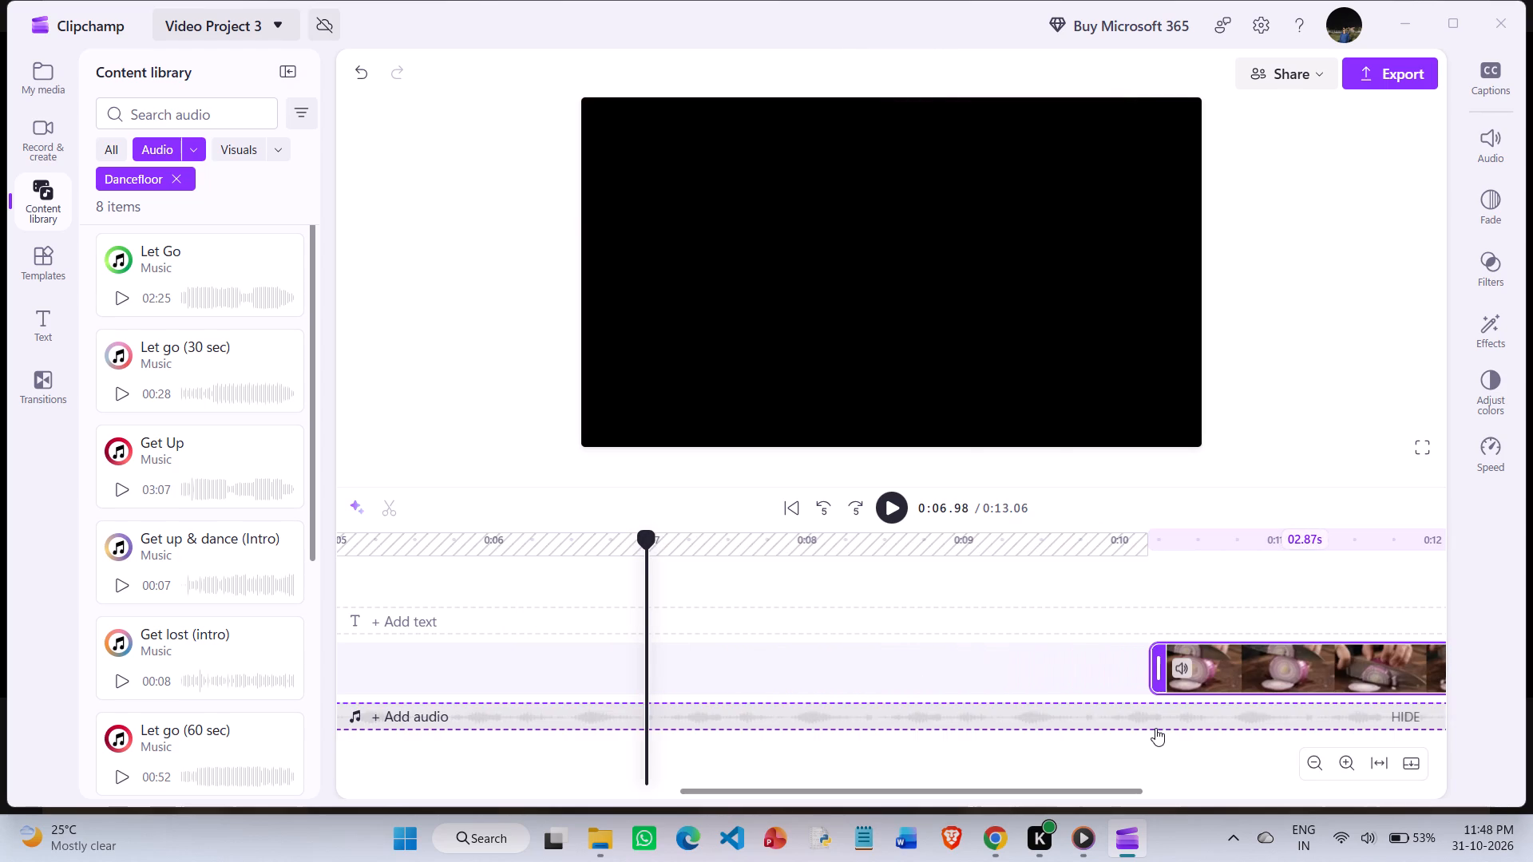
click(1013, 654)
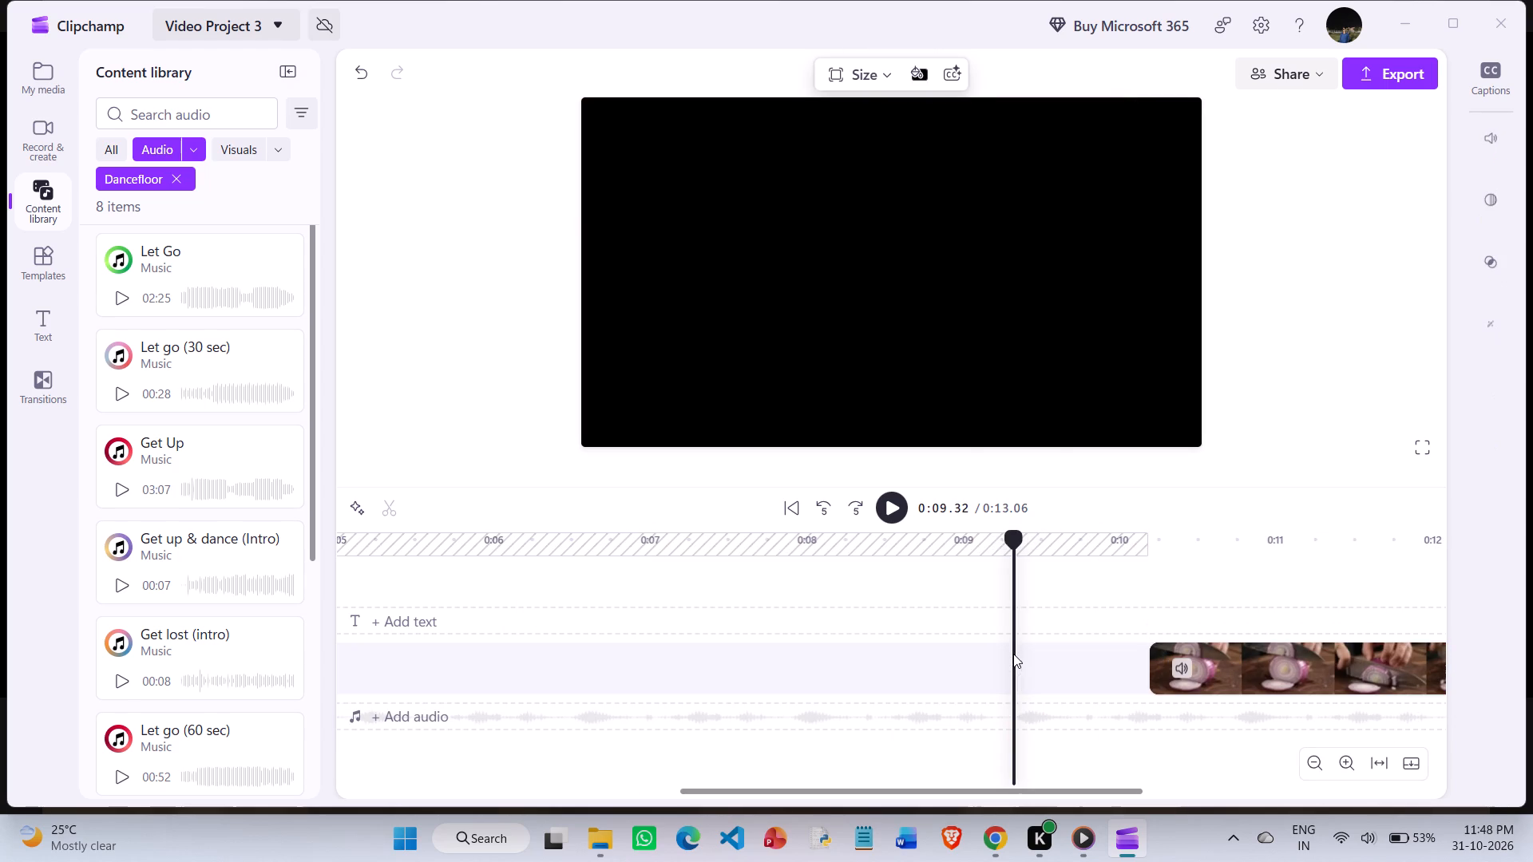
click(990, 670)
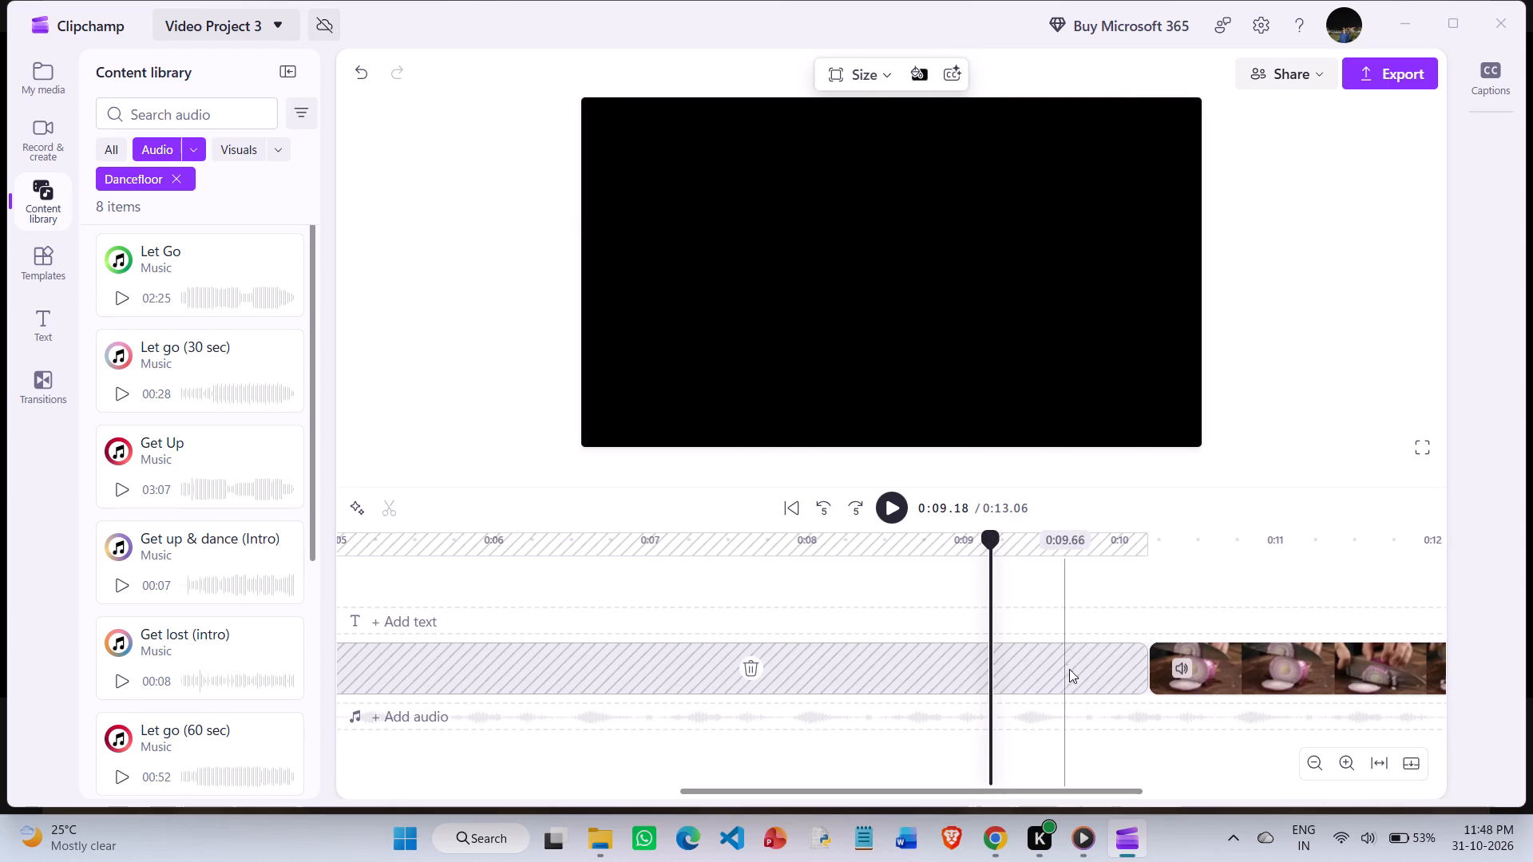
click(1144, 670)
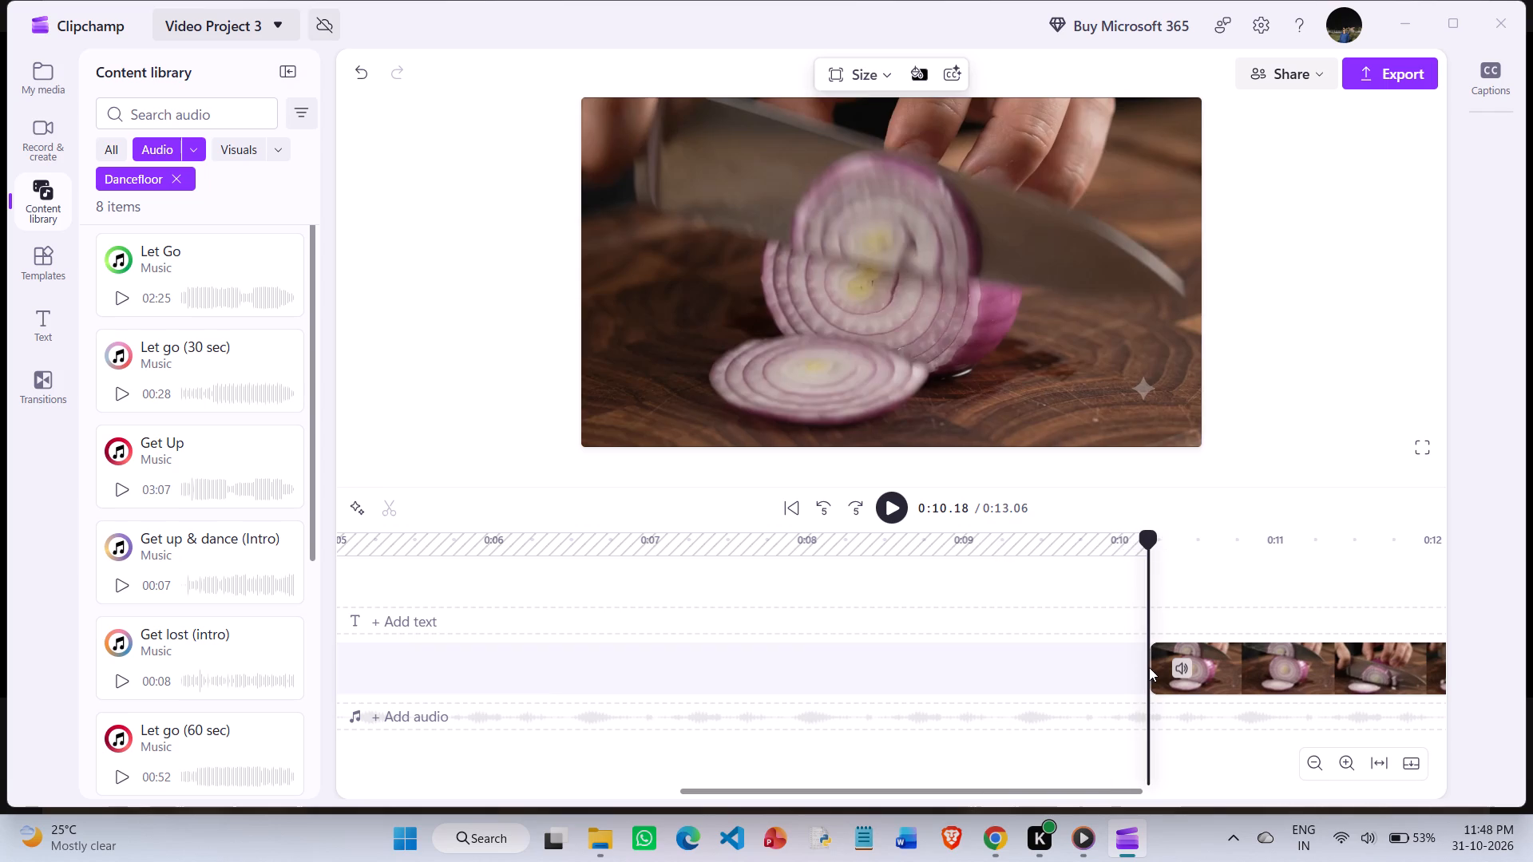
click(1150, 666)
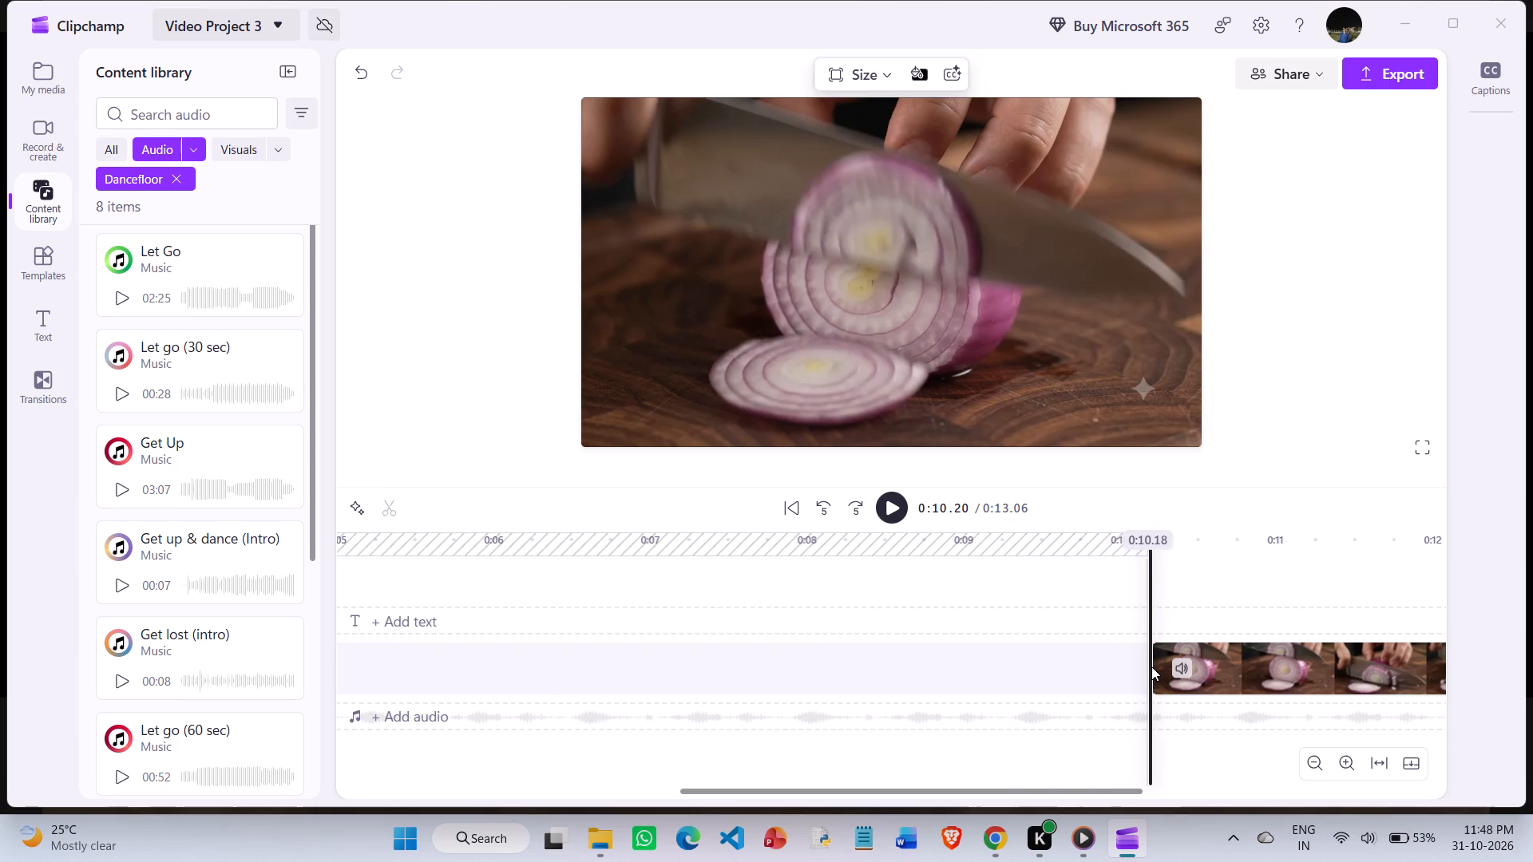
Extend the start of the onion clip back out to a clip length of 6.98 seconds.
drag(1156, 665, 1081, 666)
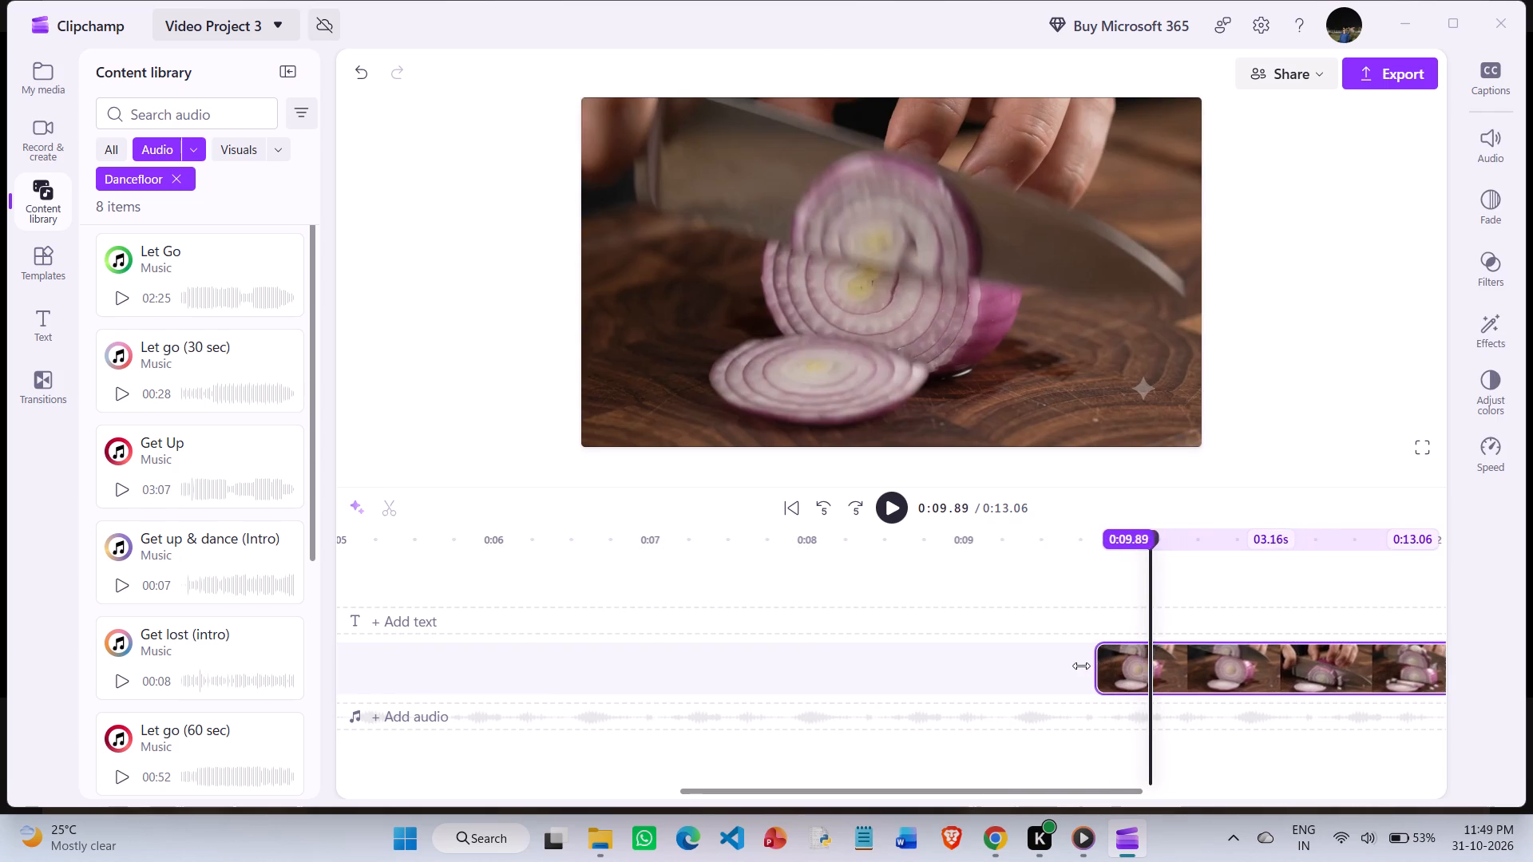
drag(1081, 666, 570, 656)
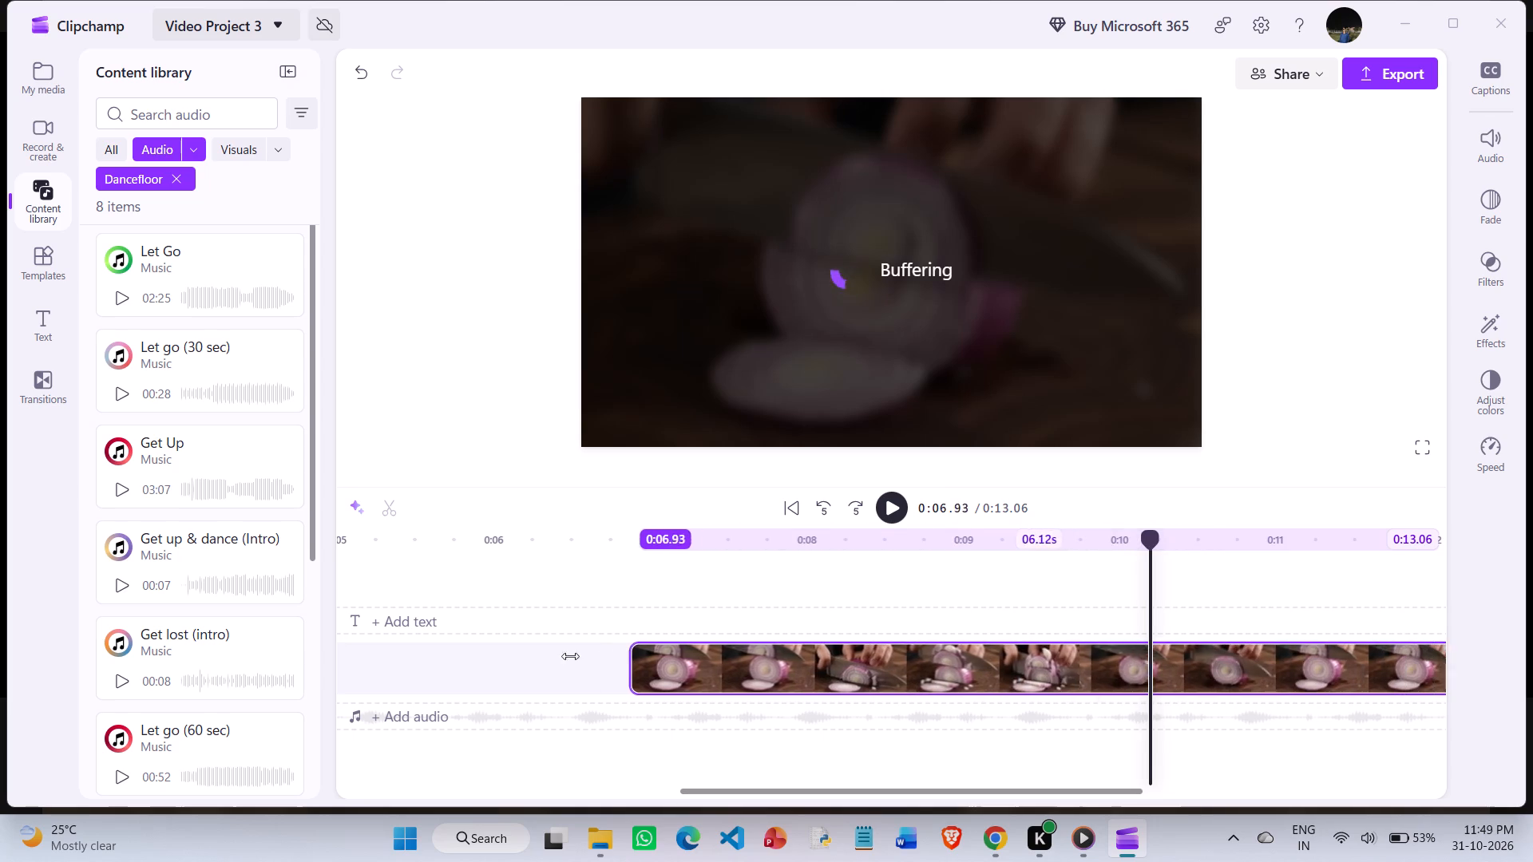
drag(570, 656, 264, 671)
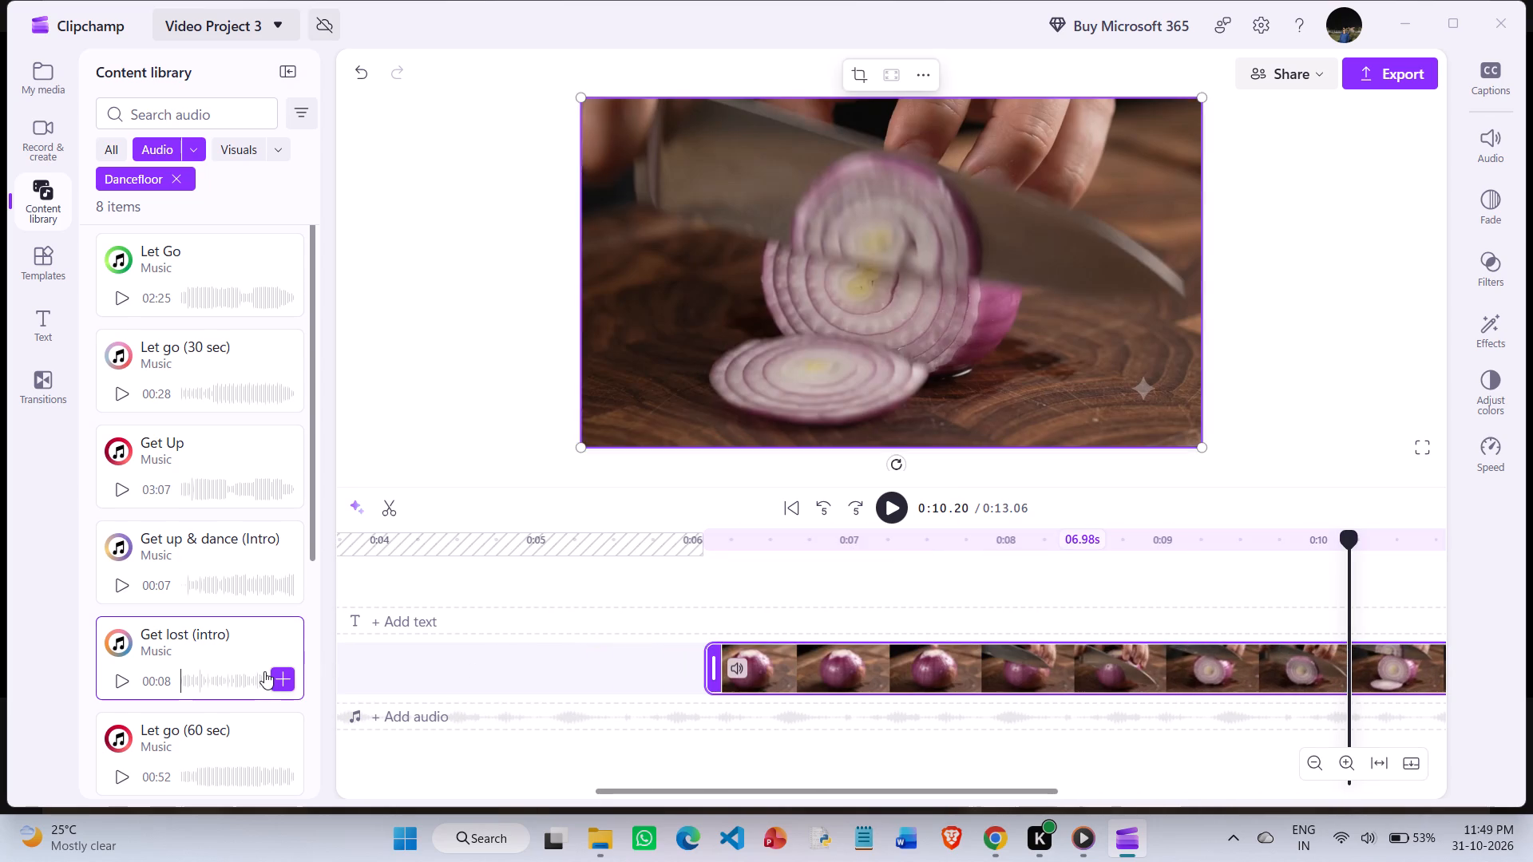
Play the moved onion clip from 10.20 seconds to its end to review it.
key(space)
scroll(264, 671, right, 1)
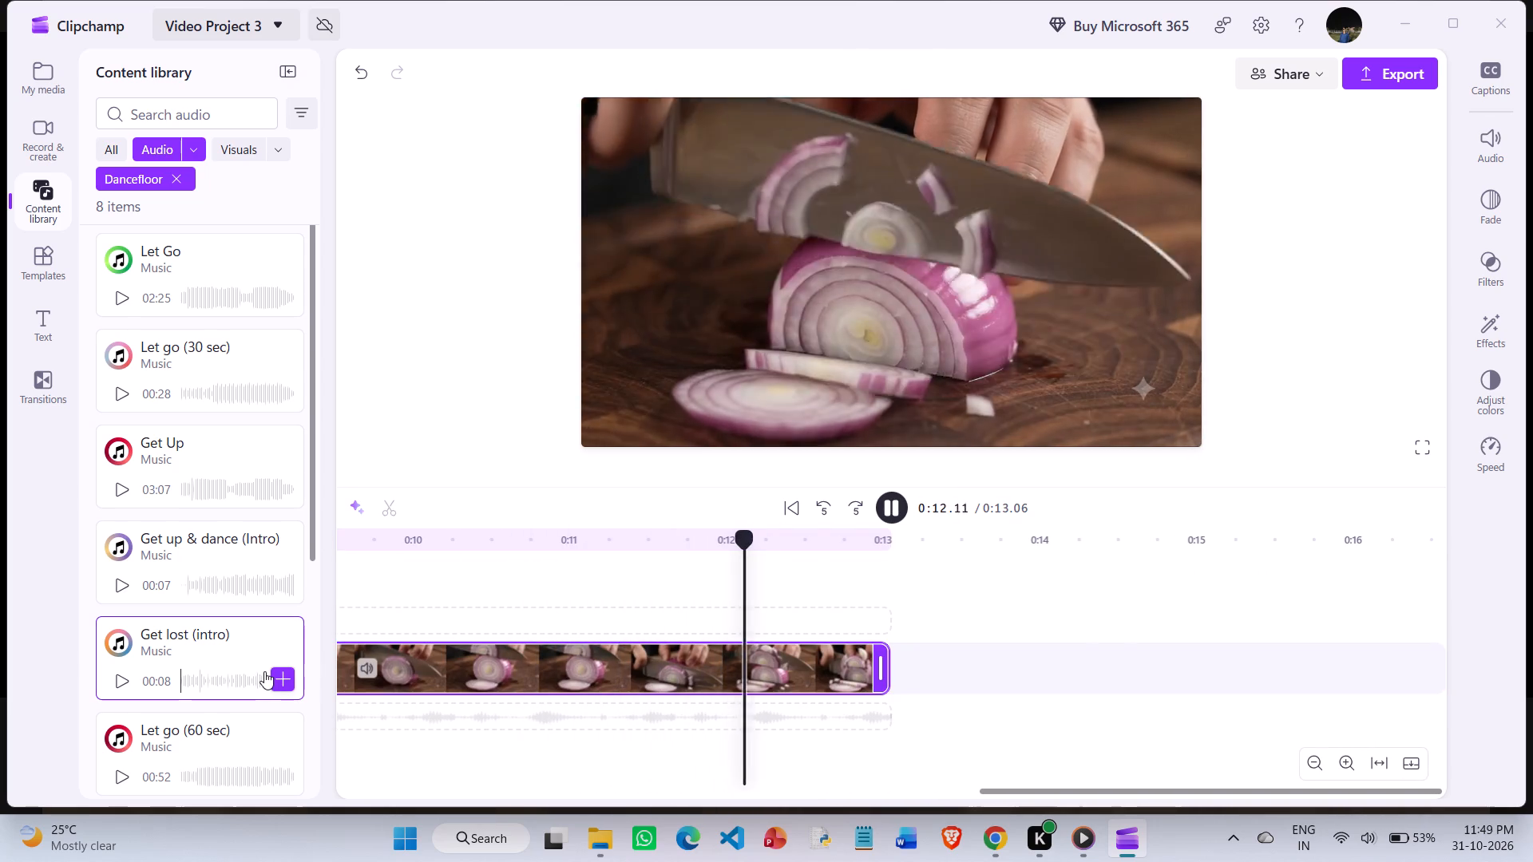
scroll(264, 671, right, 1)
Undo the onion clip's moves and trims on the timeline, including the earlier trim of its end.
key(ctrl+z)
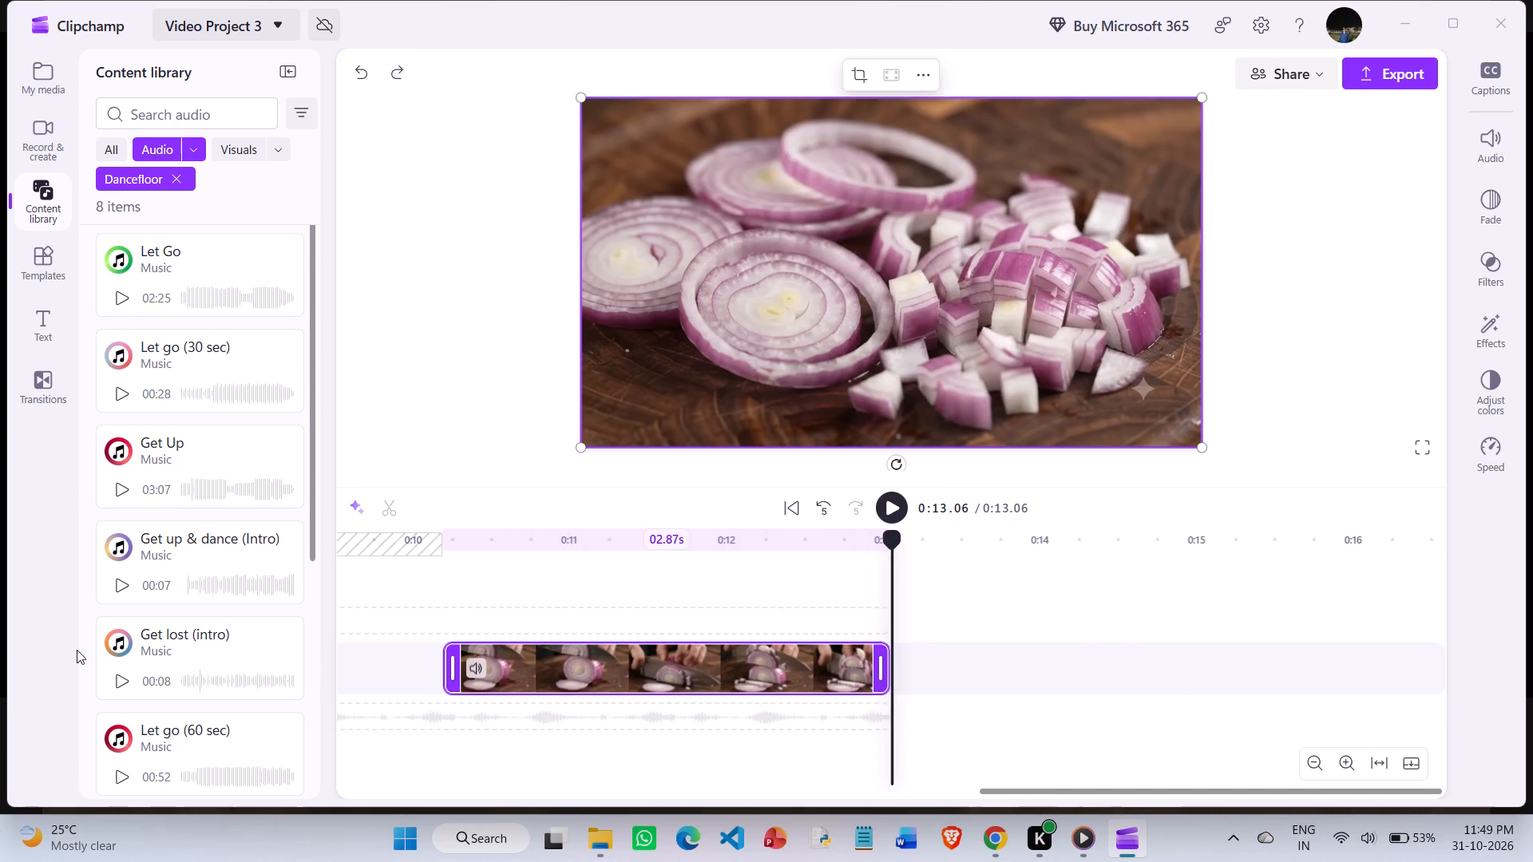
key(ctrl+z)
key(ctrl+z)
key(ctrl+z)
key(ctrl+z)
key(ctrl+z)
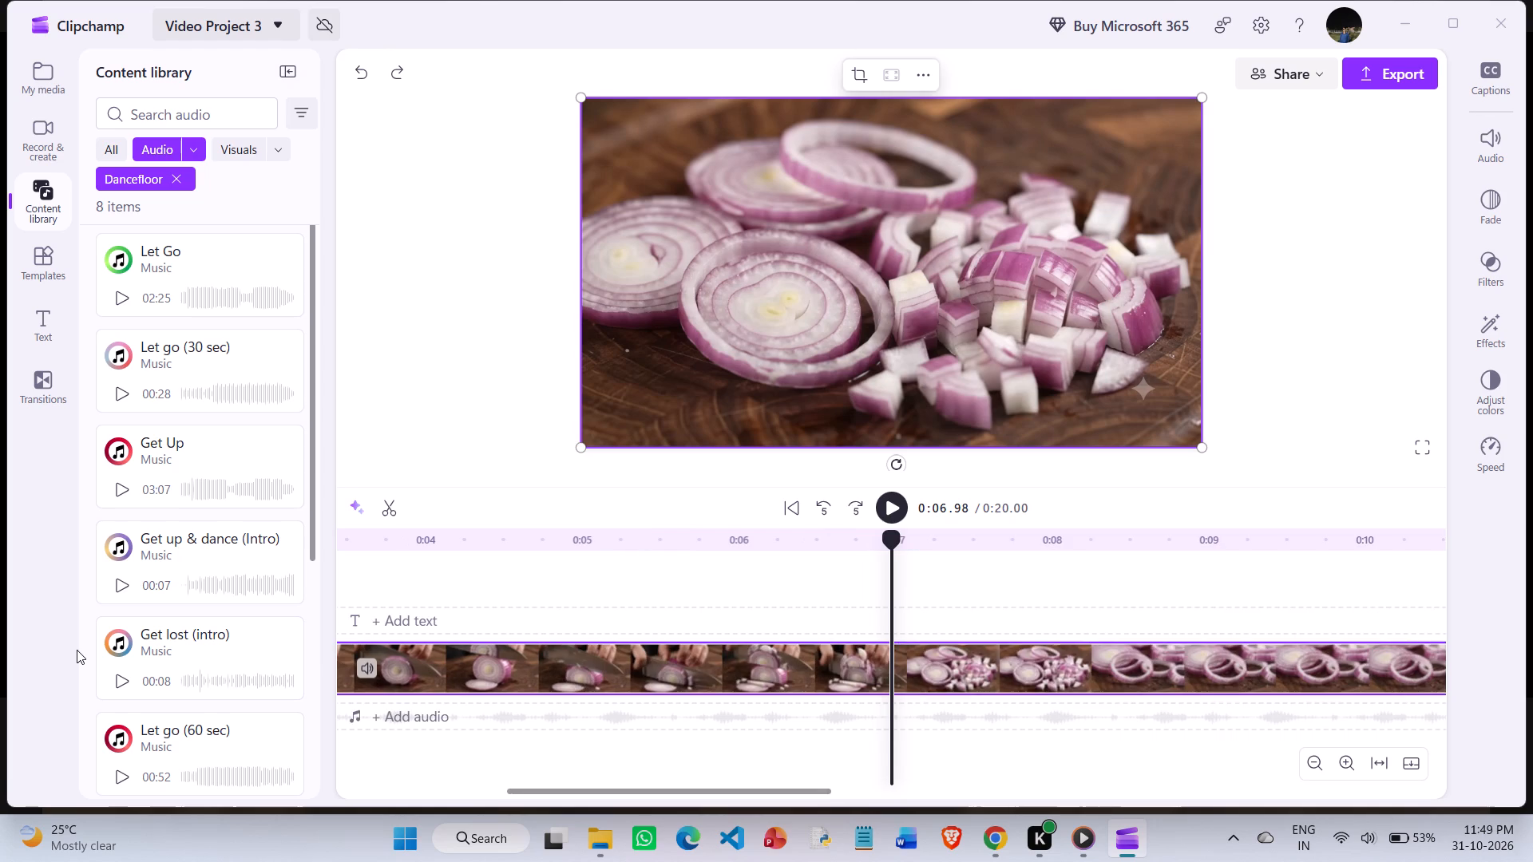
key(ctrl+z)
key(z)
key(ctrl+z)
key(ctrl+z)
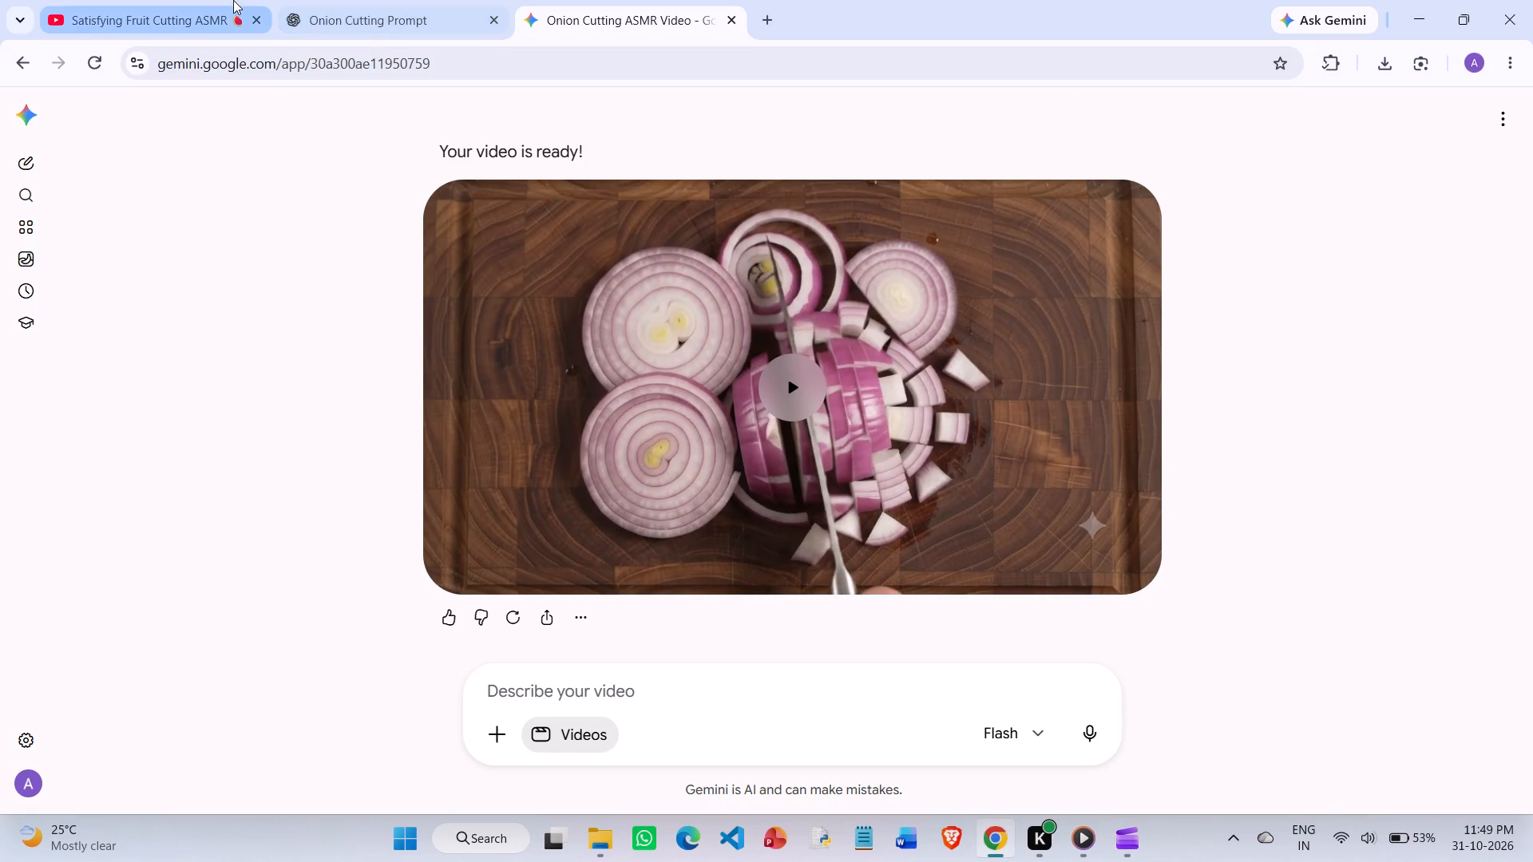
Switch to YouTube in Chrome and open the video upload dialog in YouTube Studio.
click(212, 0)
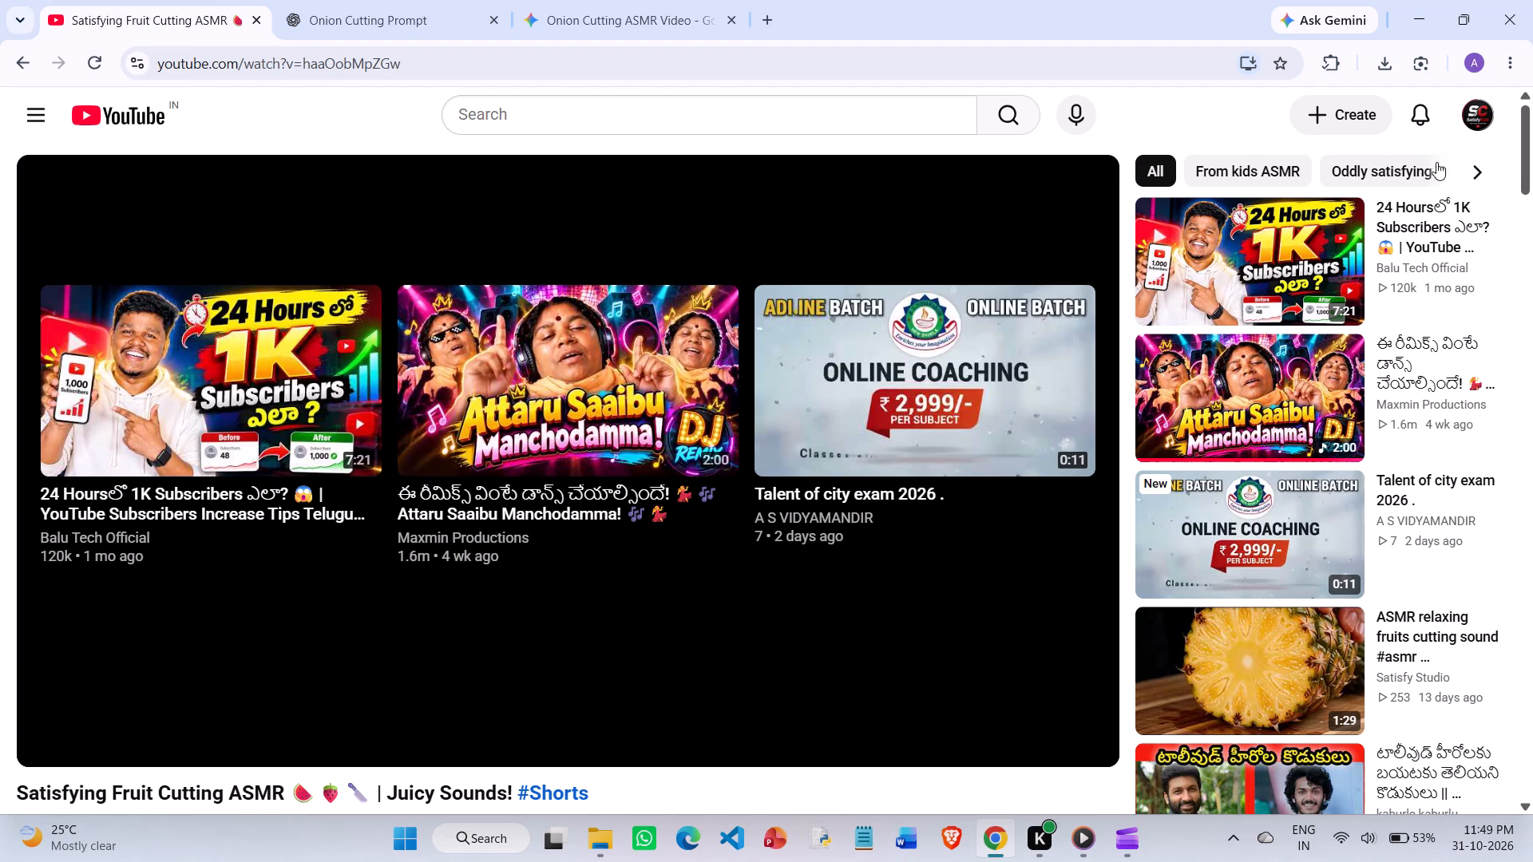
click(1341, 123)
click(1325, 184)
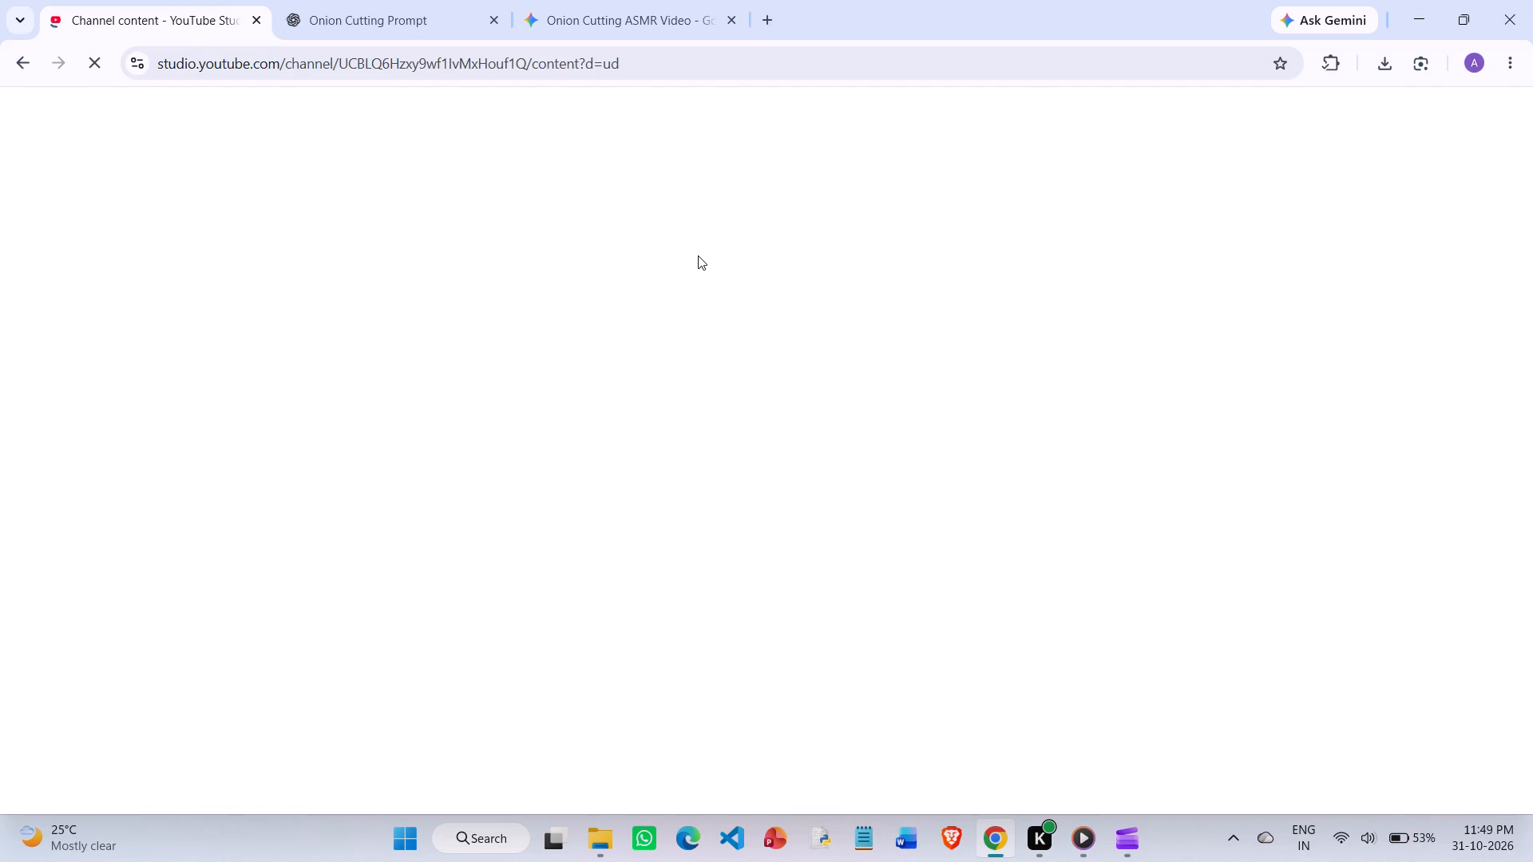
click(184, 221)
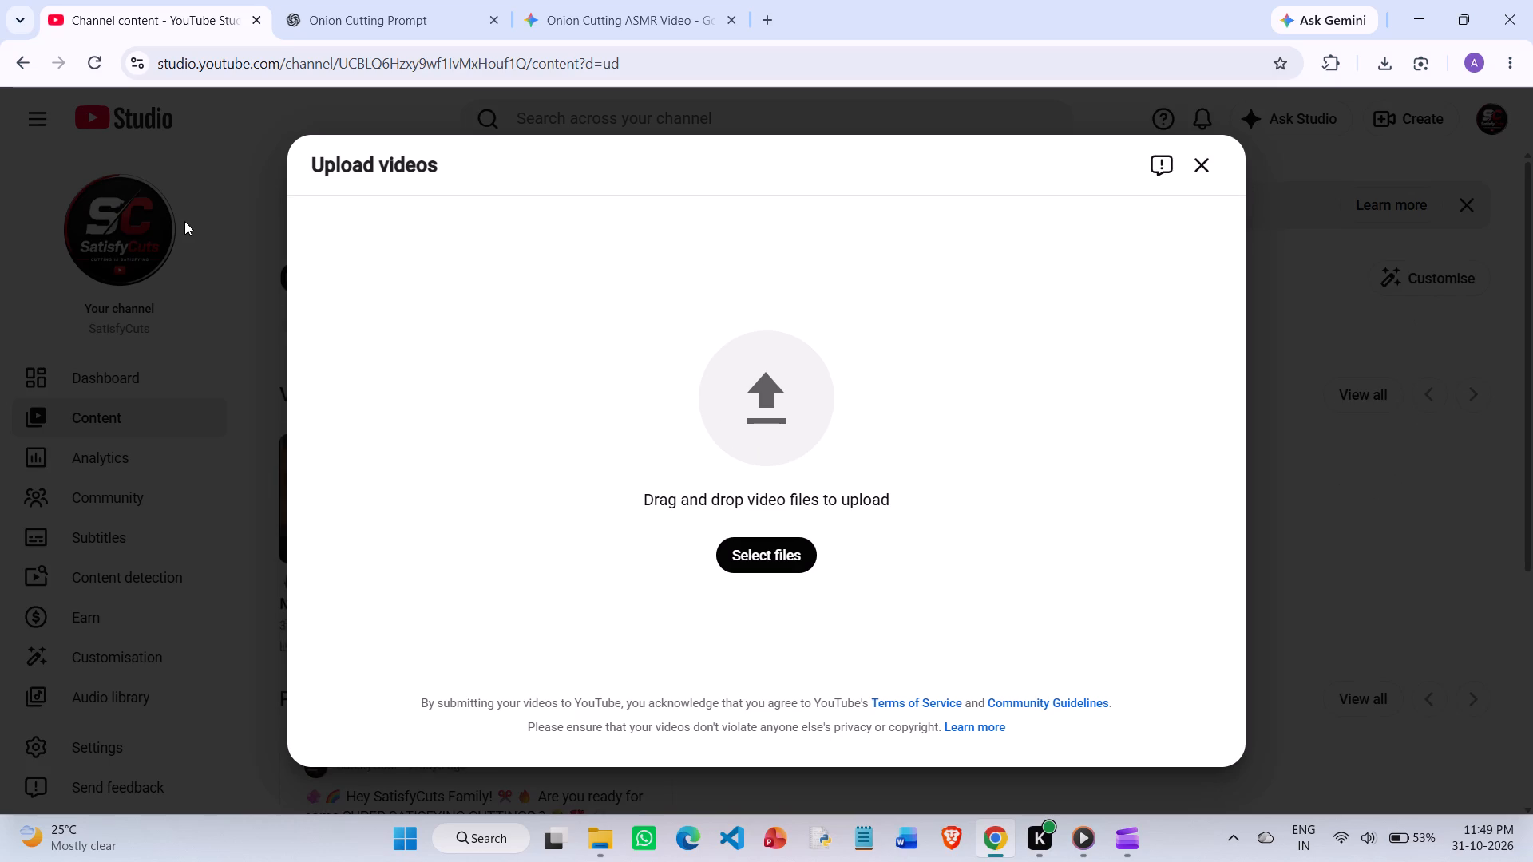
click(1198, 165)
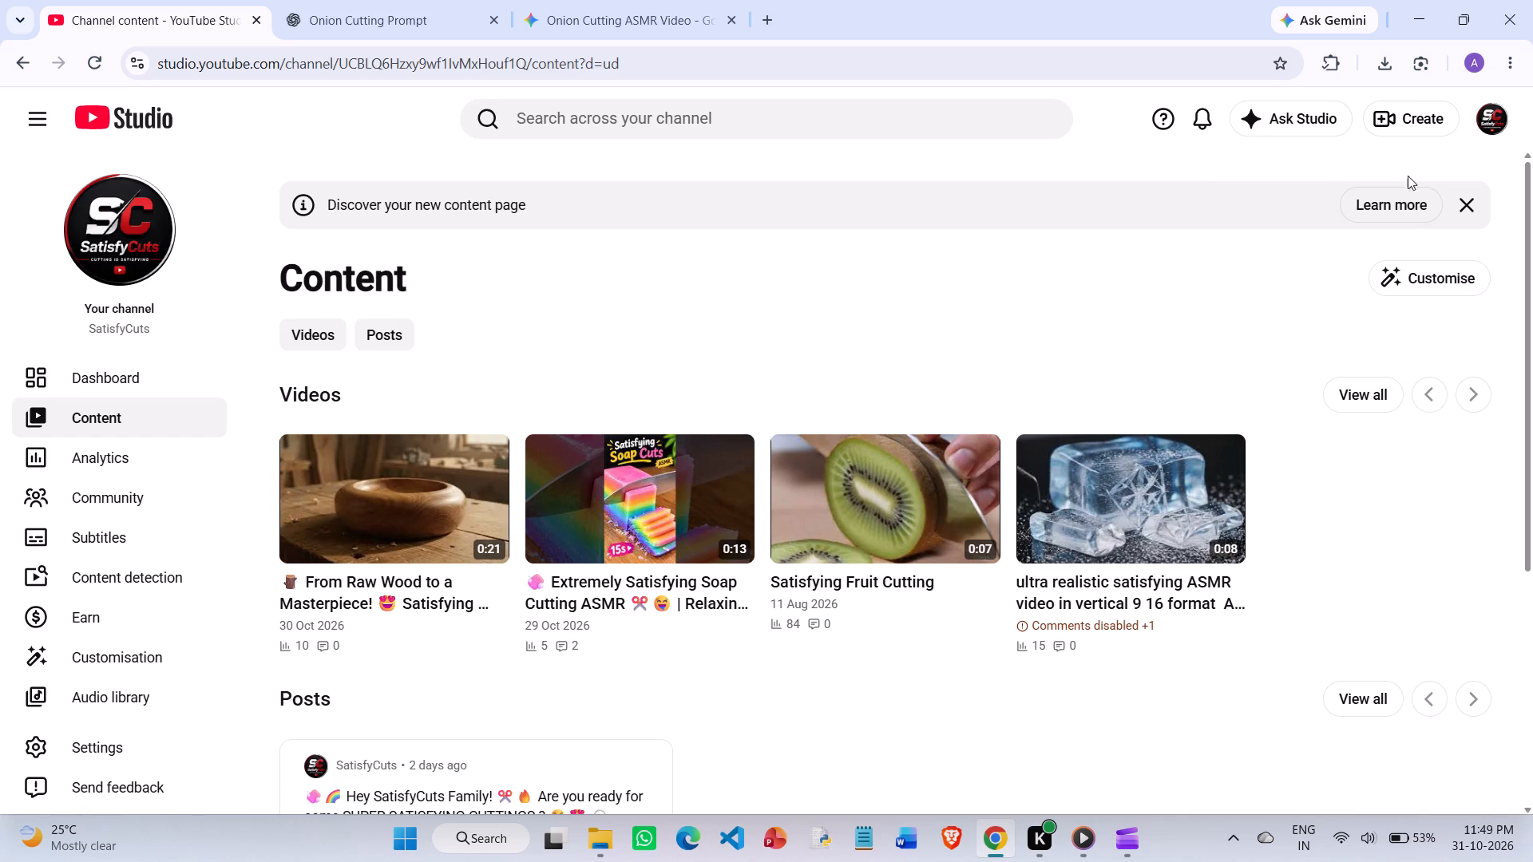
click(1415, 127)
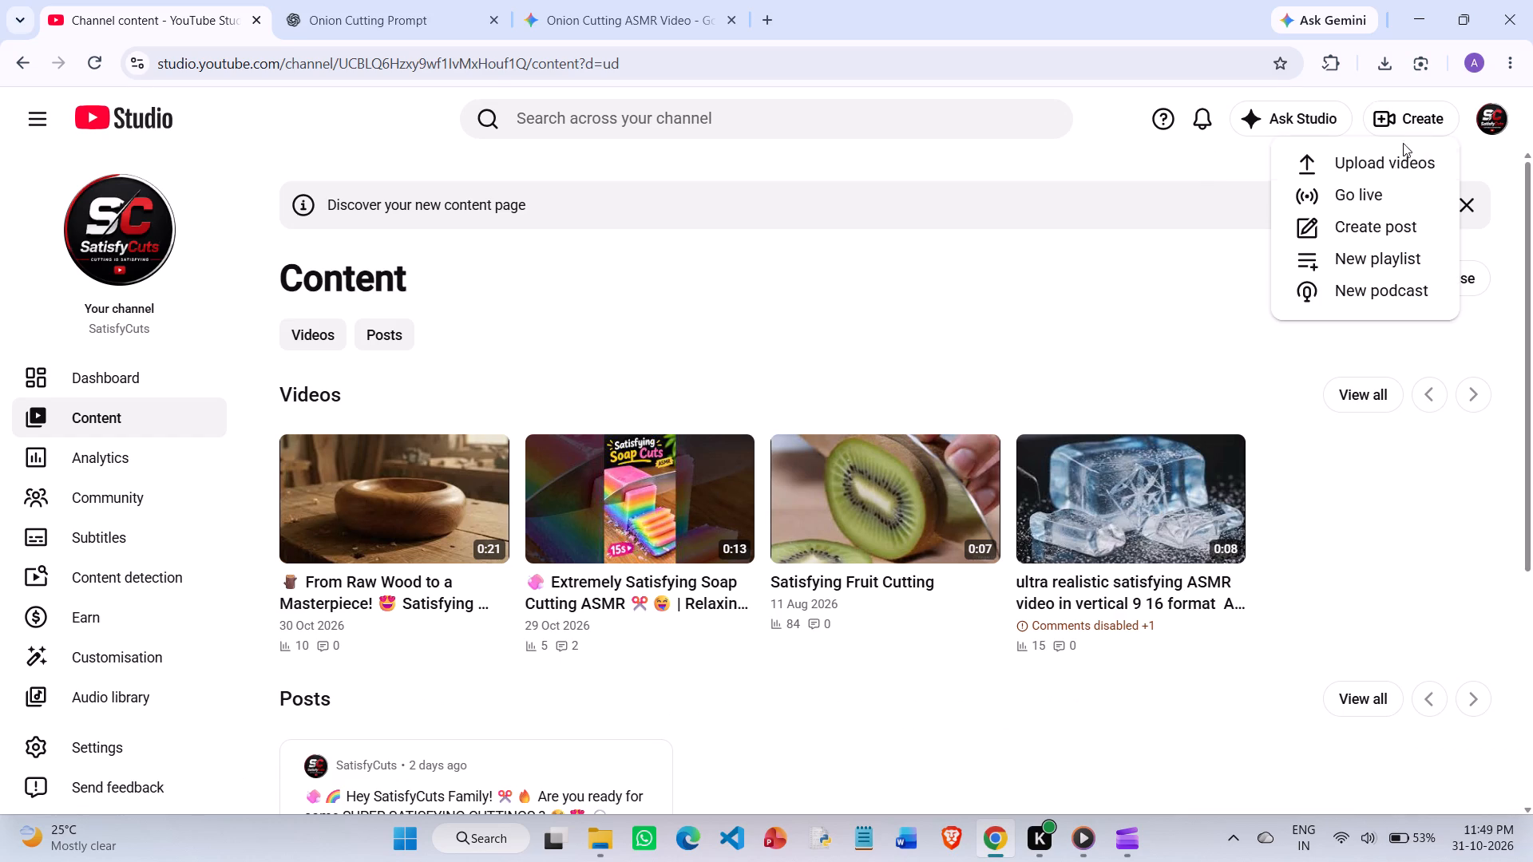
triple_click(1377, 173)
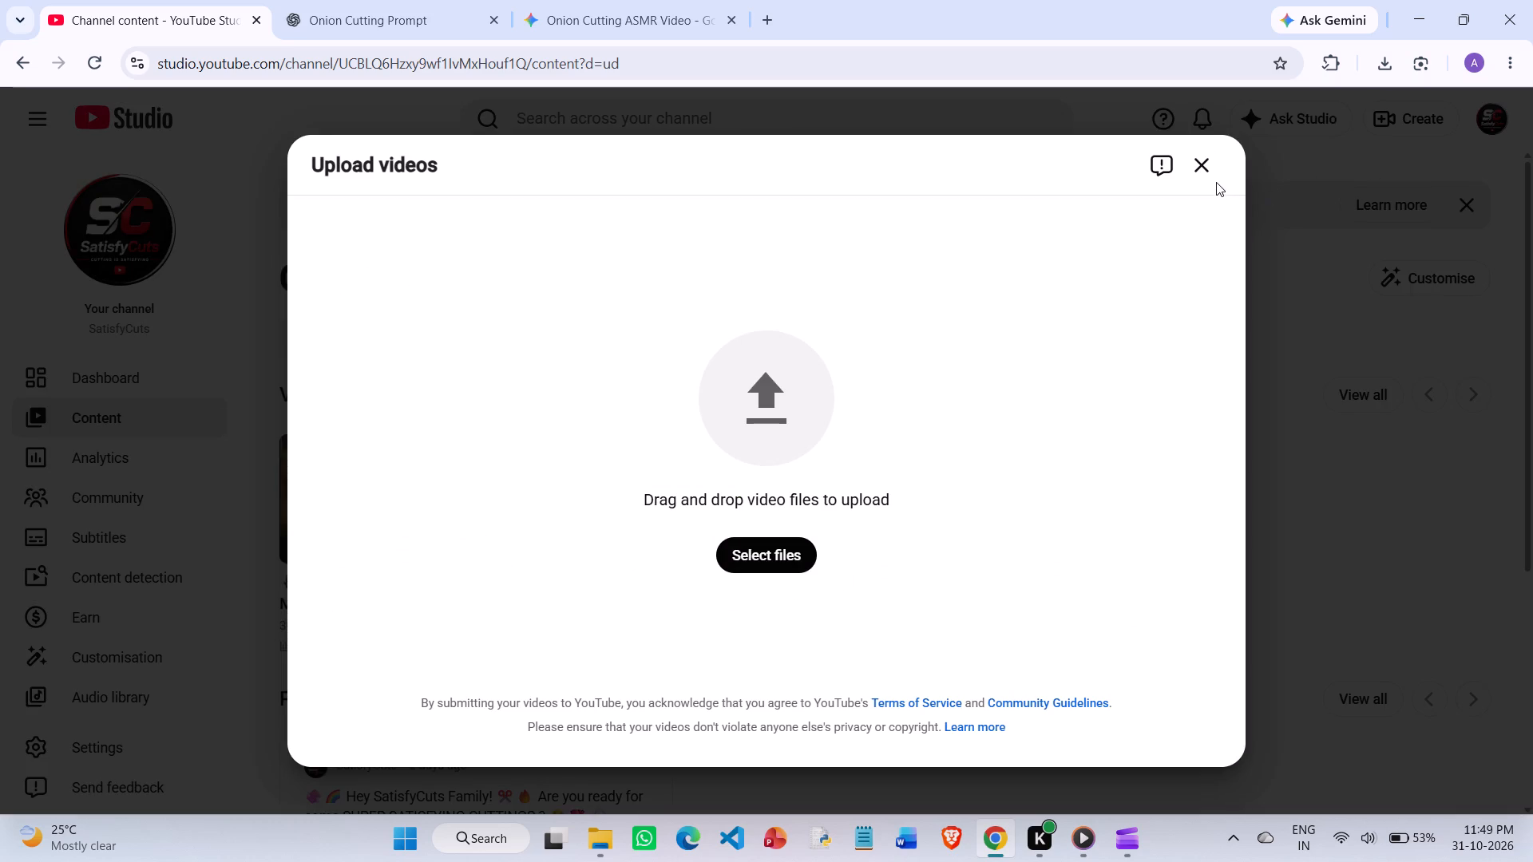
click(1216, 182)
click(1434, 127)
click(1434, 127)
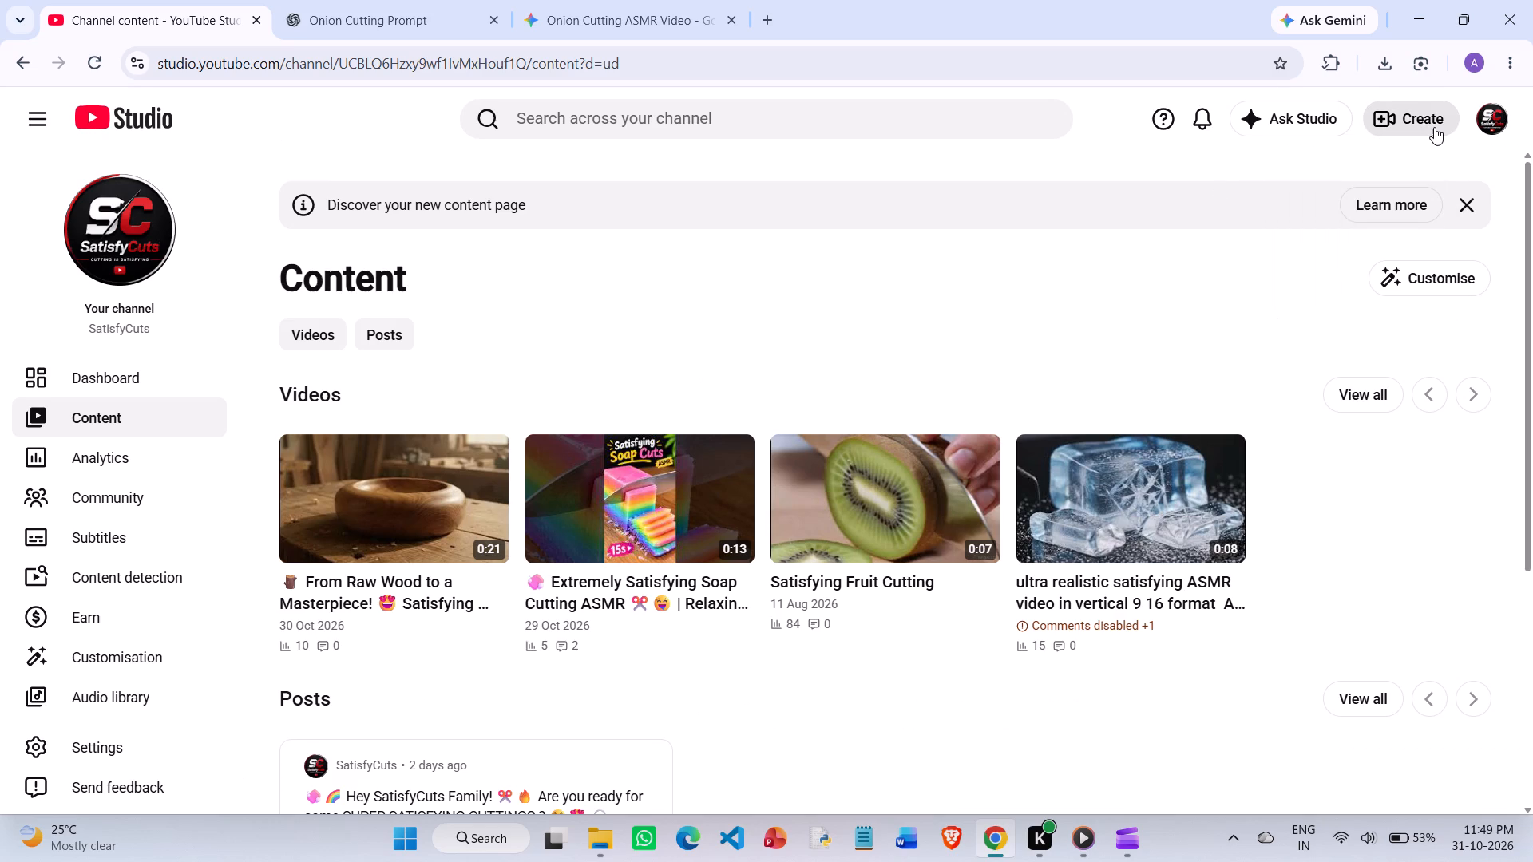
Dismiss the notice about the new content page.
click(1460, 196)
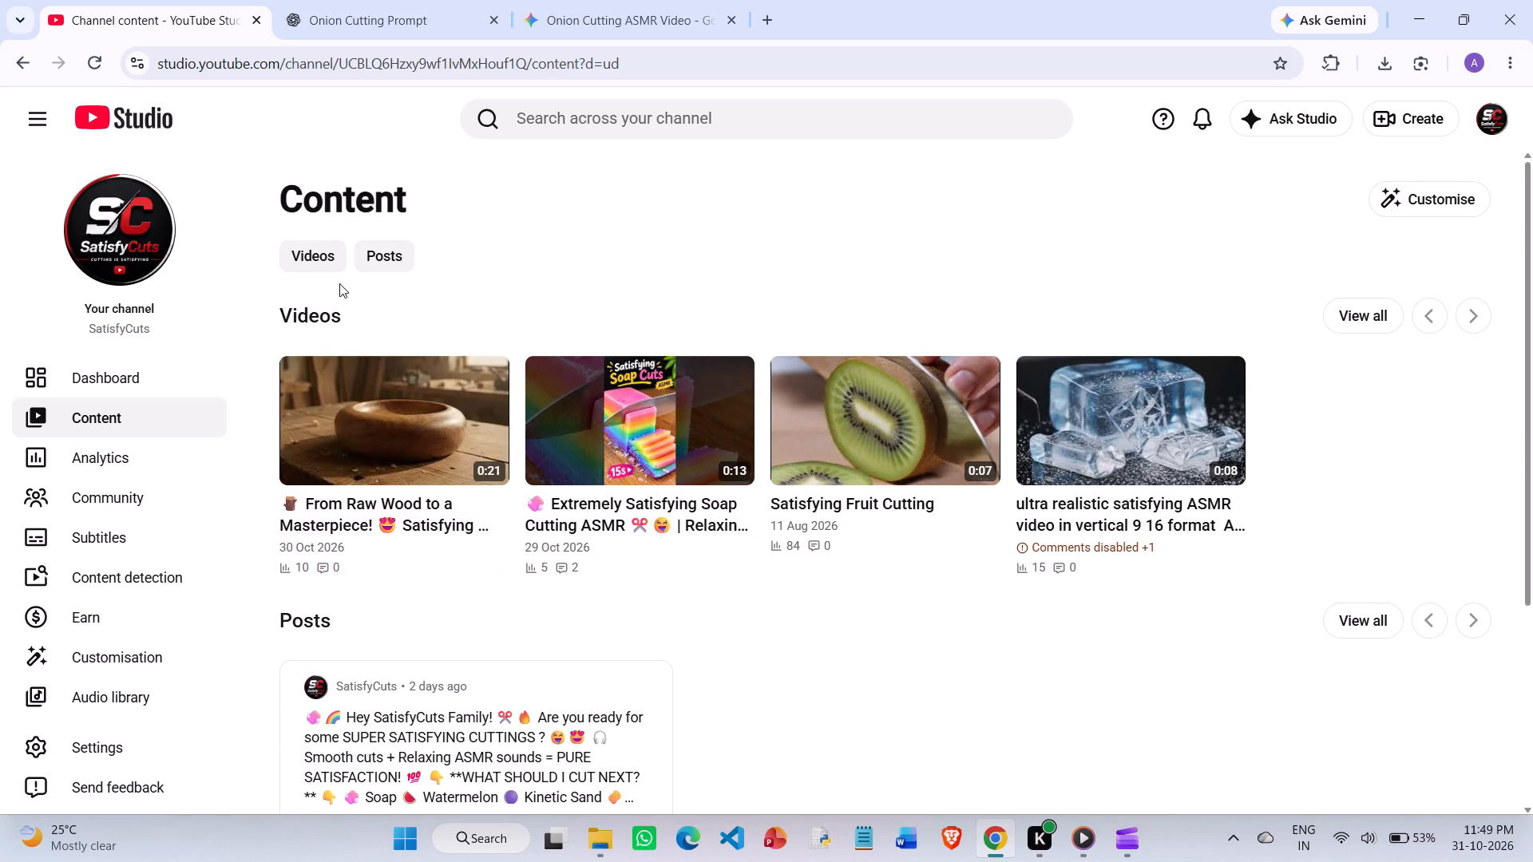
Start a Short upload from the creator toolkit using gemini_generated_video_ba41bfe1 from the Downloads folder.
scroll(1388, 420, down, 4)
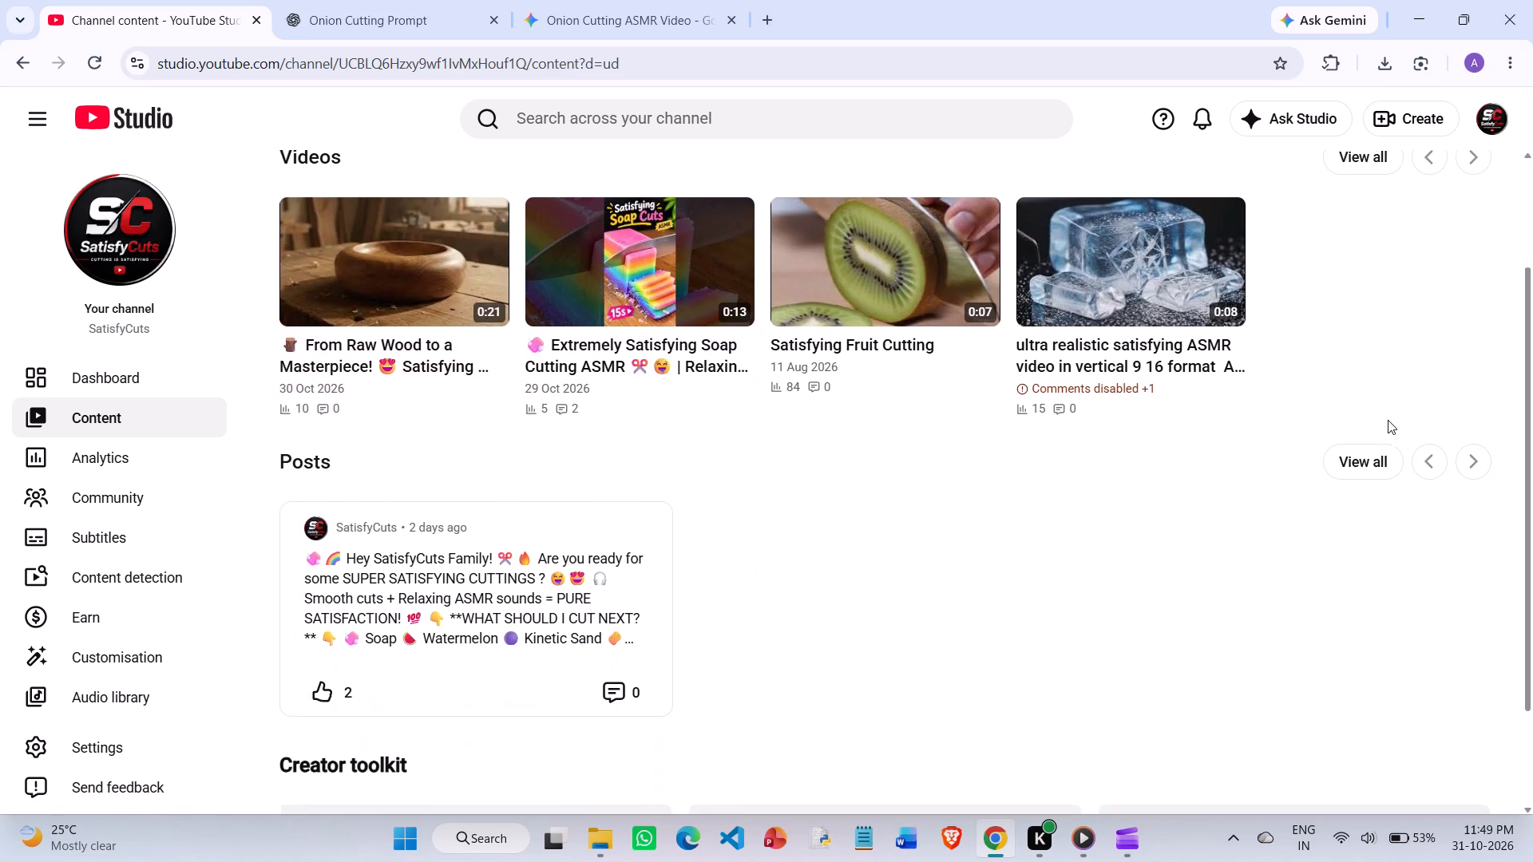
scroll(1388, 420, down, 3)
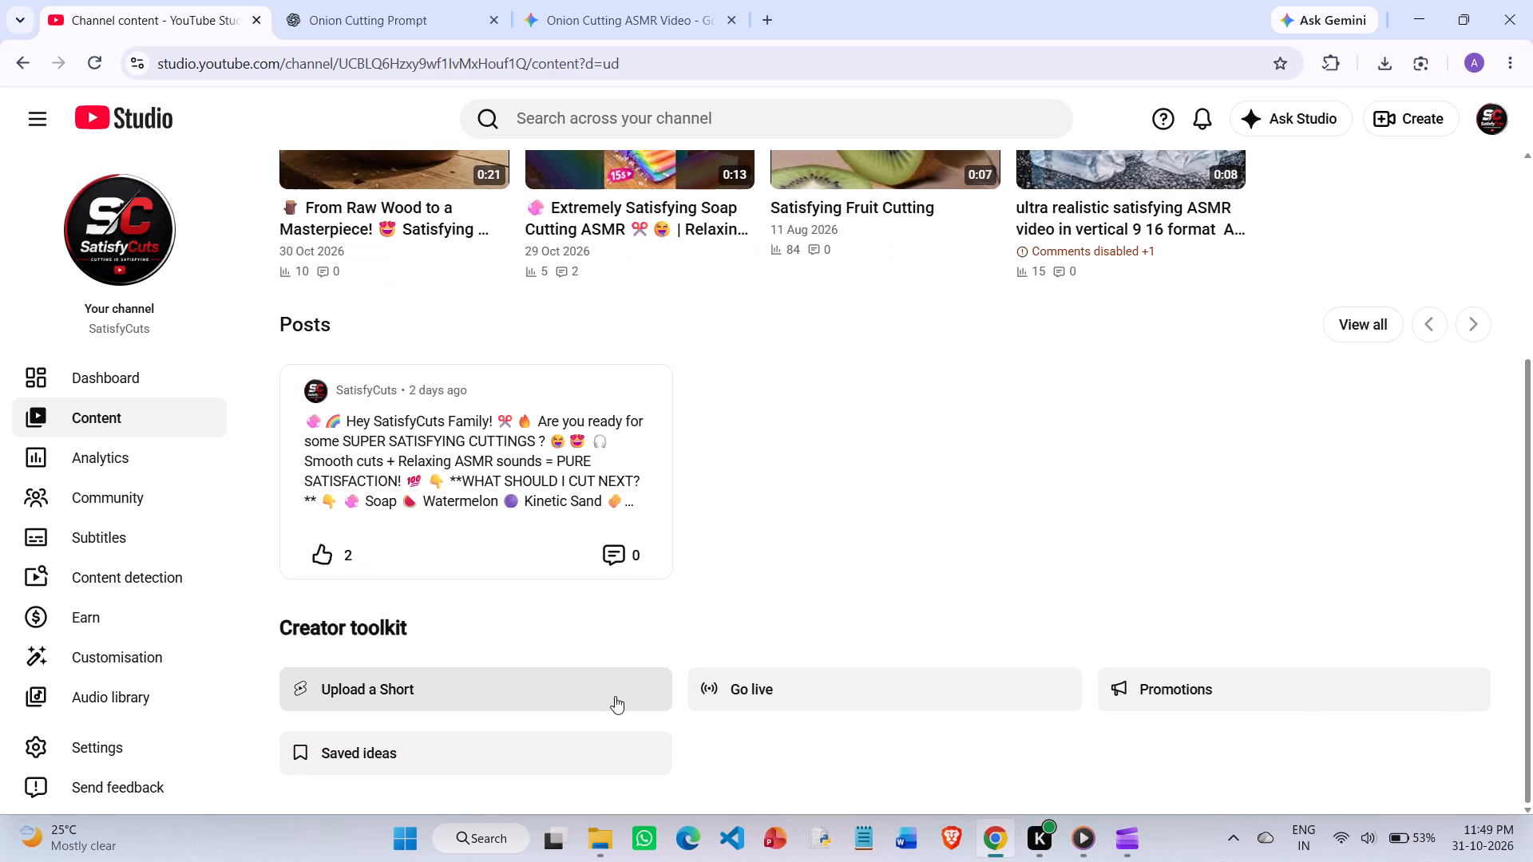
click(615, 694)
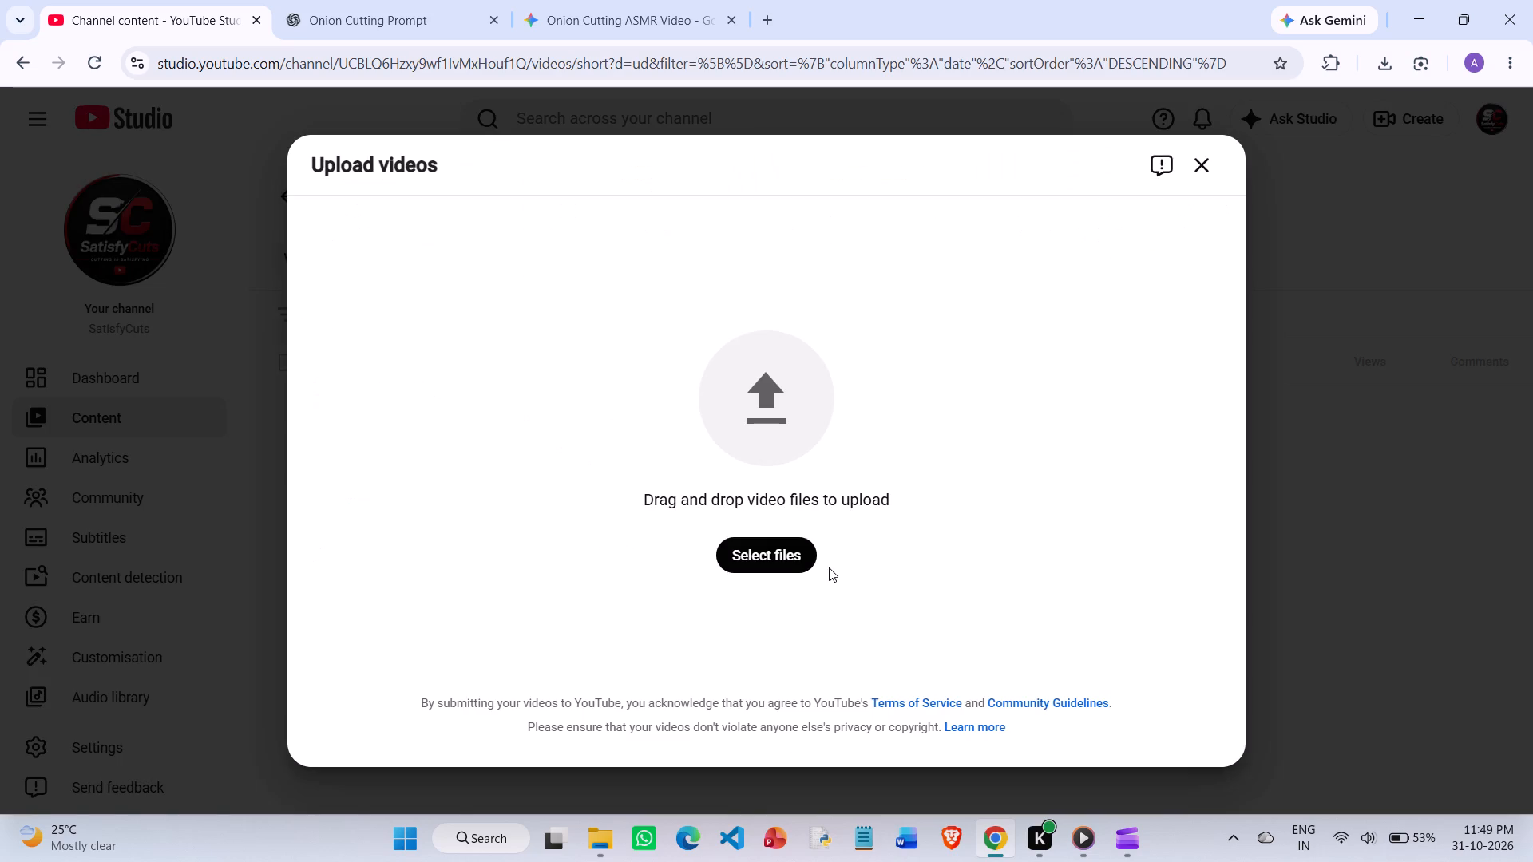
click(760, 552)
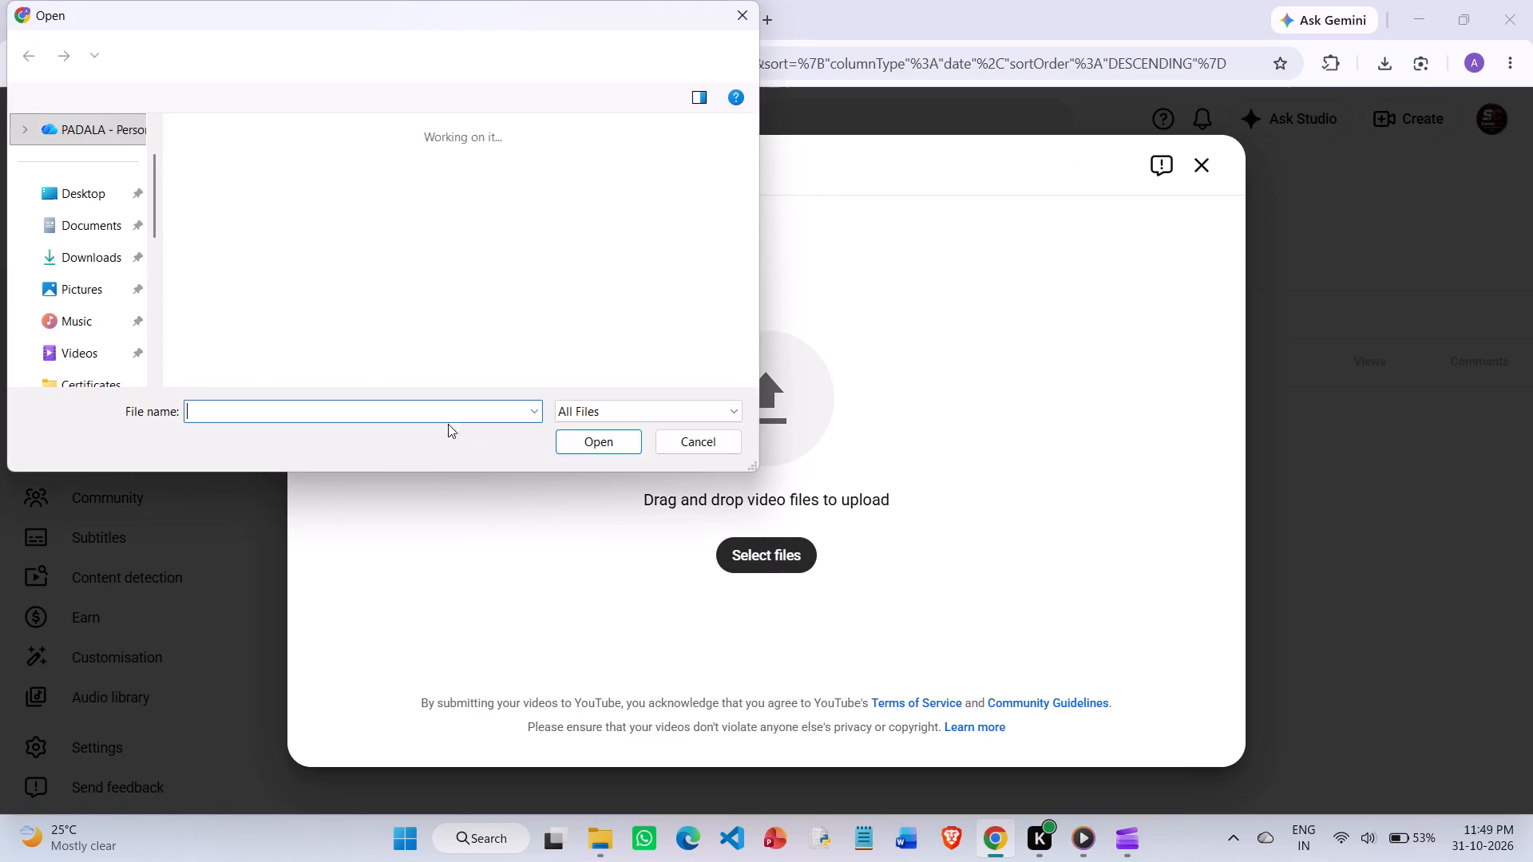
click(215, 207)
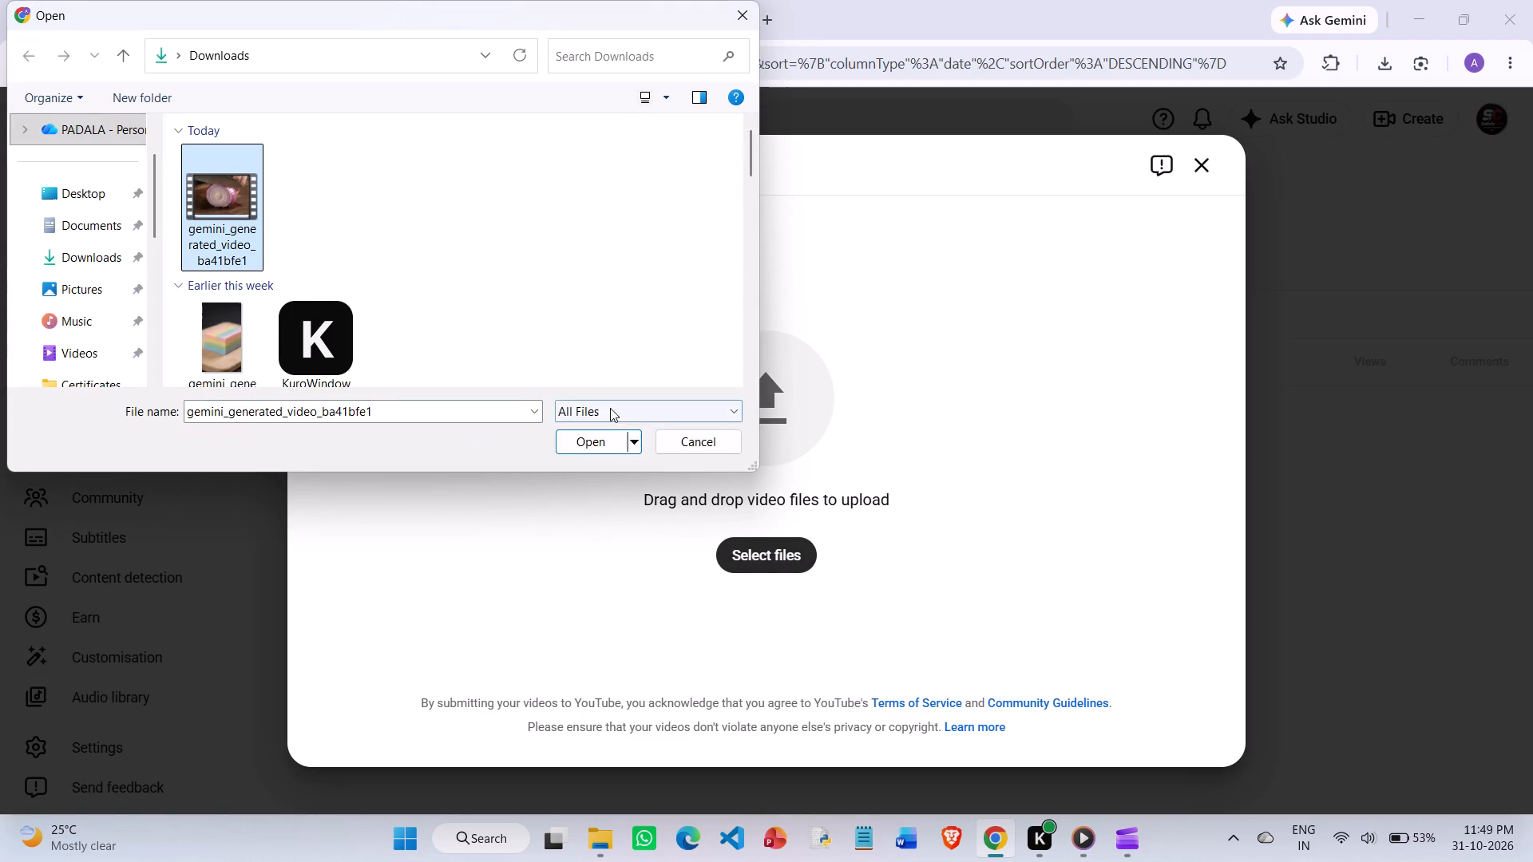
click(591, 440)
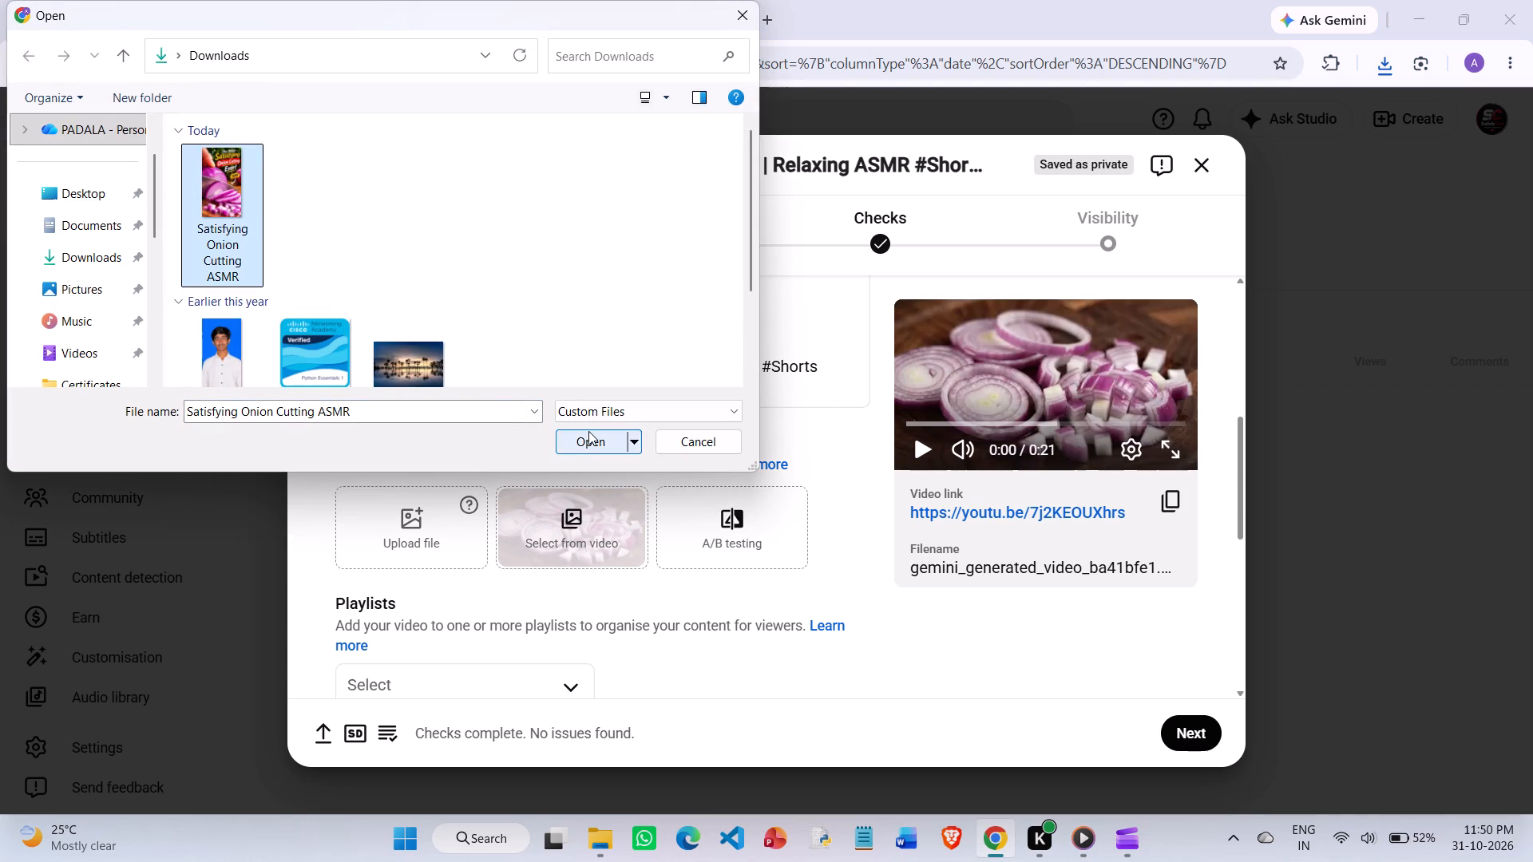
click(588, 431)
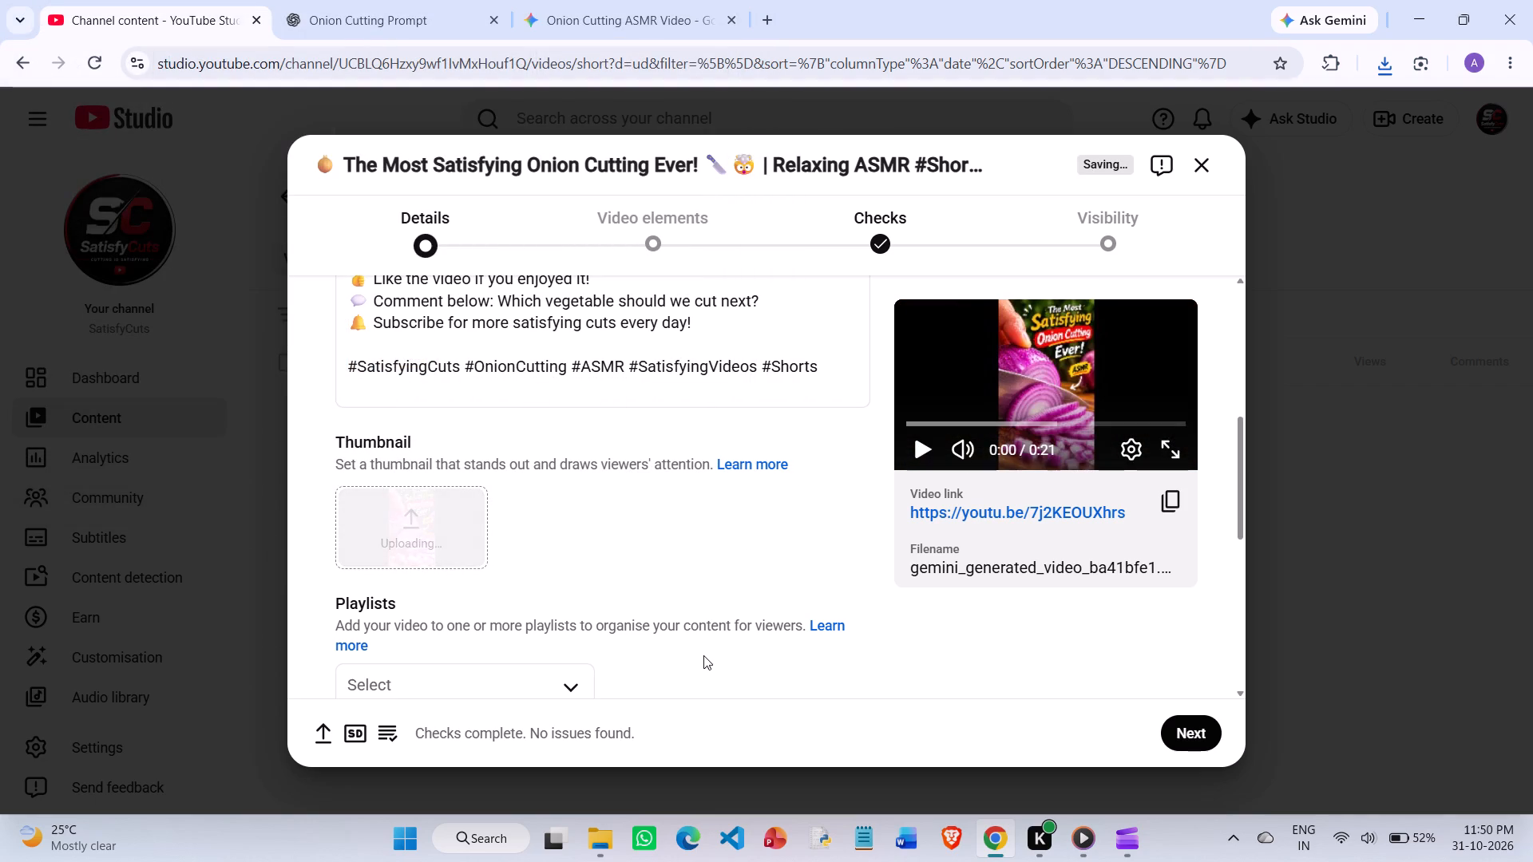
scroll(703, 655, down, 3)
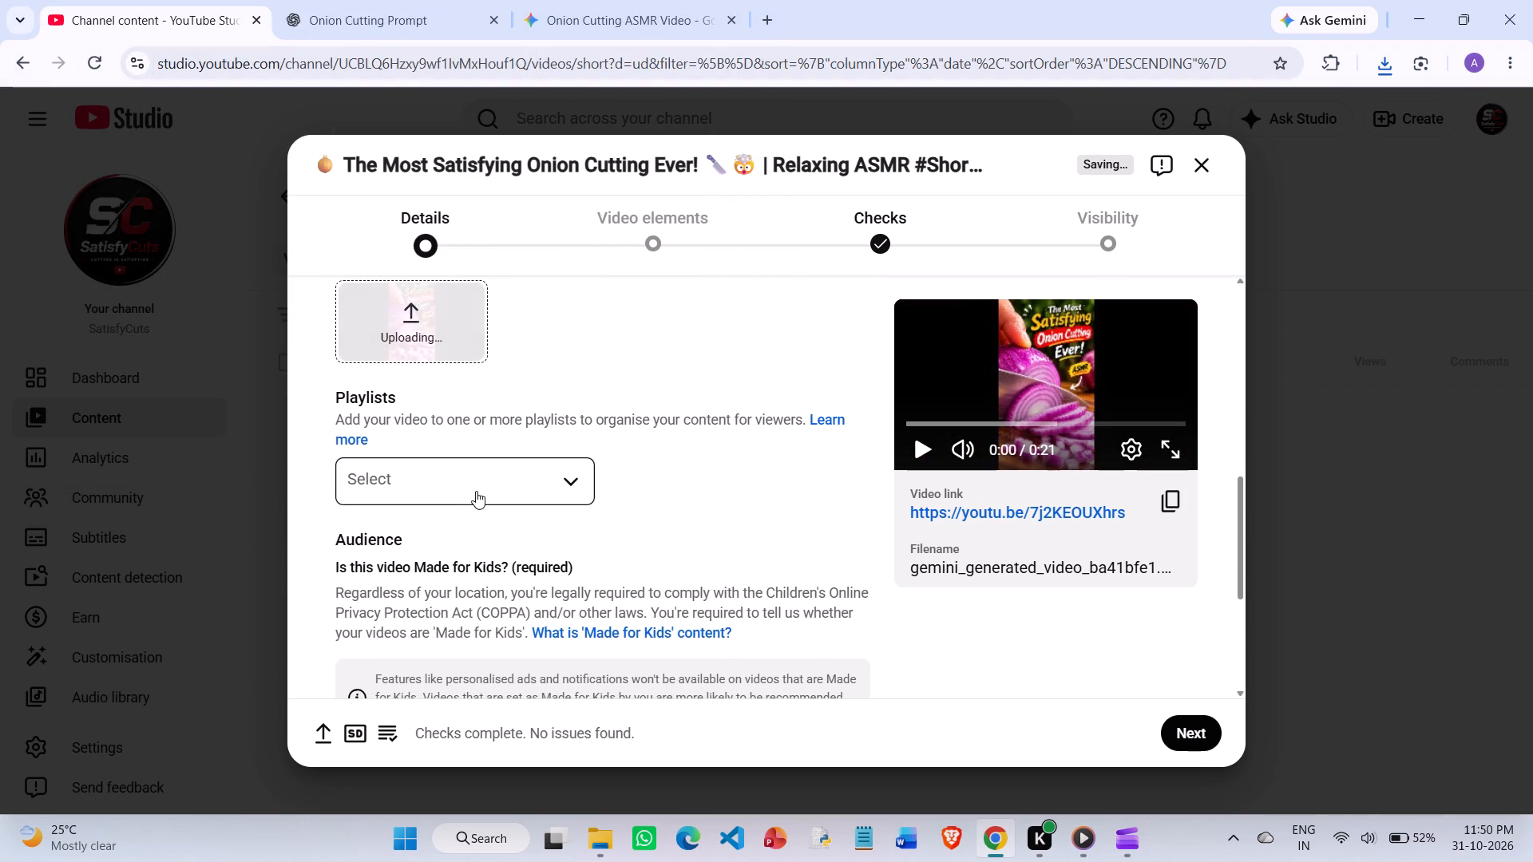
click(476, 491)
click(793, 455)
Set the video's audience to "No, it's not Made for Kids".
scroll(793, 455, down, 2)
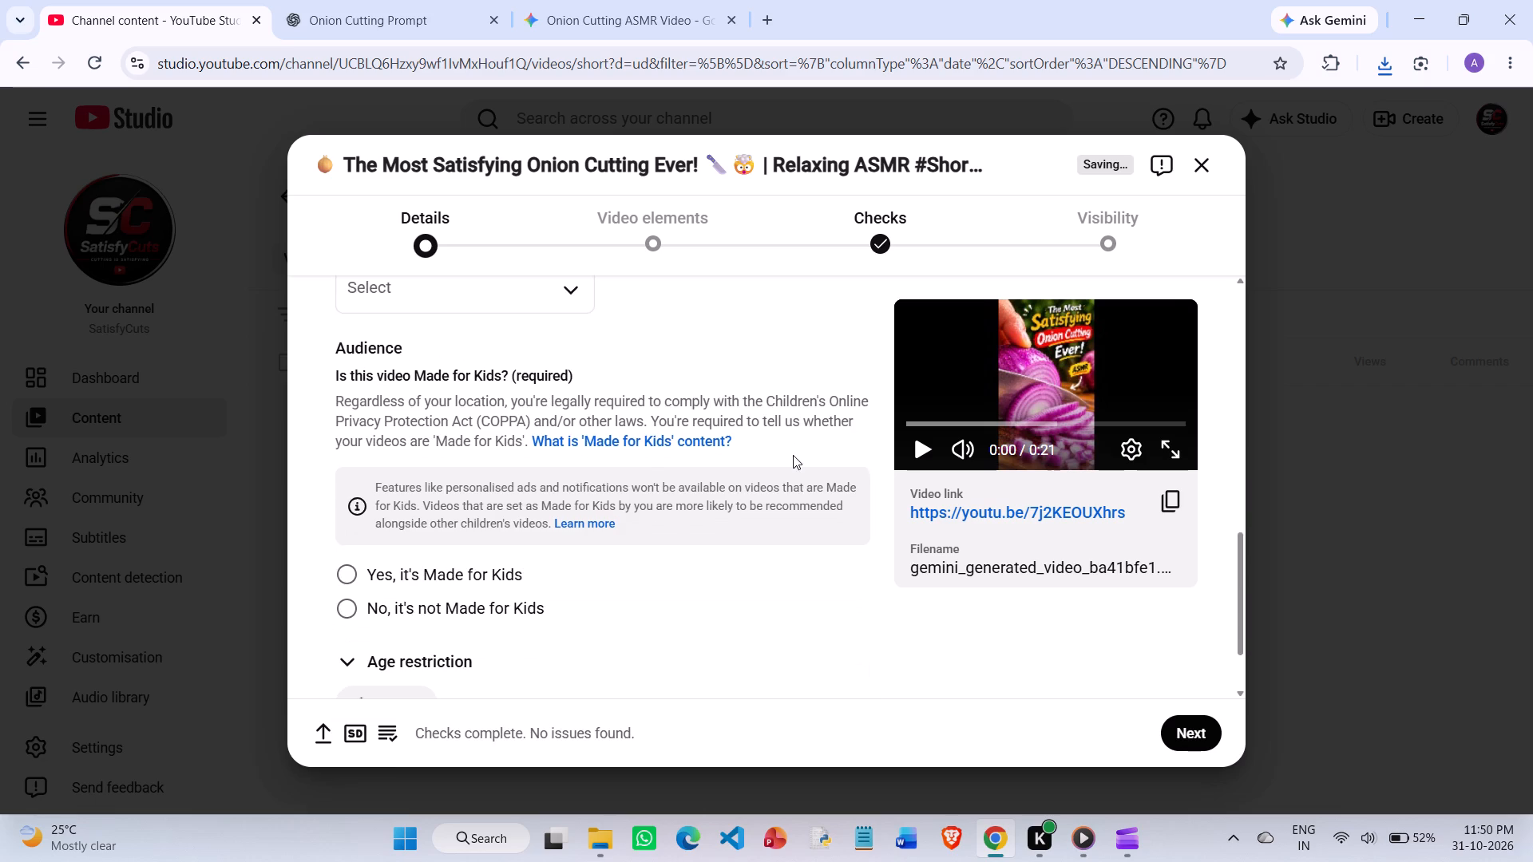
scroll(793, 455, down, 1)
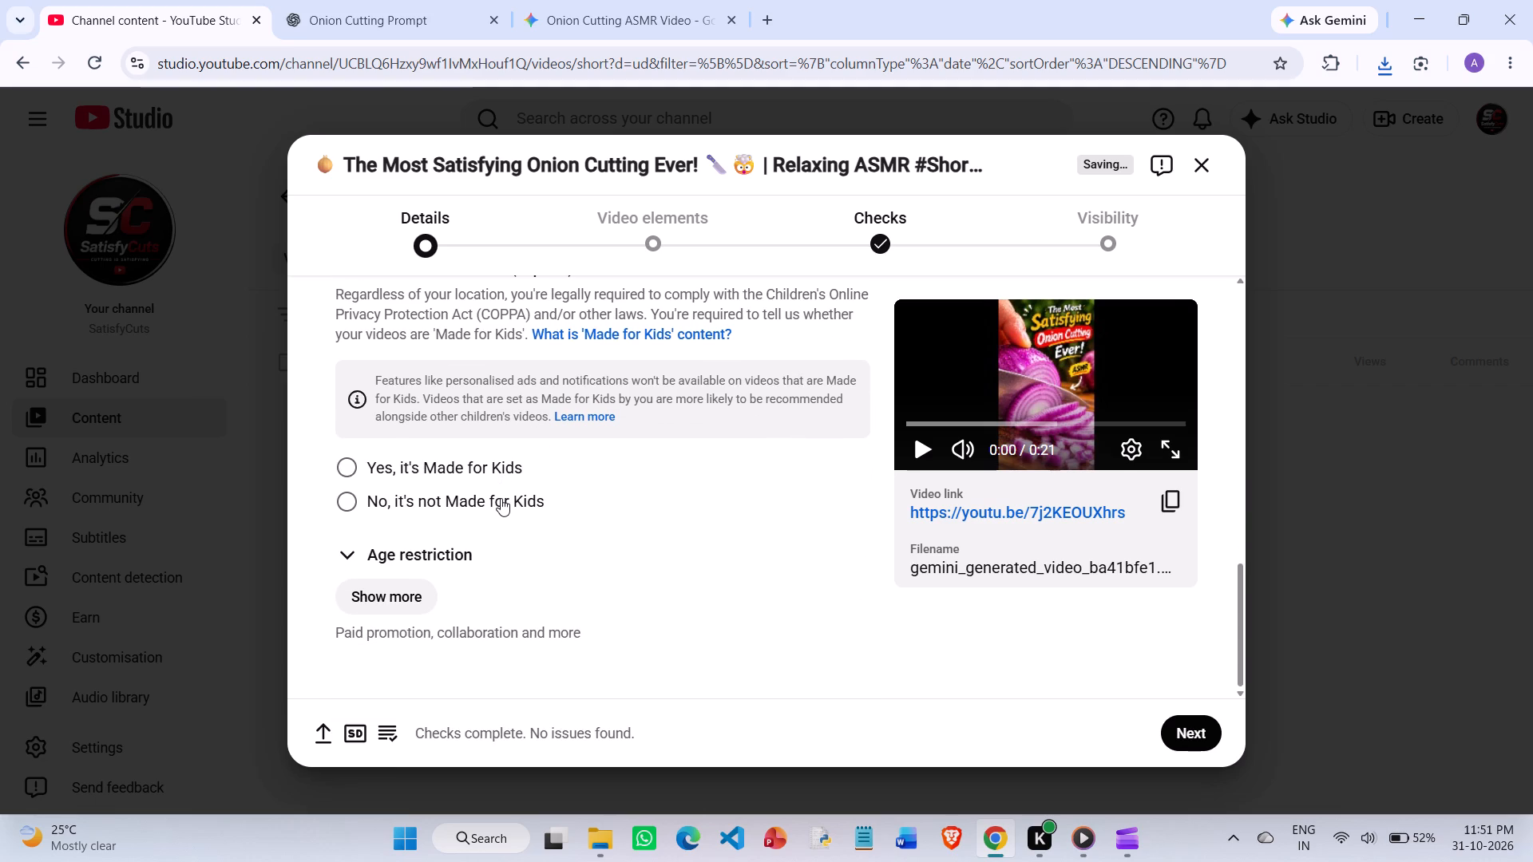
click(501, 498)
Expand the additional video settings and declare "Yes, my video includes paid promotion".
scroll(501, 498, down, 1)
click(391, 600)
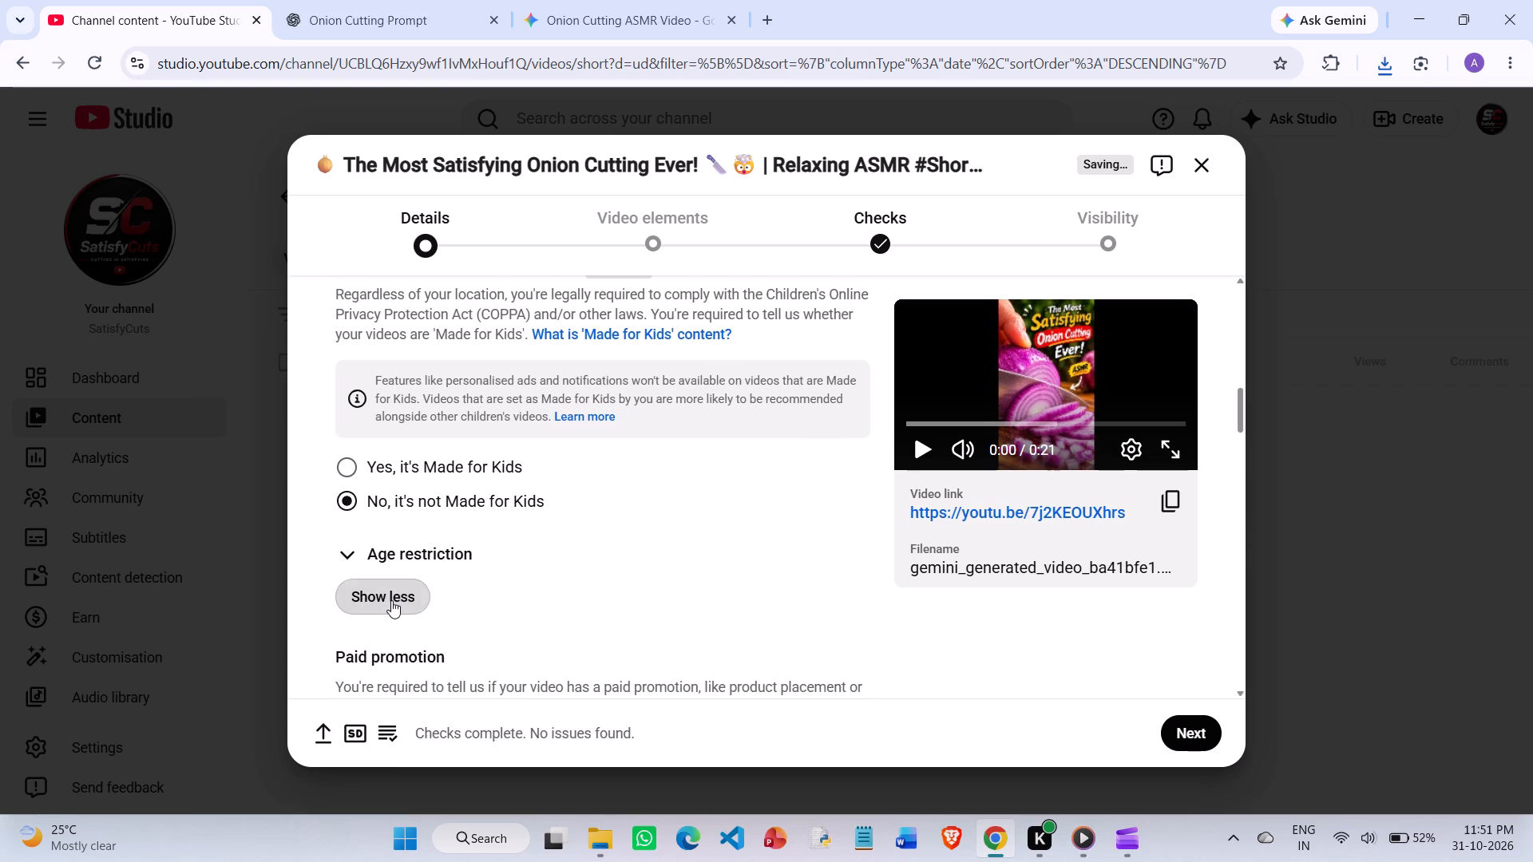
scroll(391, 600, down, 1)
click(400, 516)
scroll(400, 516, down, 2)
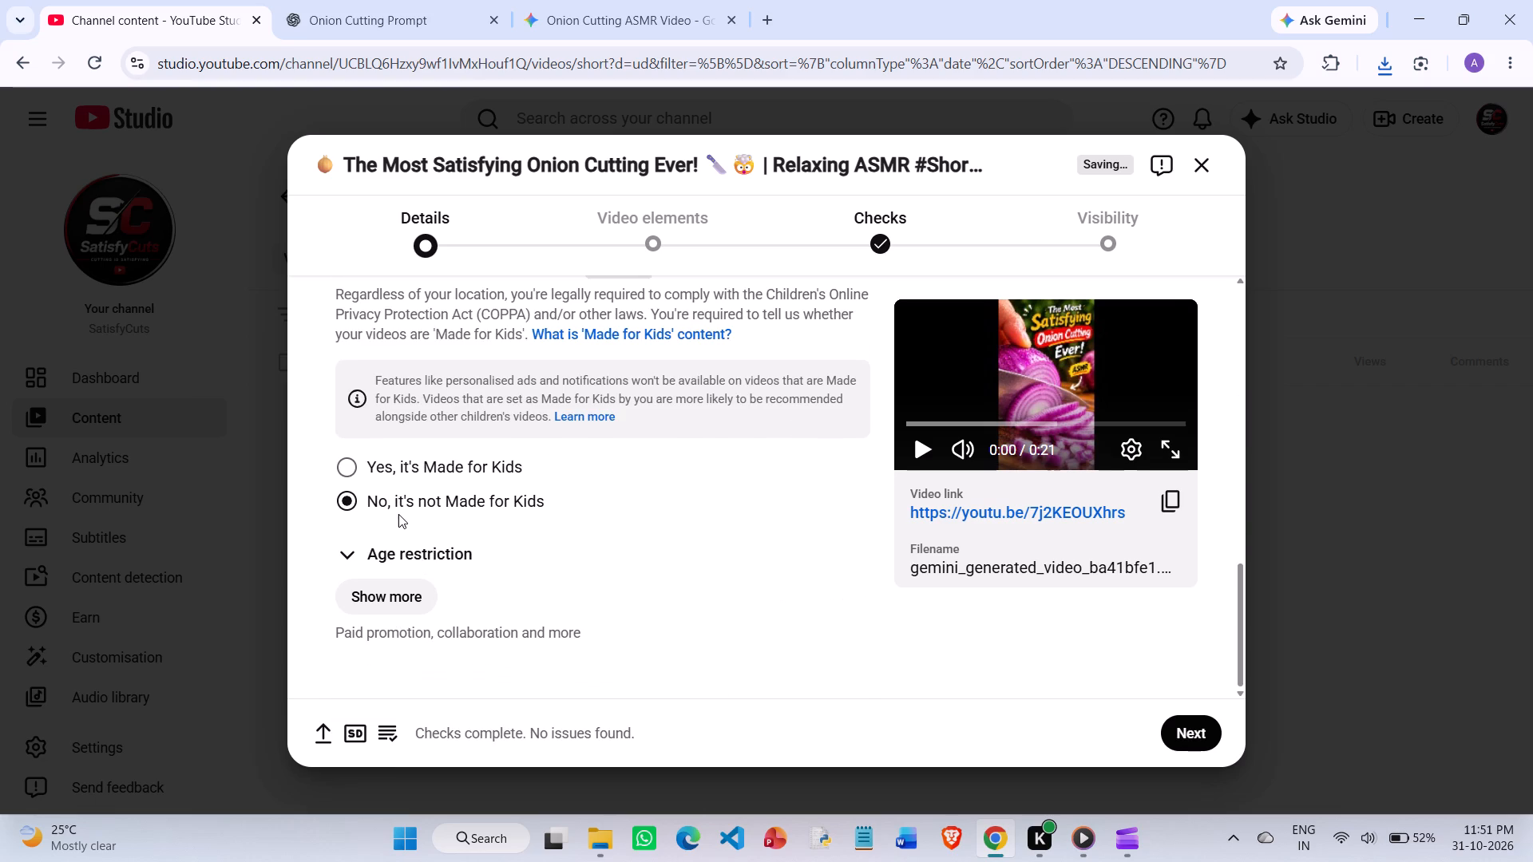
click(386, 607)
scroll(386, 607, down, 2)
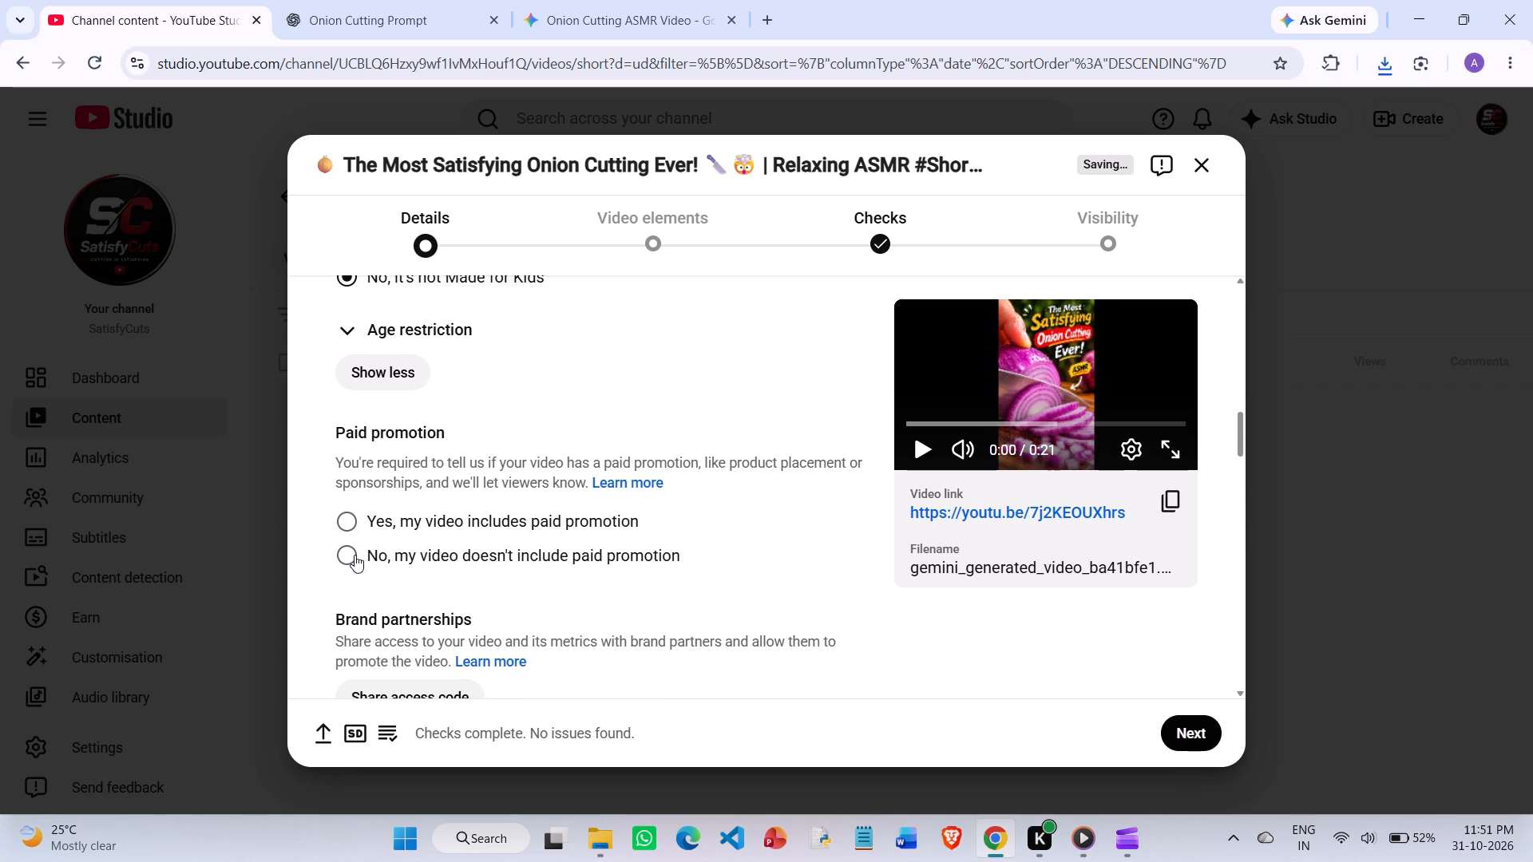
click(354, 514)
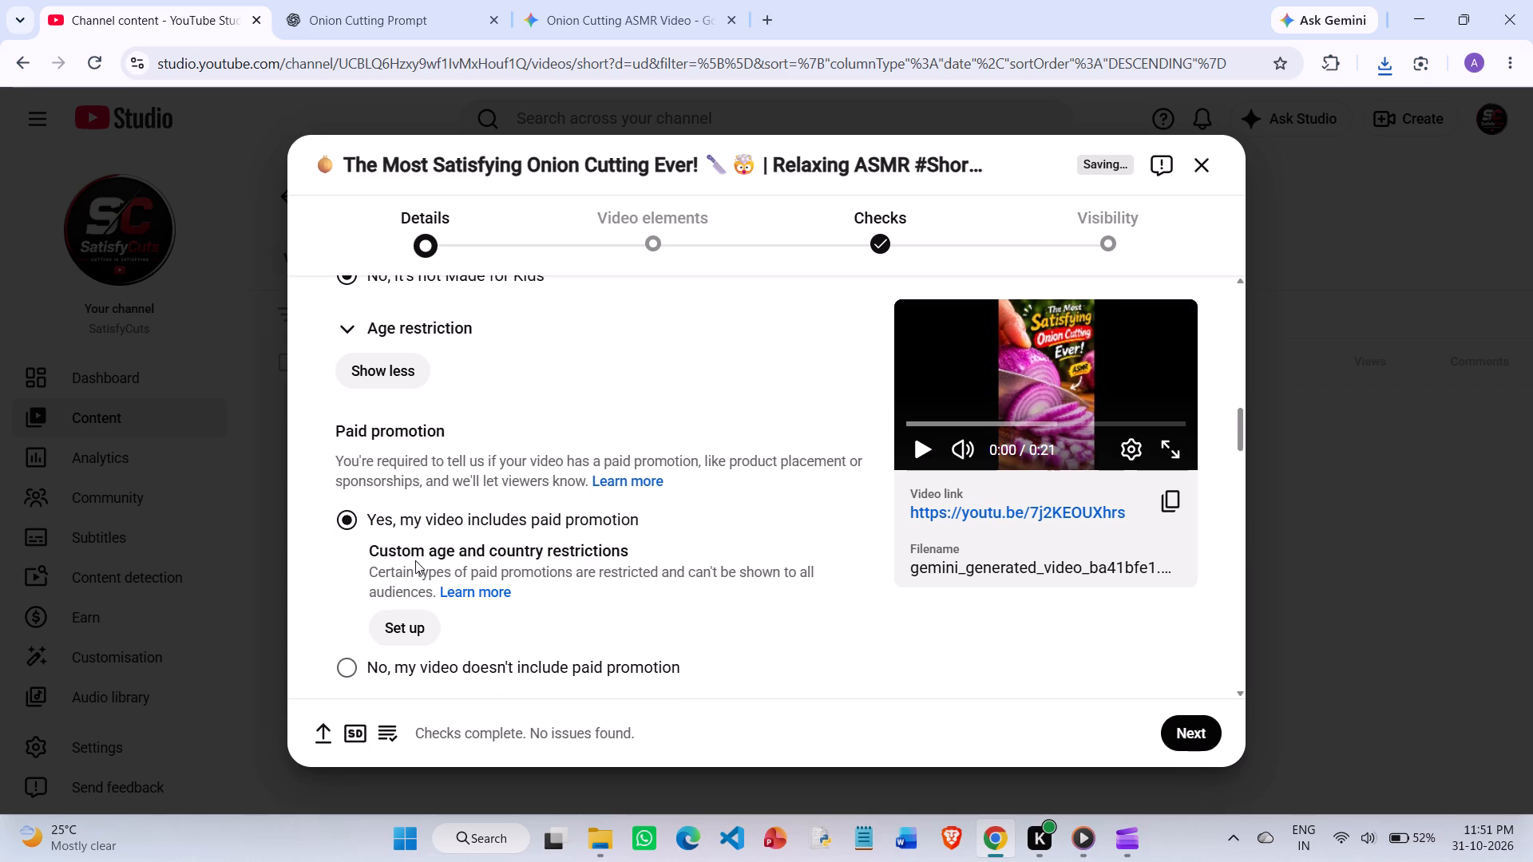
scroll(415, 560, down, 1)
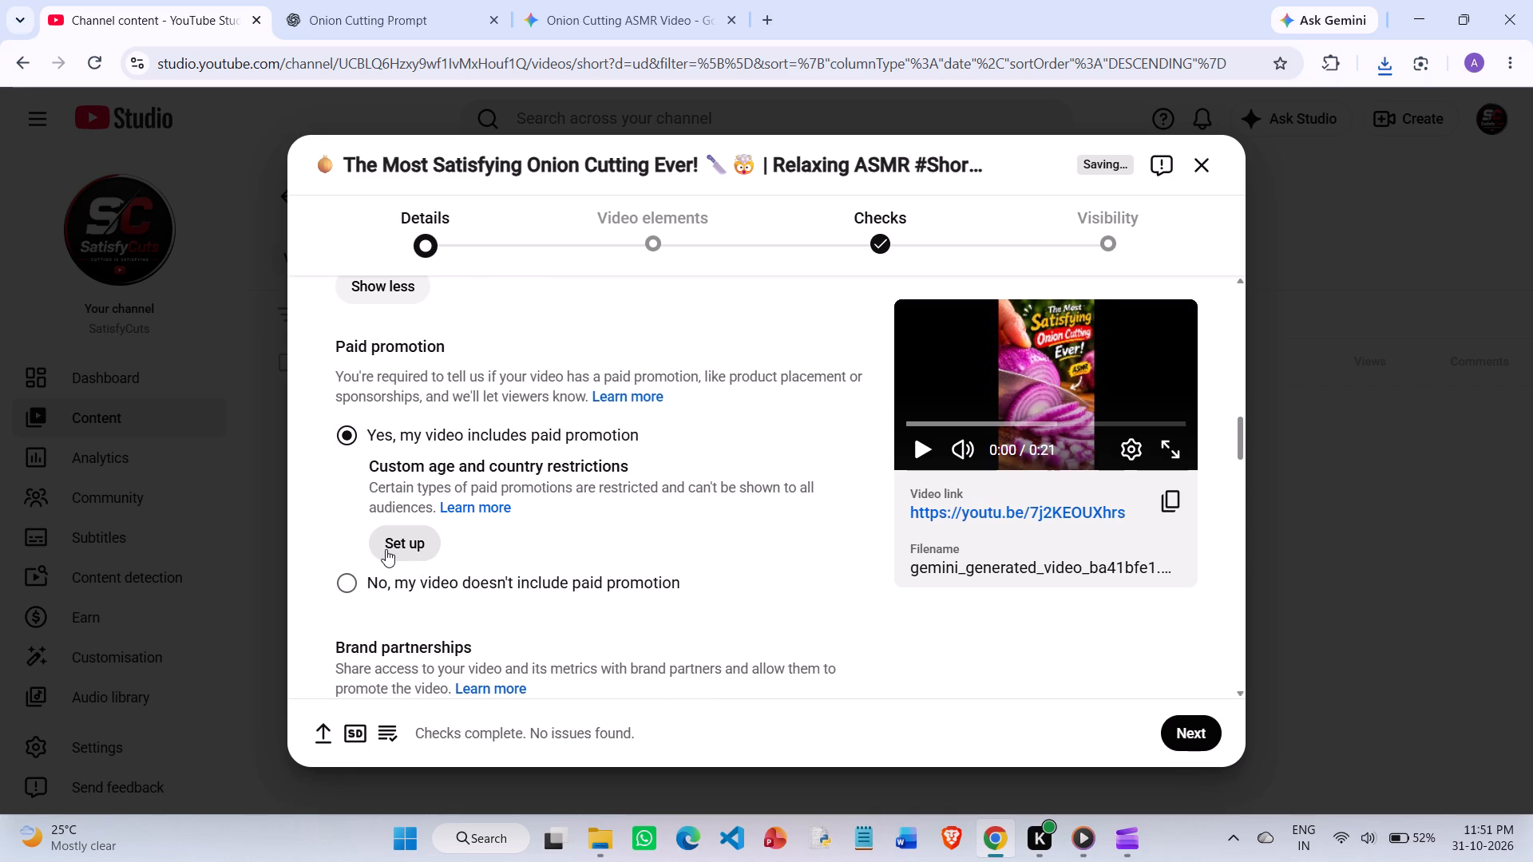
scroll(511, 567, down, 2)
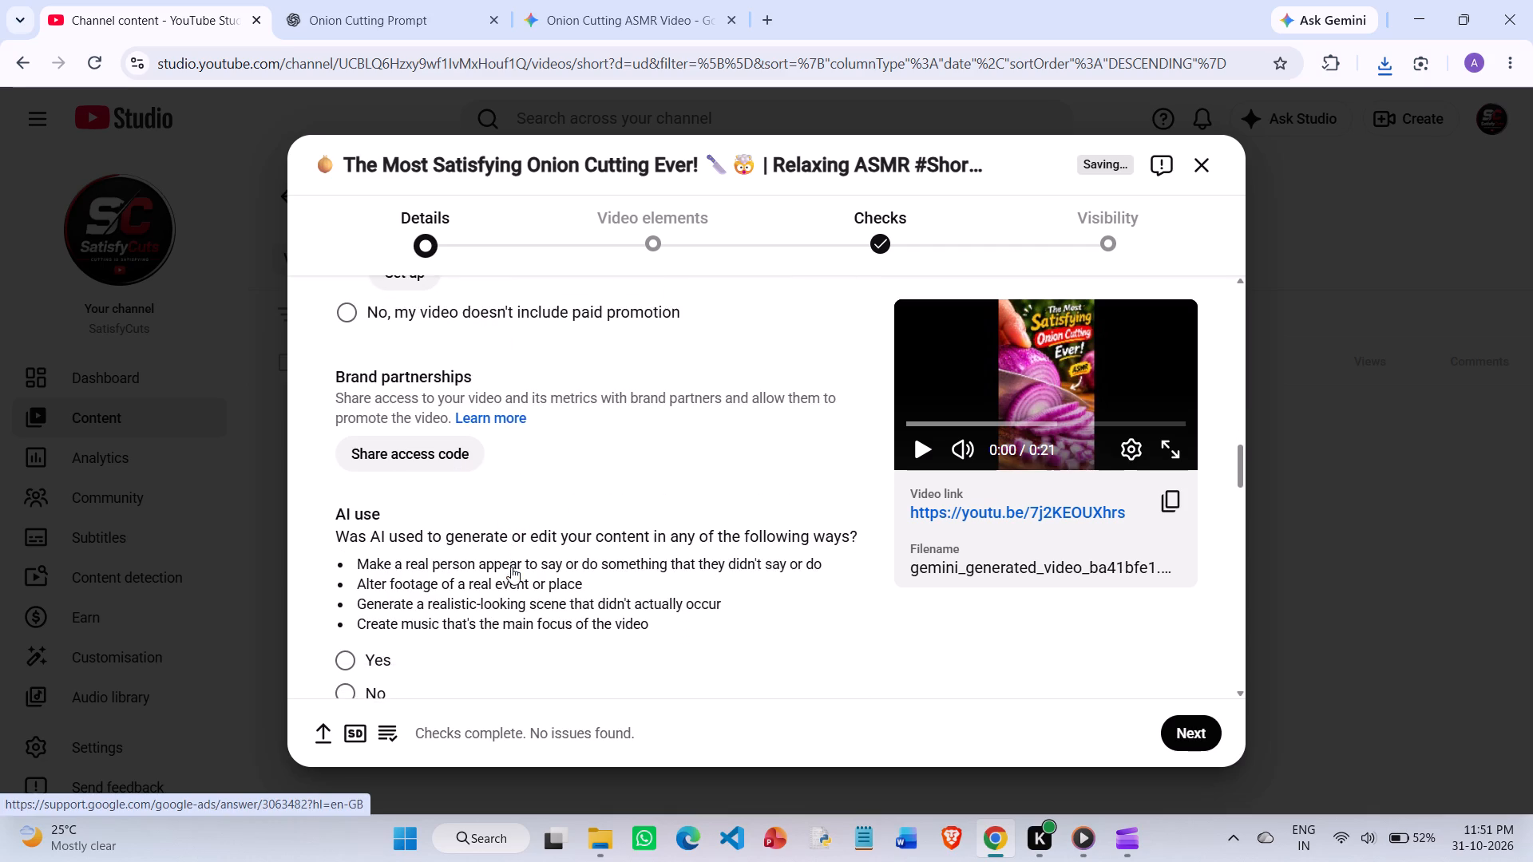
scroll(511, 567, up, 1)
click(370, 470)
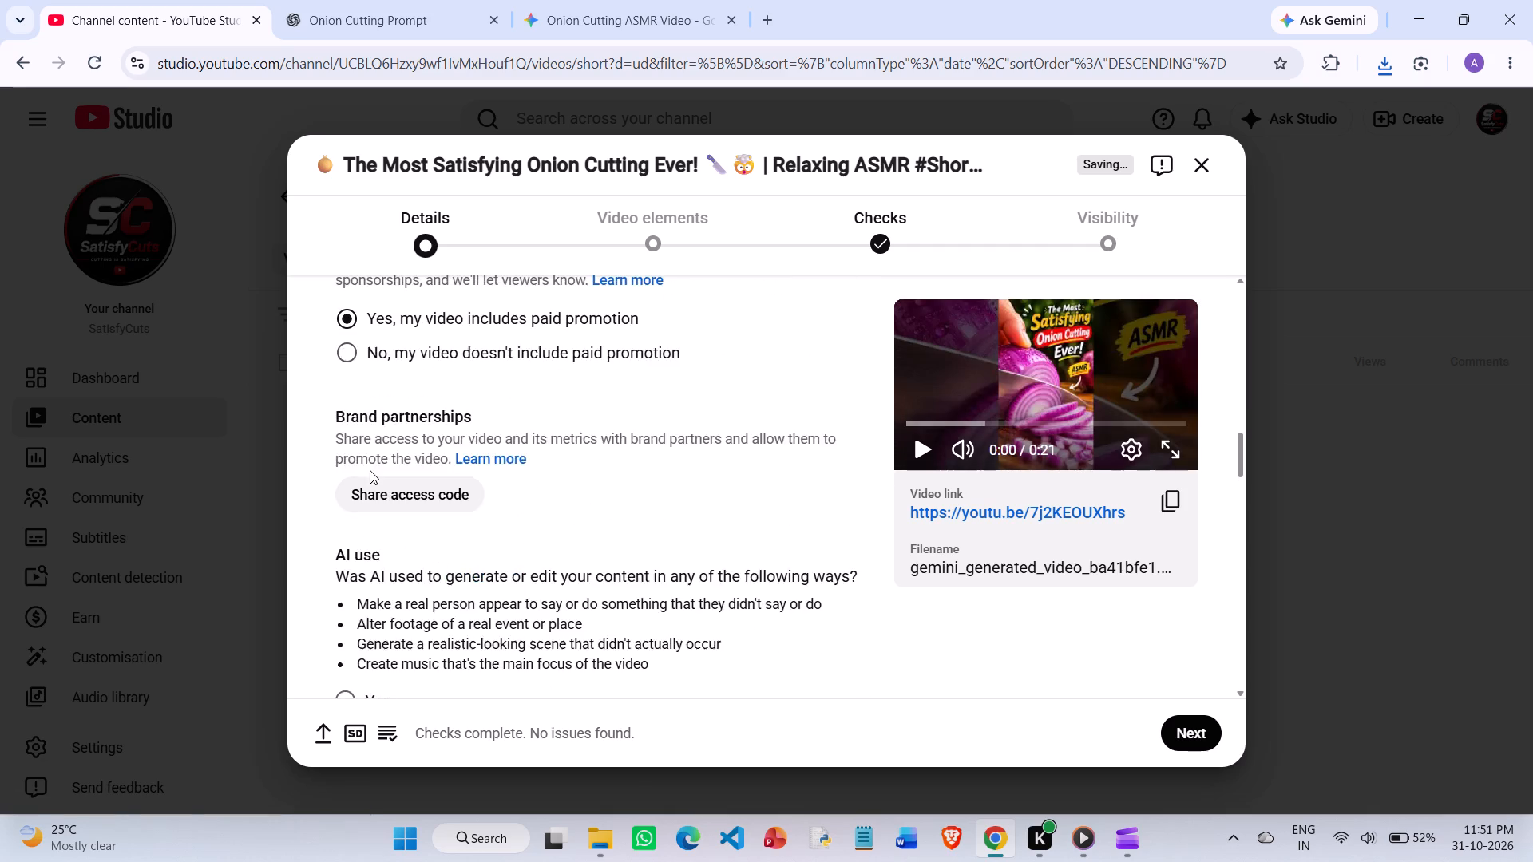
Answer No to the AI use question about whether AI generated or edited the content.
scroll(370, 470, down, 2)
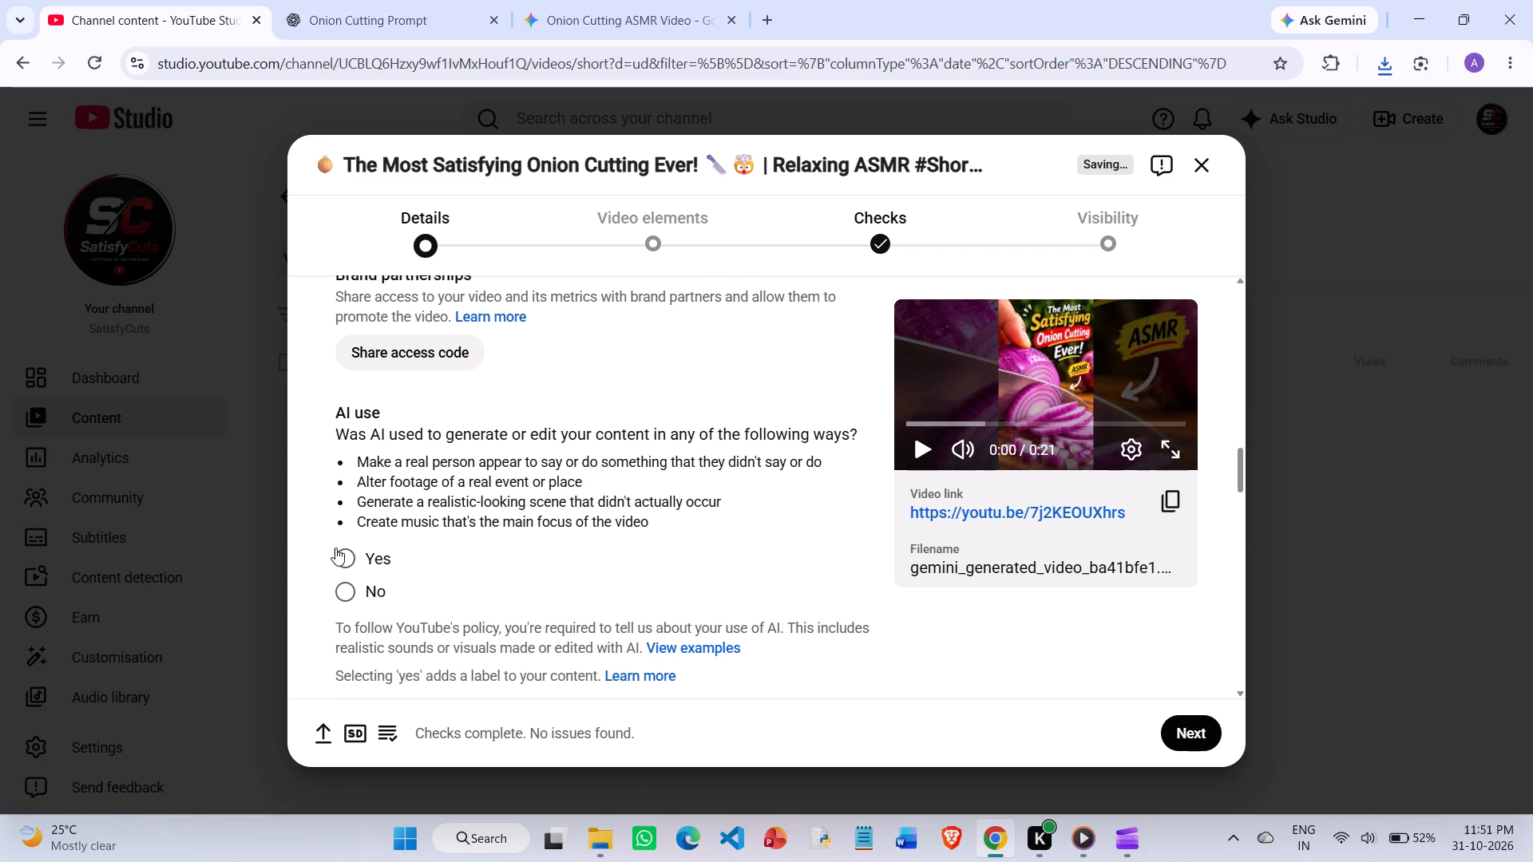
click(339, 594)
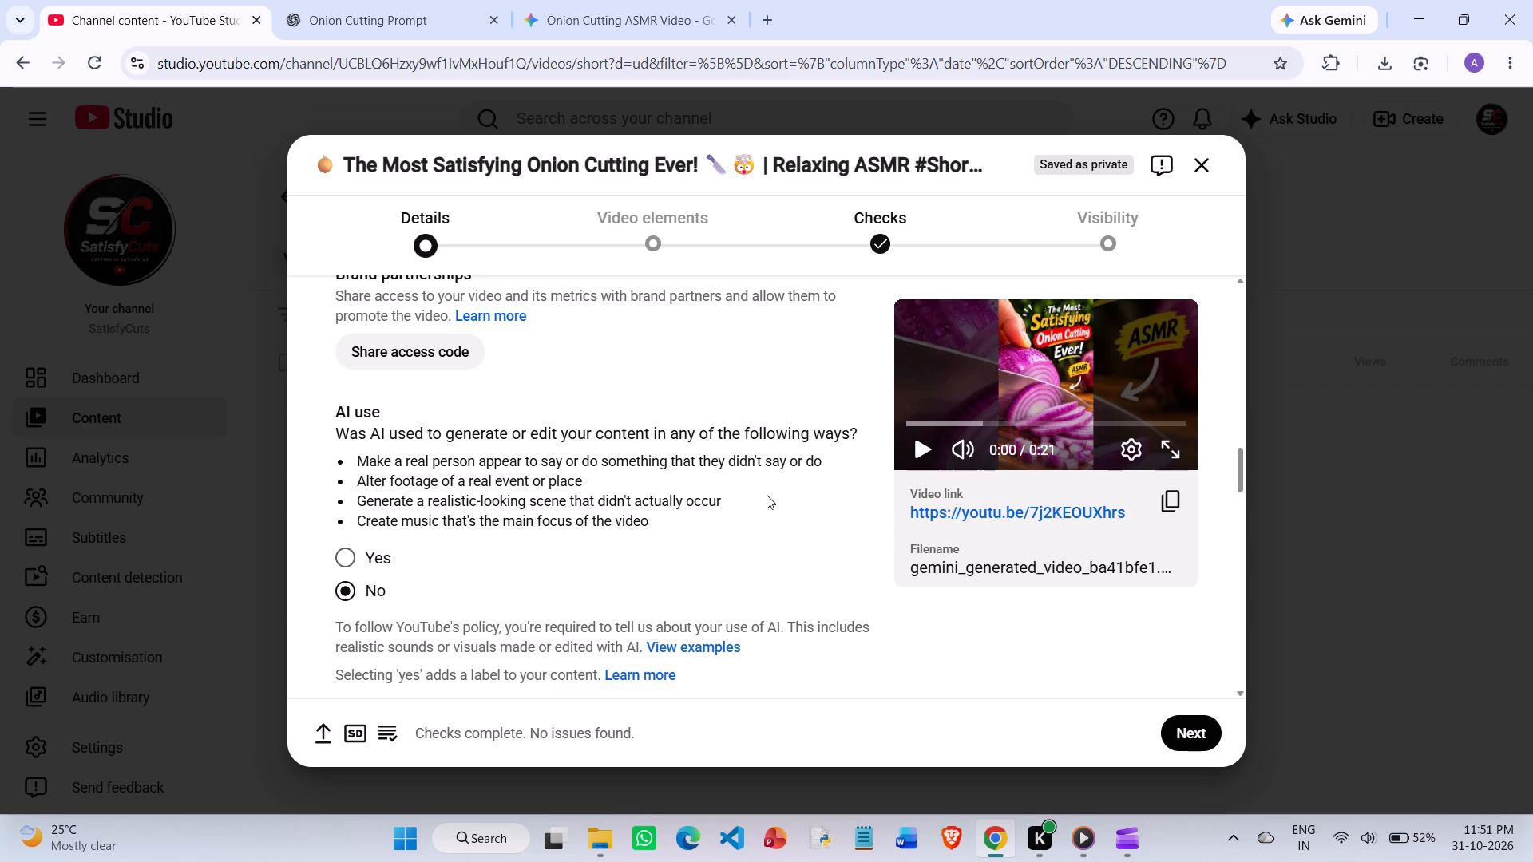
scroll(945, 384, down, 1)
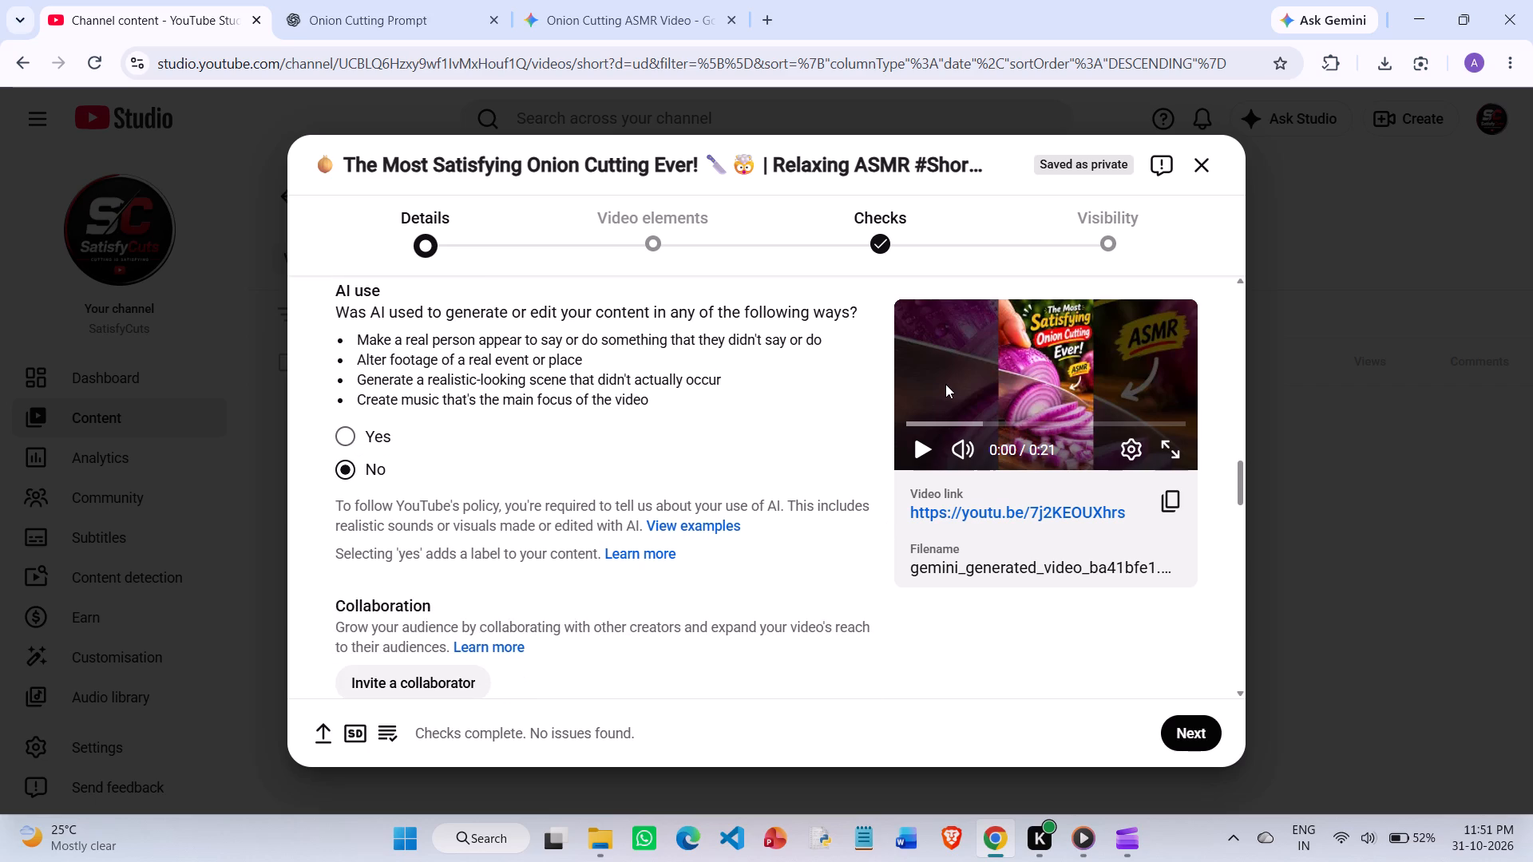
scroll(945, 384, down, 1)
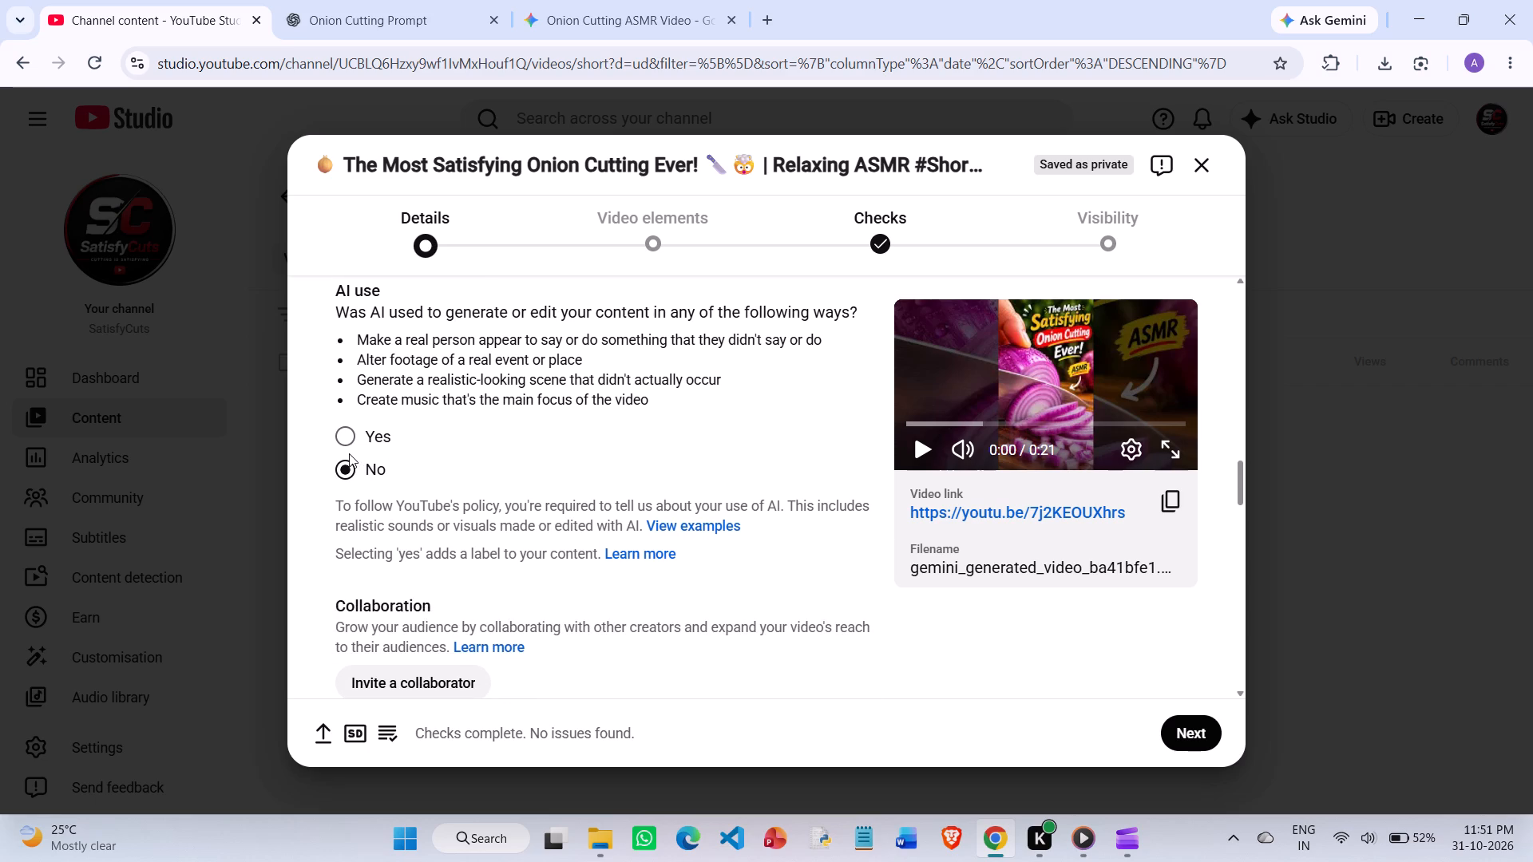
click(349, 453)
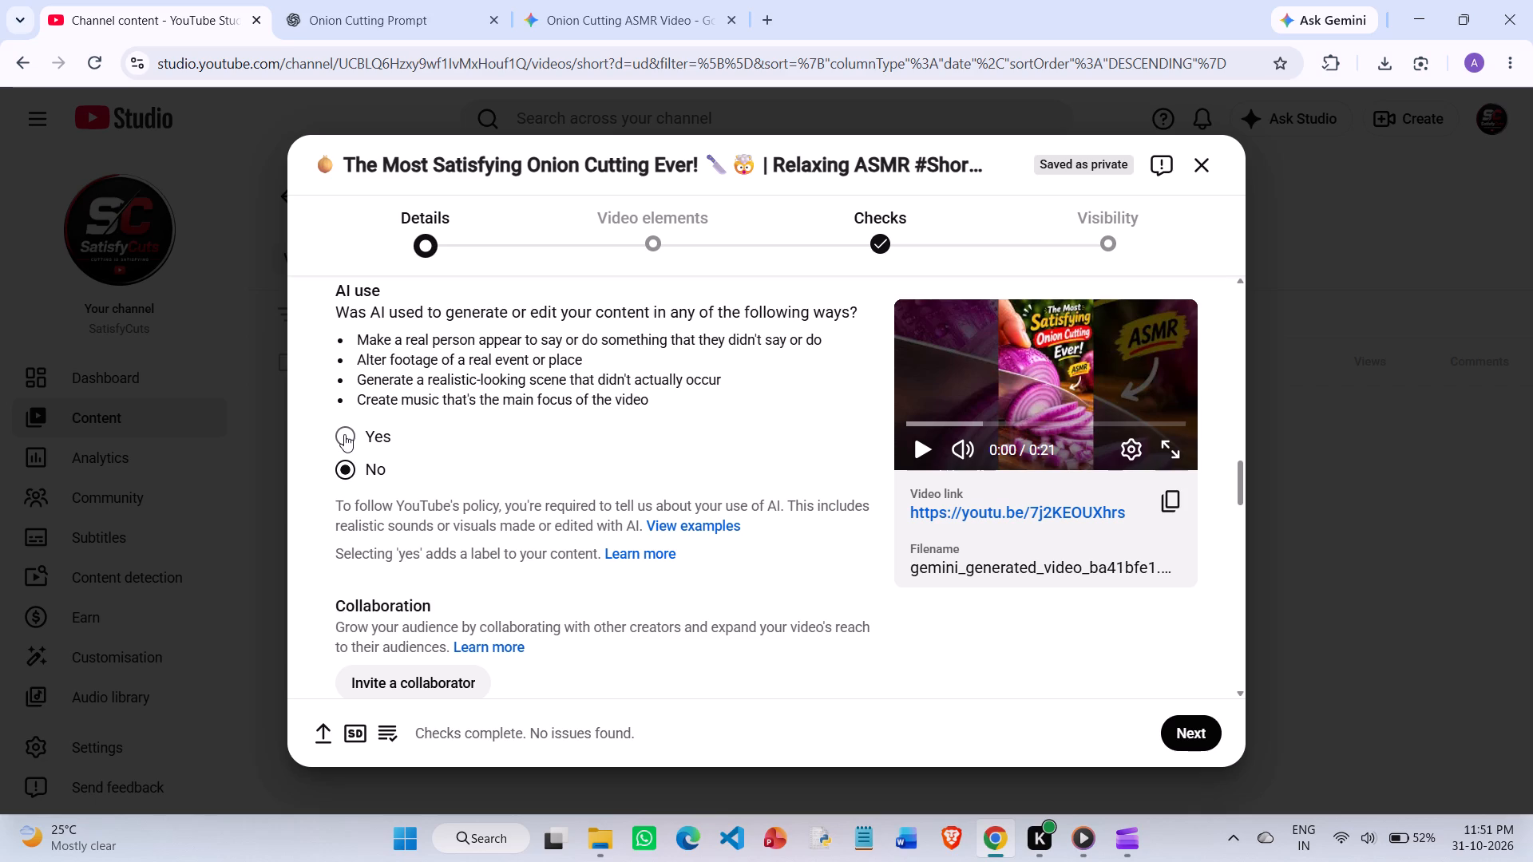
Change the answer to the AI use question to Yes.
click(344, 434)
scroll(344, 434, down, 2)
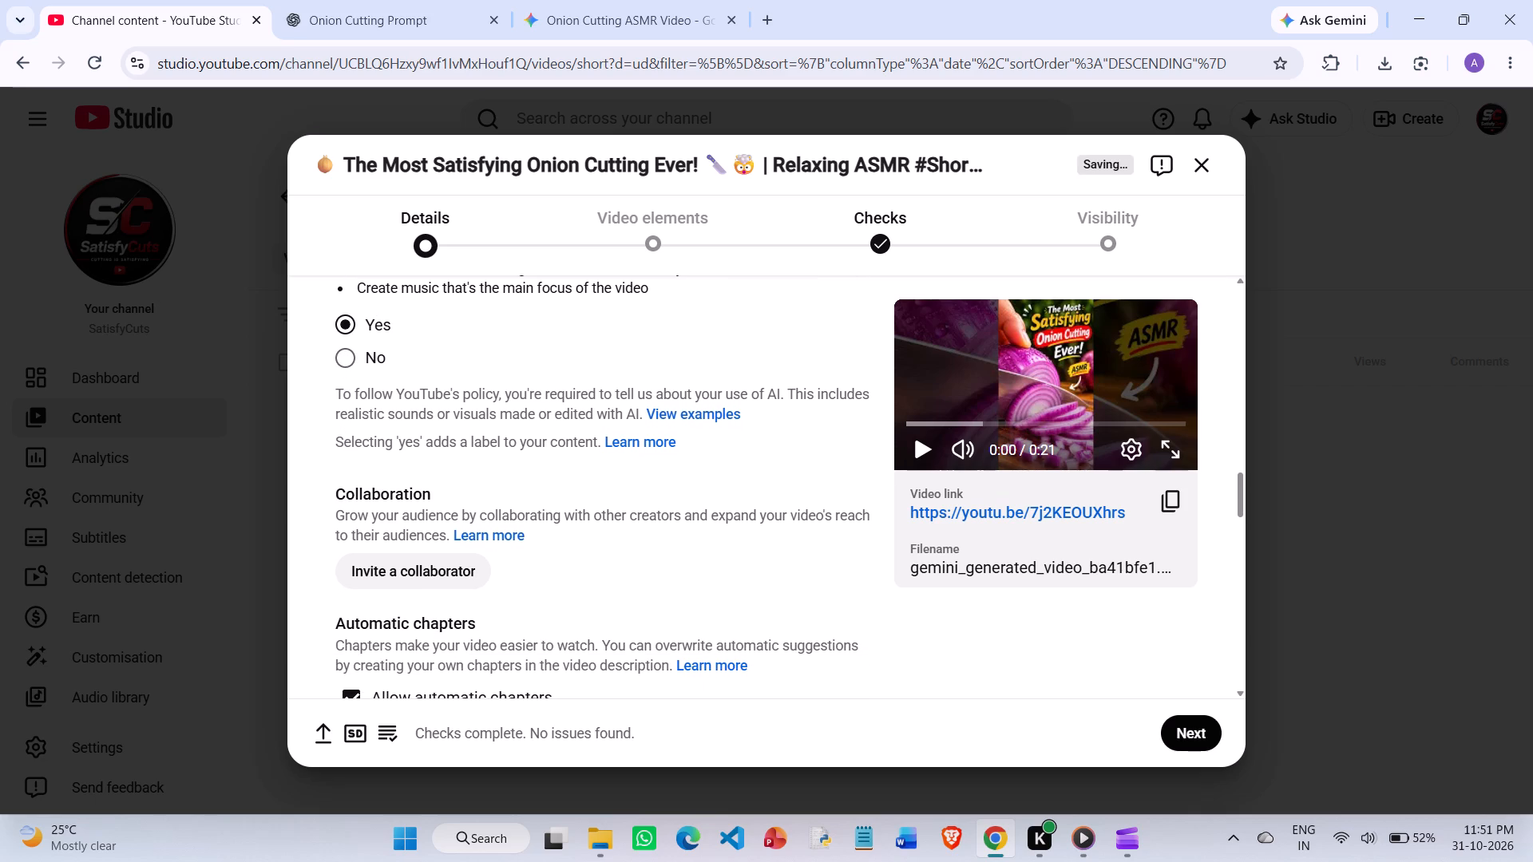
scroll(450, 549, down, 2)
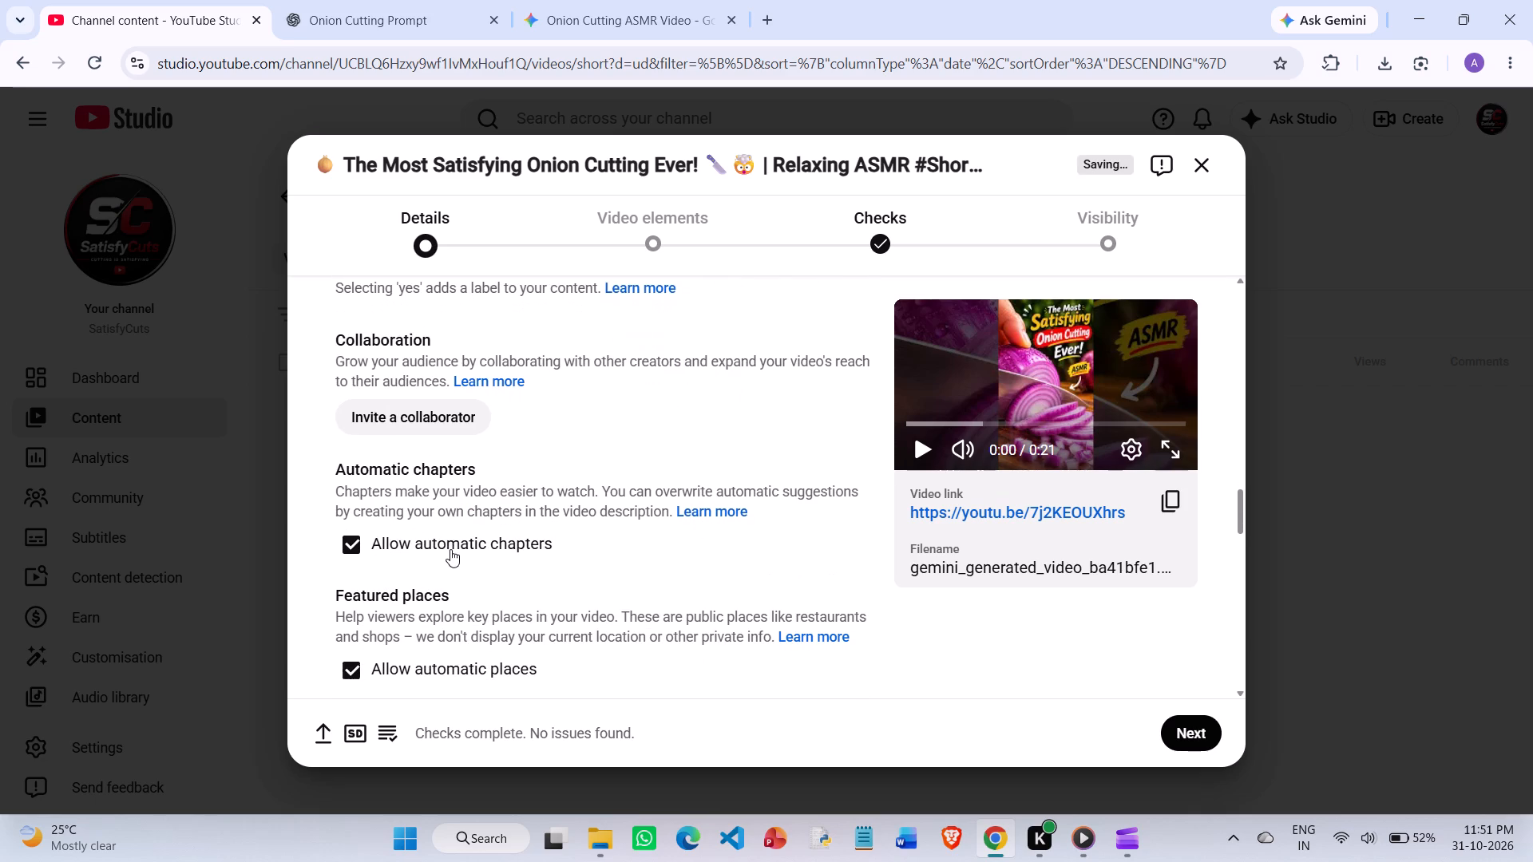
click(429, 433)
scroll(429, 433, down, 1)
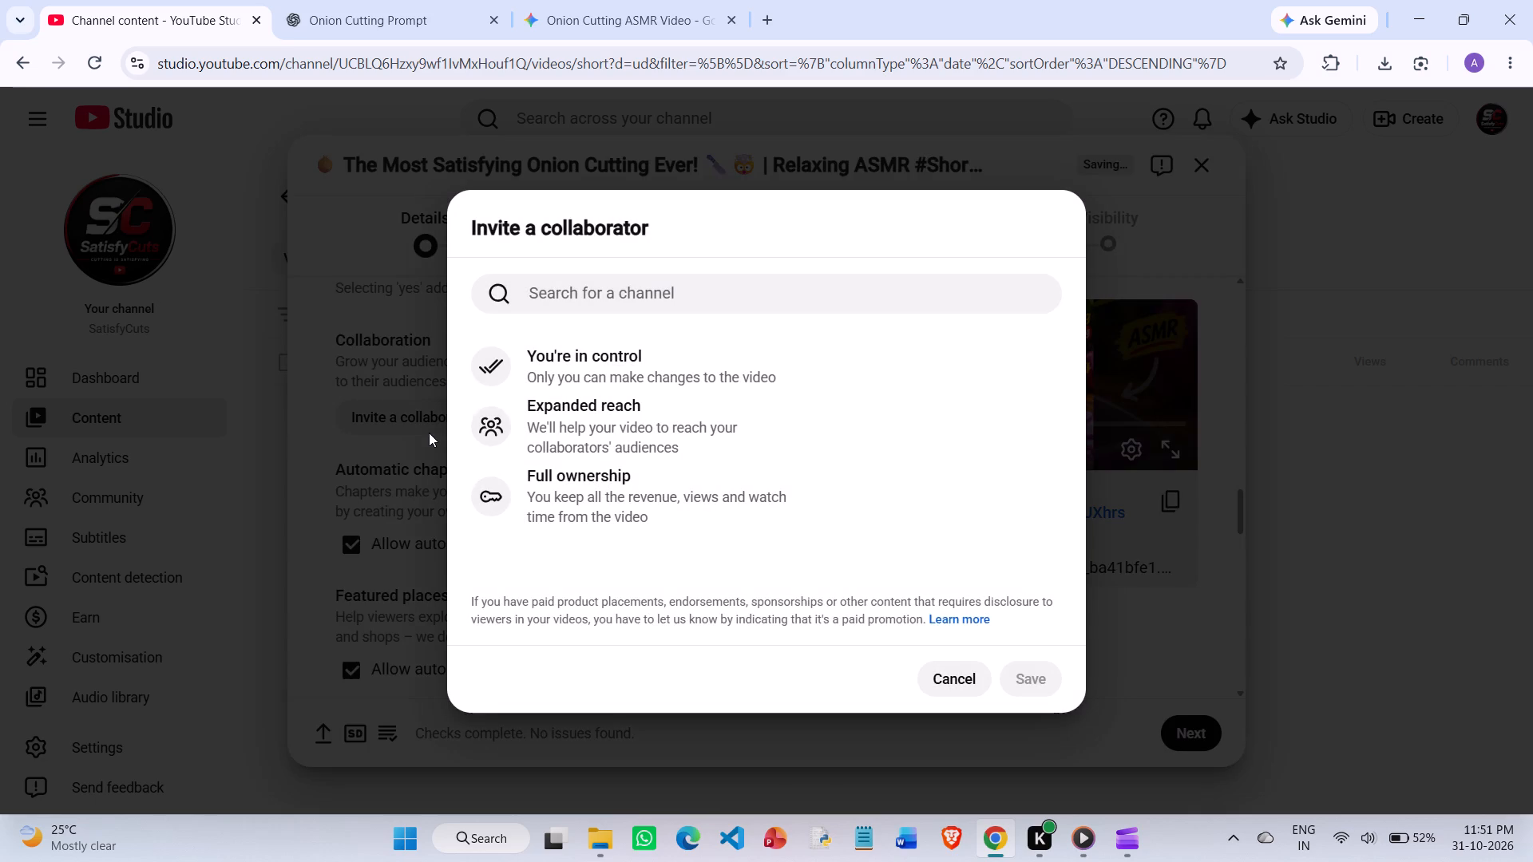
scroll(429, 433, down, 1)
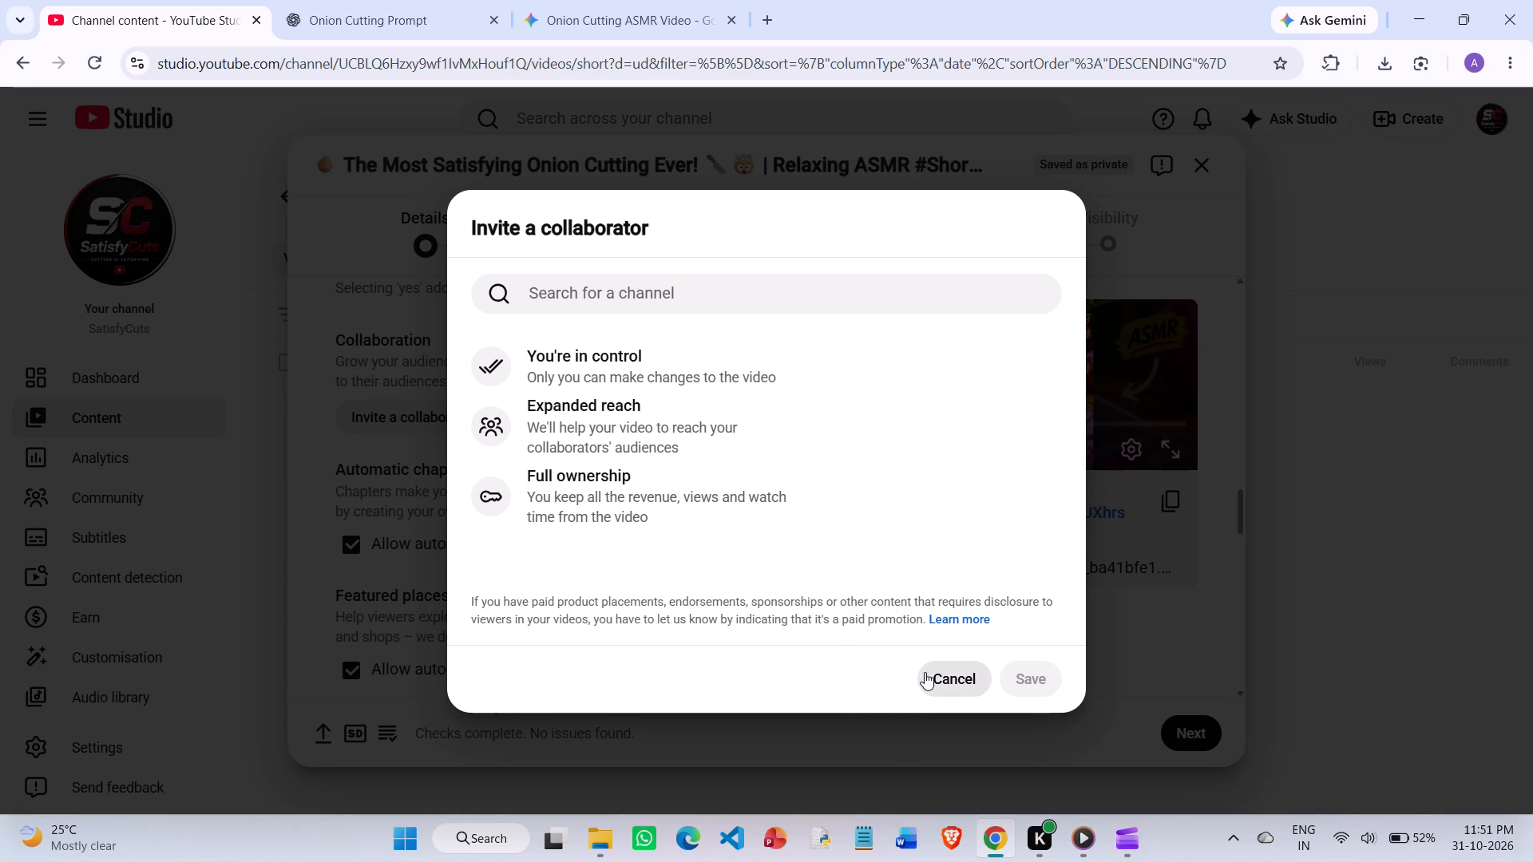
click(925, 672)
Set the video language to English (United States) in the language and captions certification settings.
scroll(540, 391, down, 2)
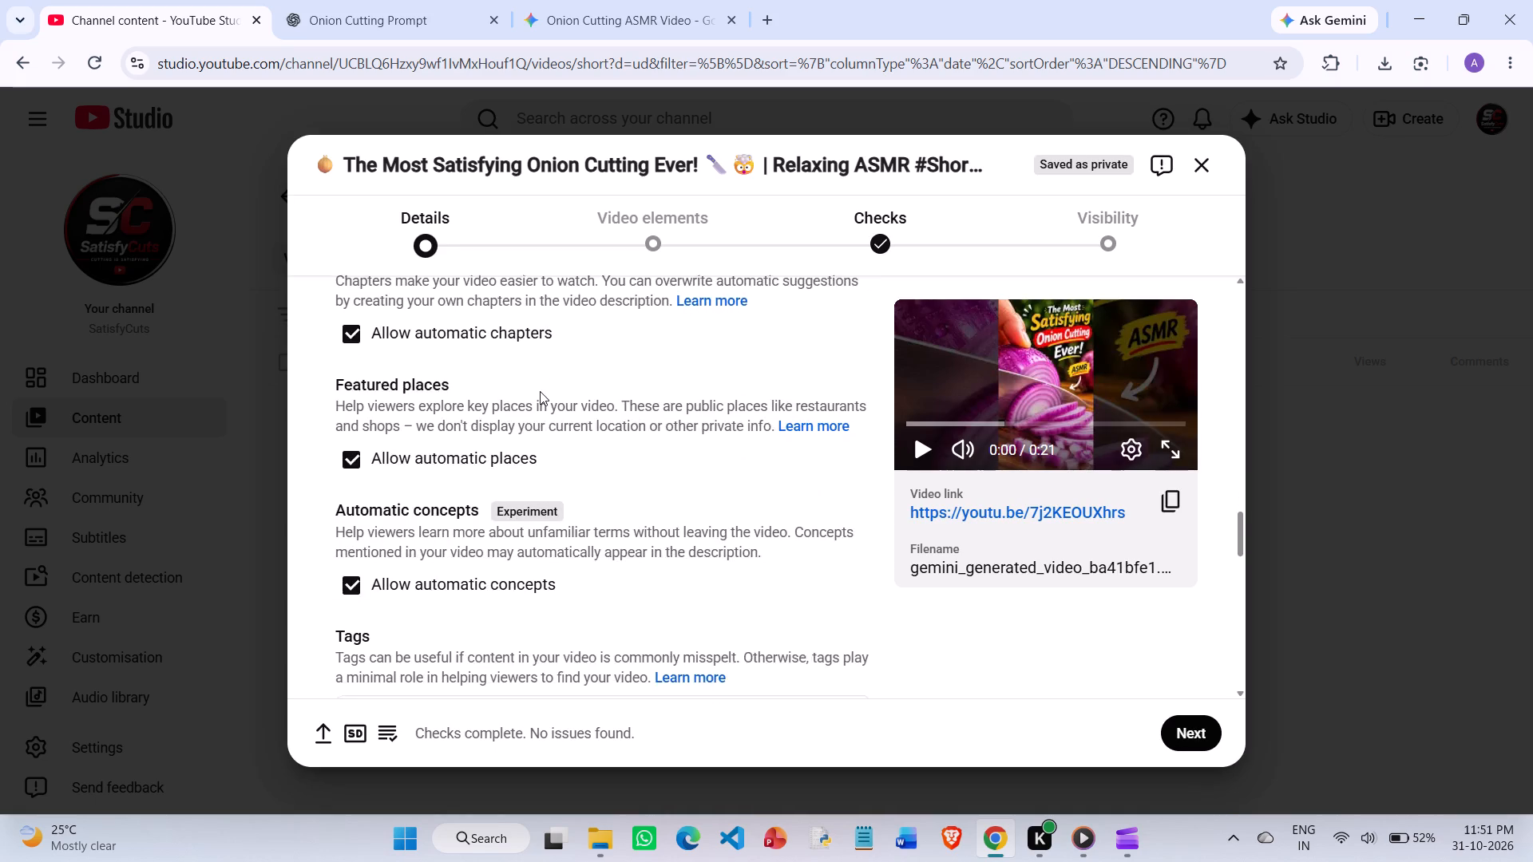
scroll(540, 391, down, 6)
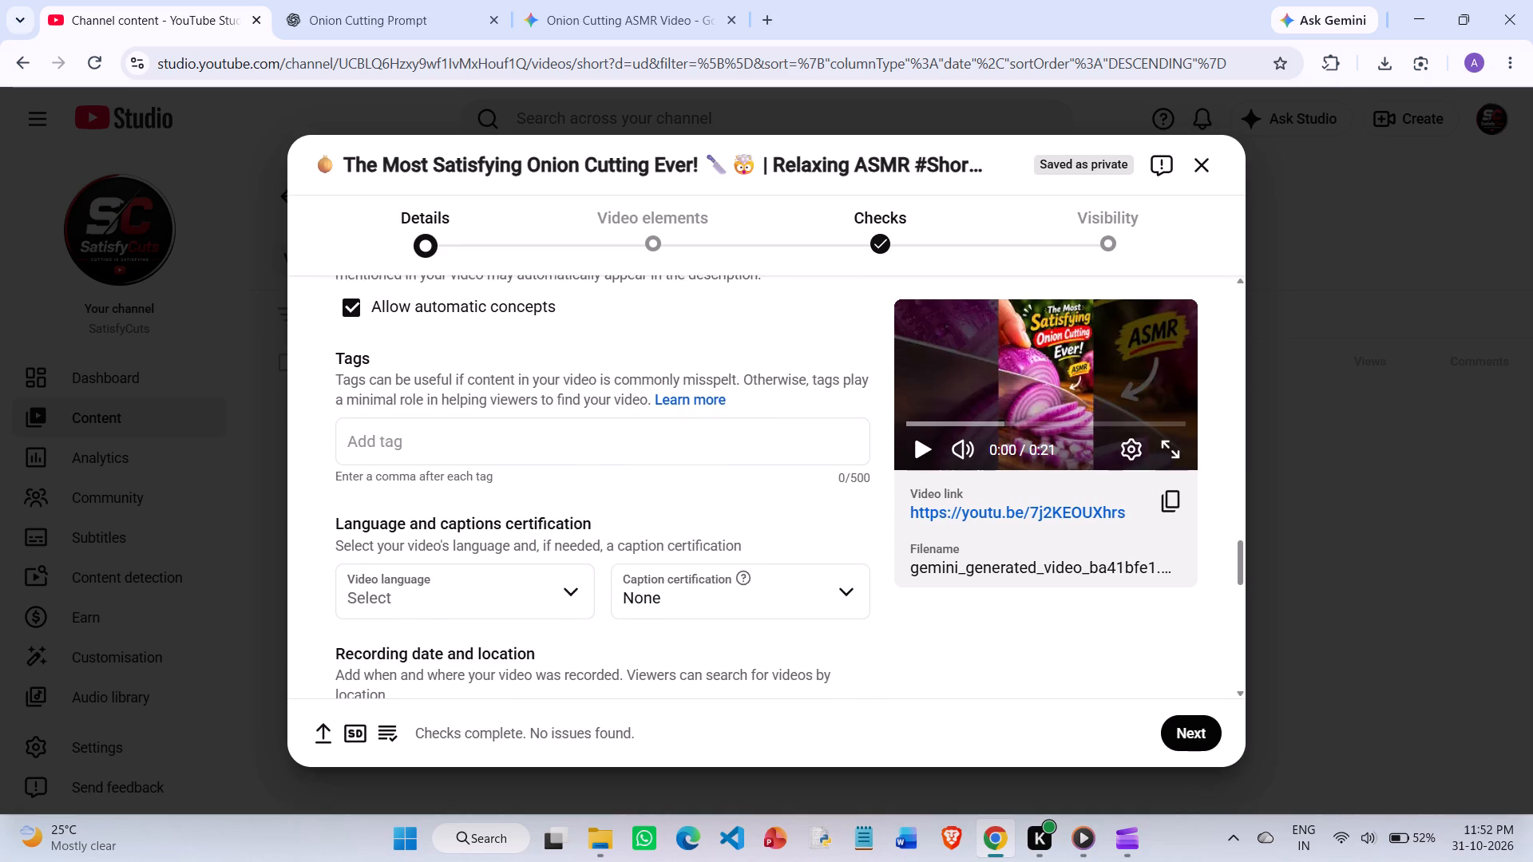
scroll(540, 391, down, 1)
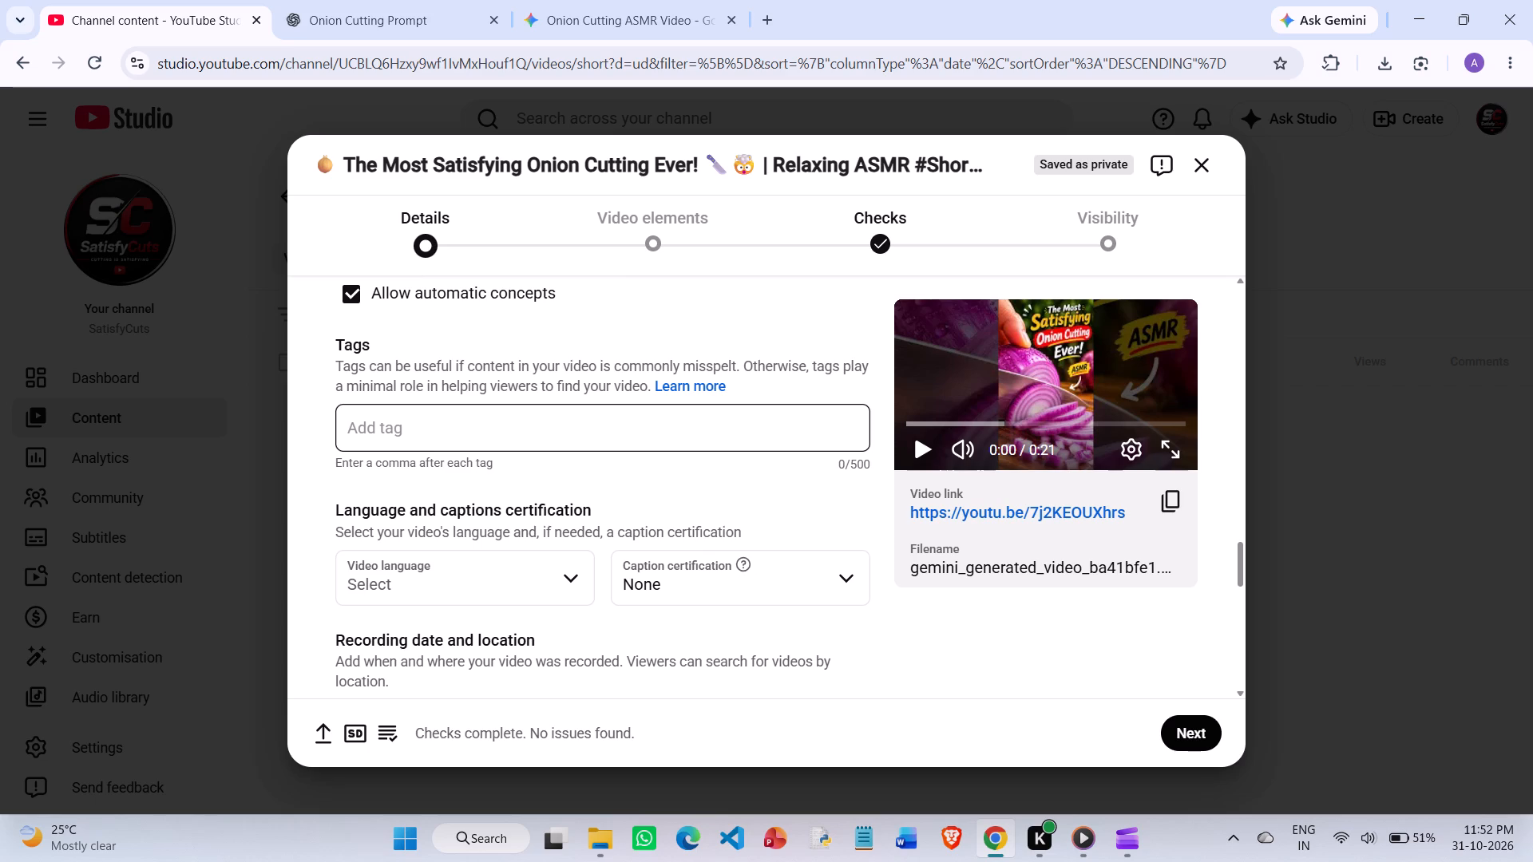
scroll(538, 424, down, 1)
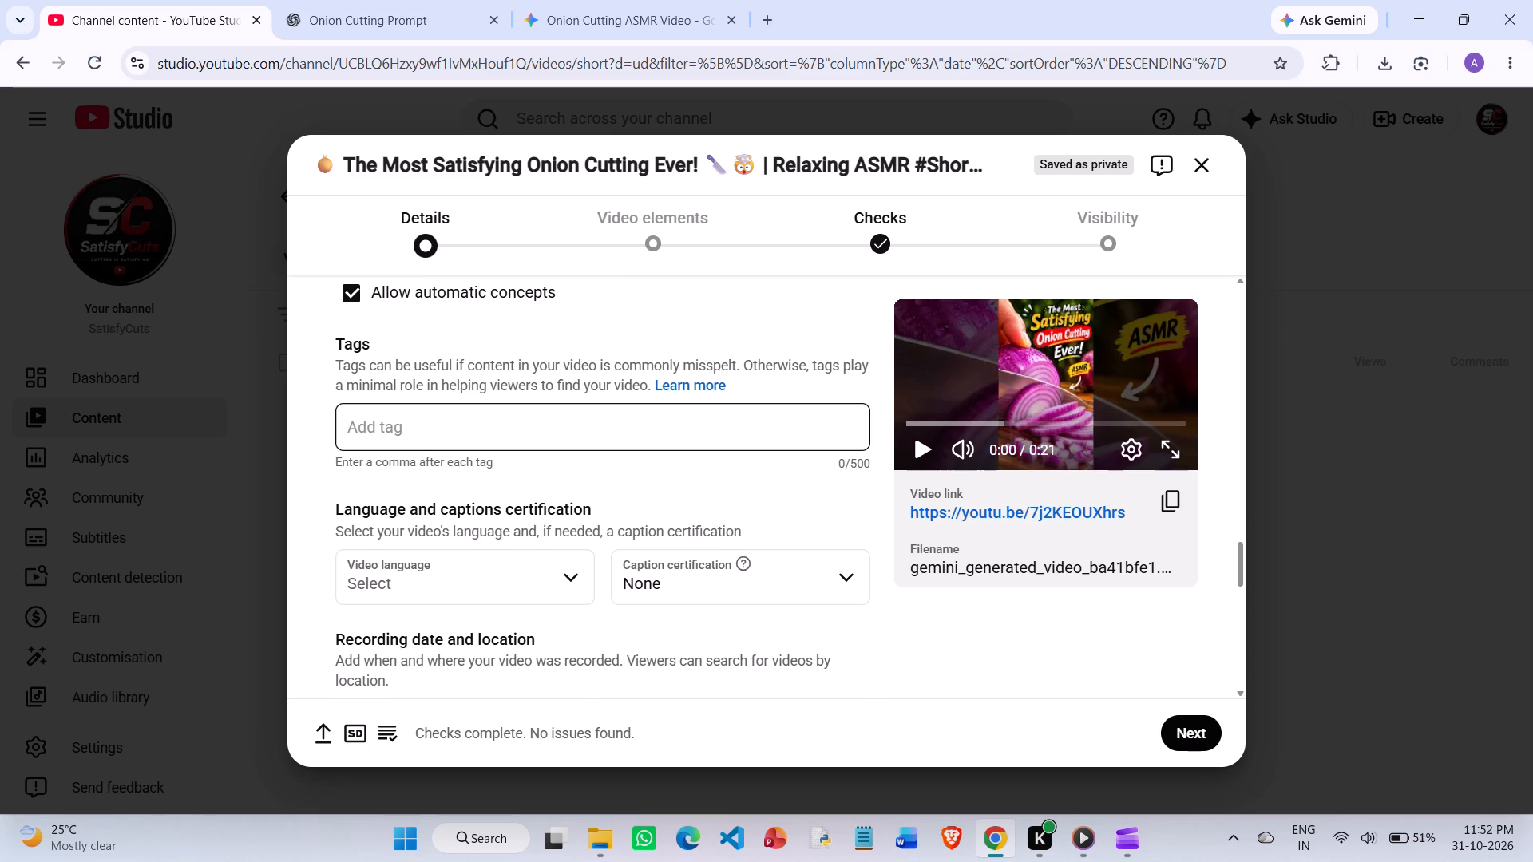
scroll(538, 424, down, 1)
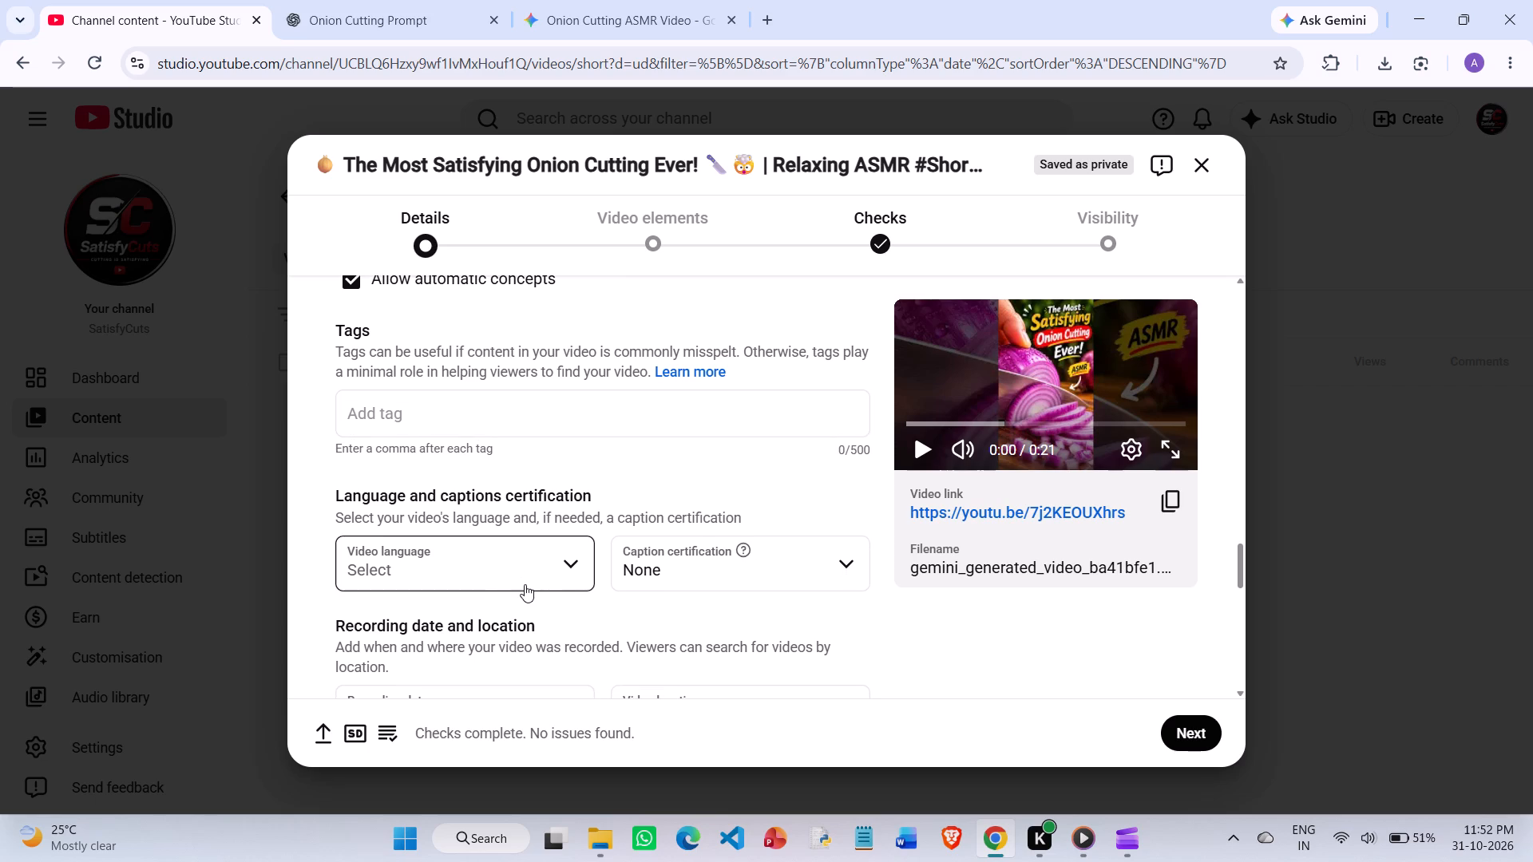
click(525, 584)
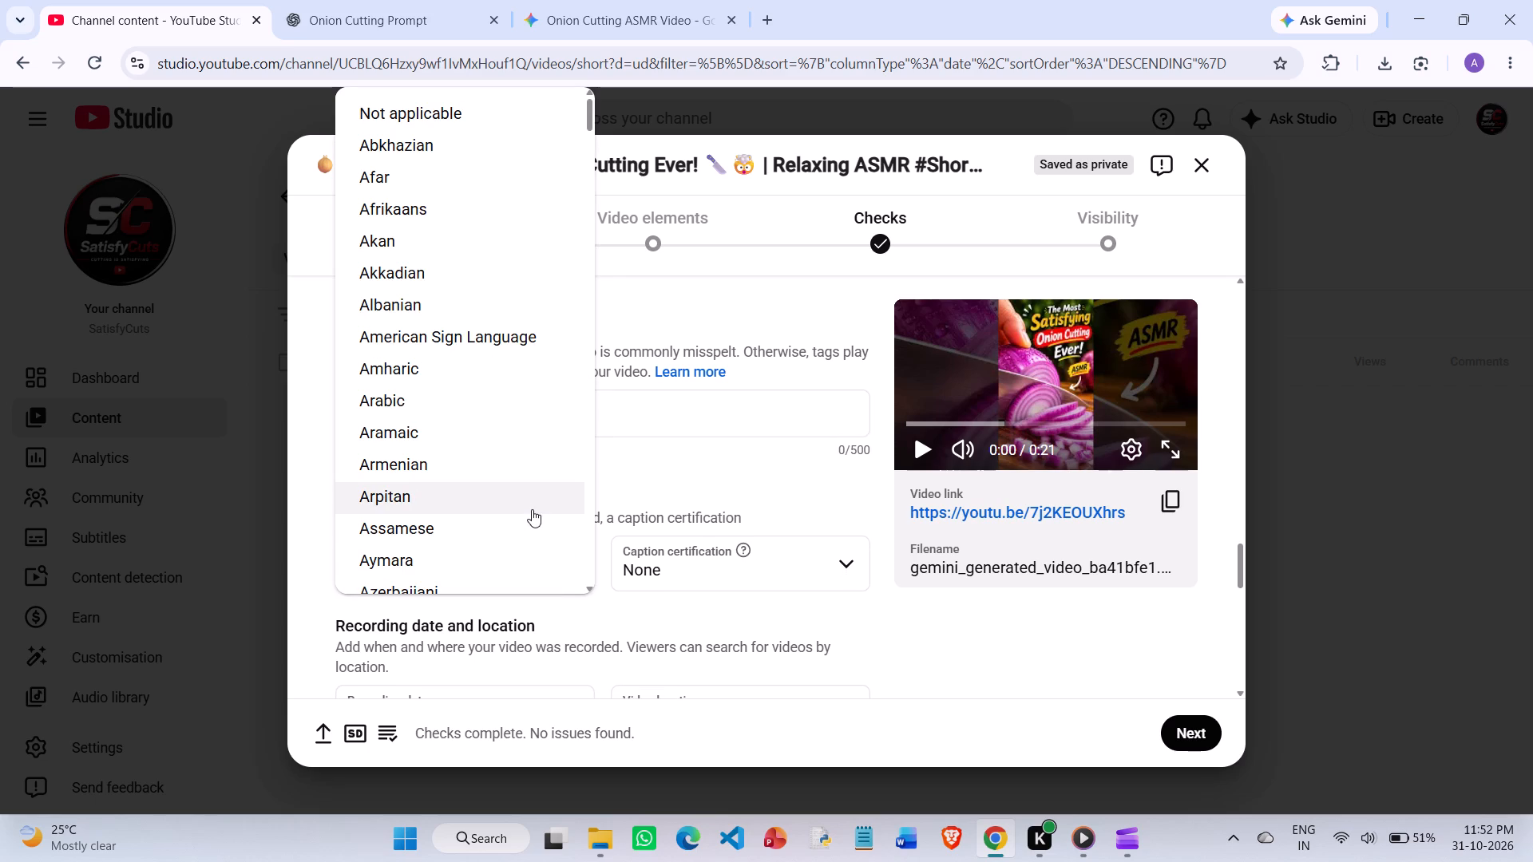
text(in)
key(e)
scroll(471, 356, down, 8)
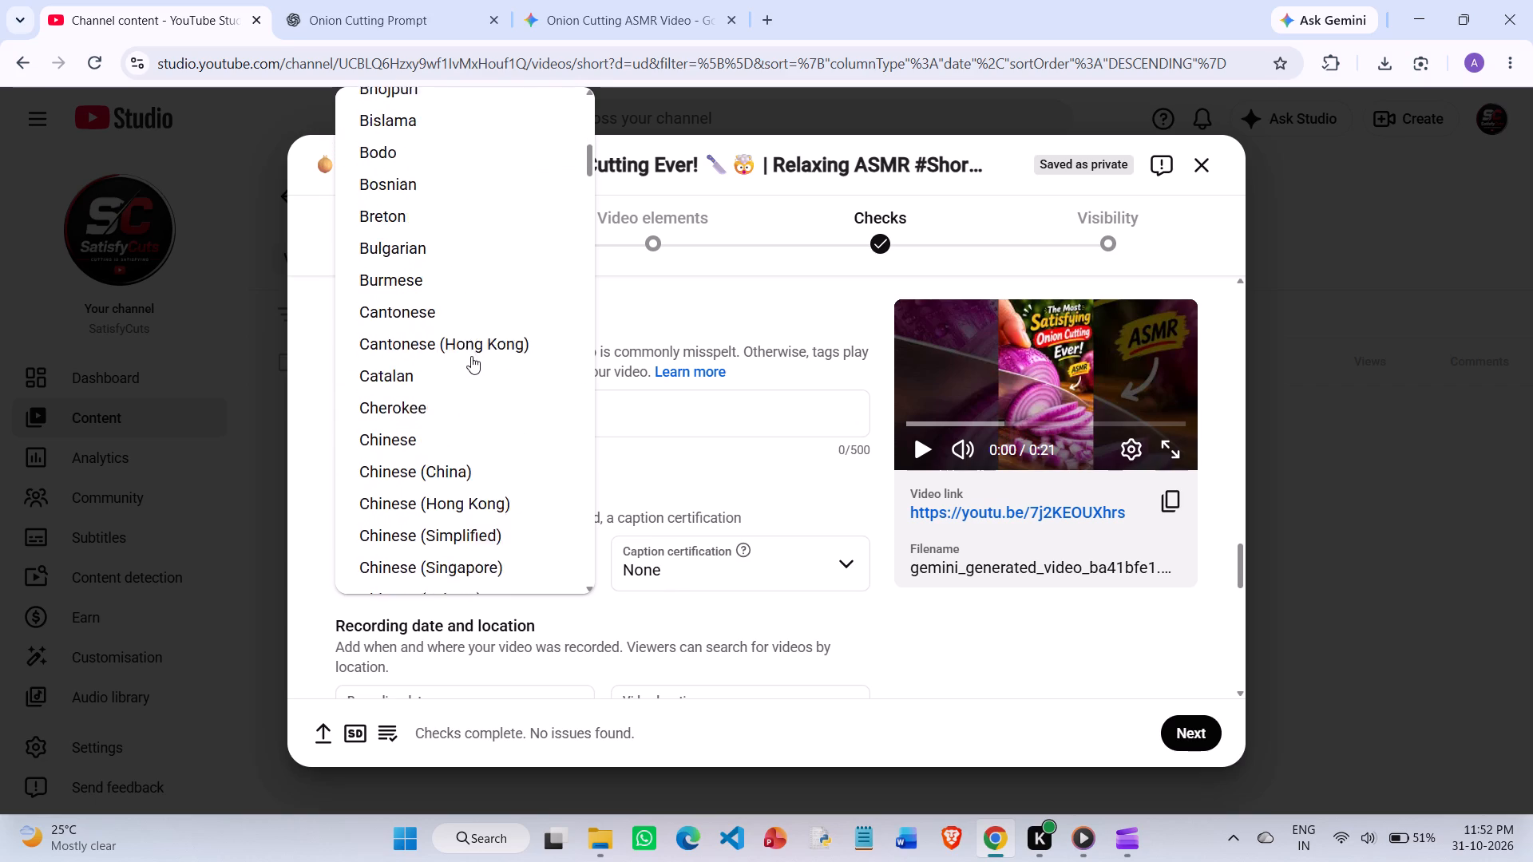
scroll(471, 356, down, 7)
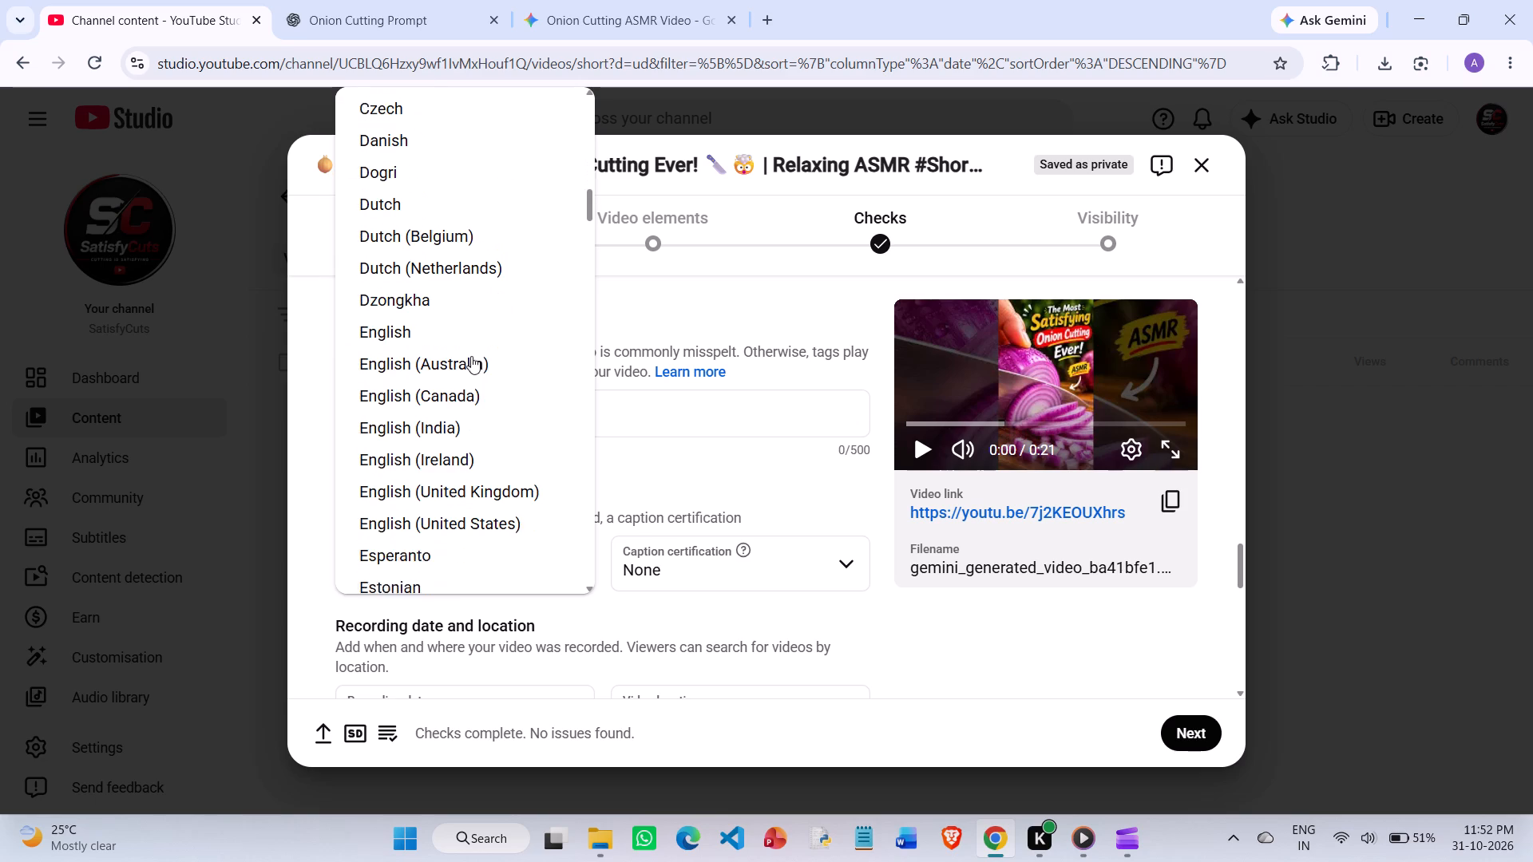
scroll(471, 356, down, 1)
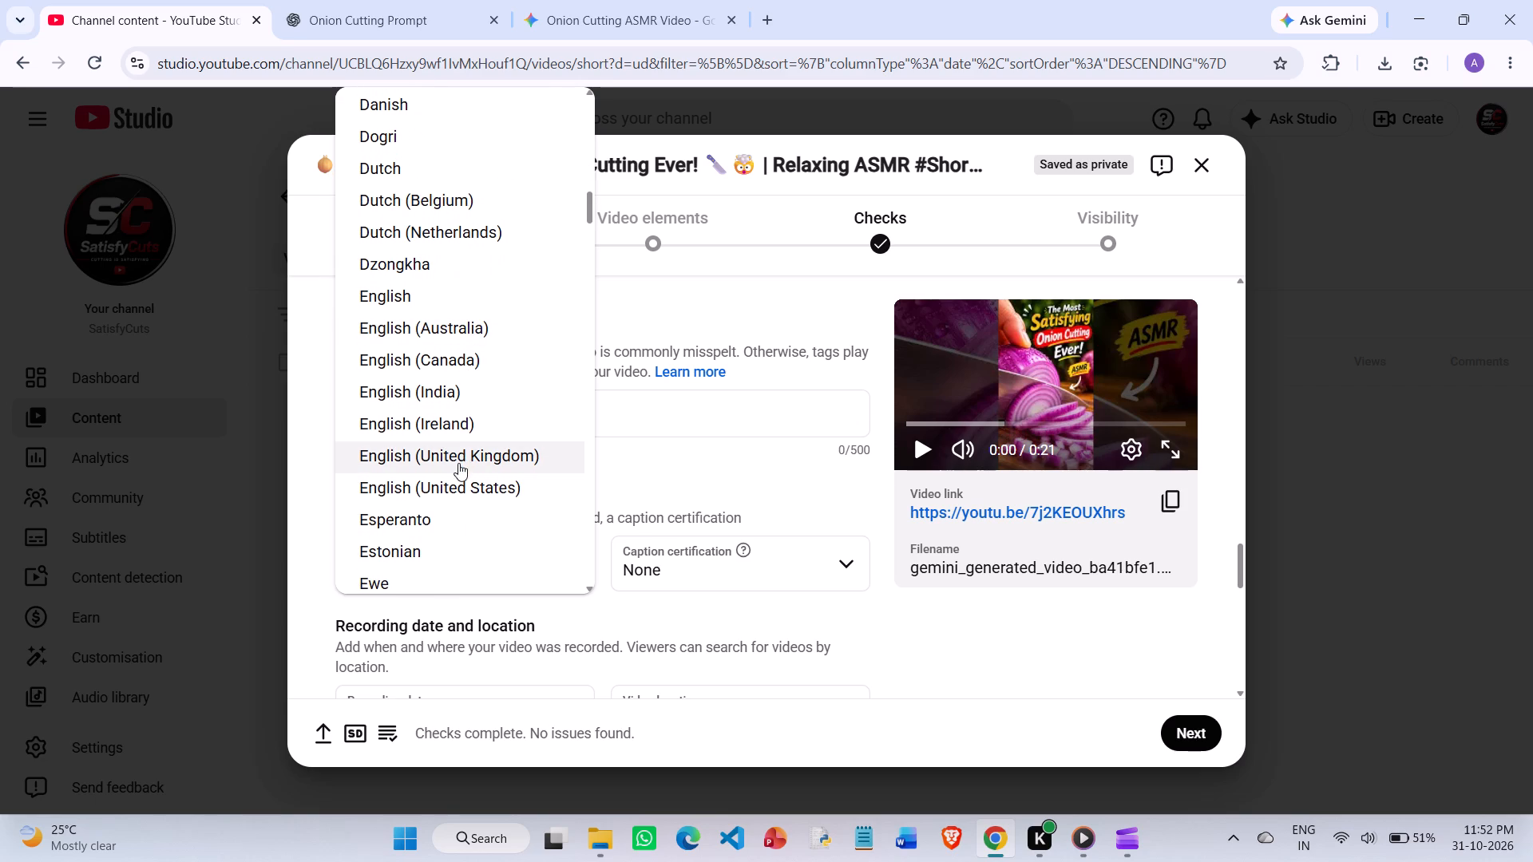
click(469, 494)
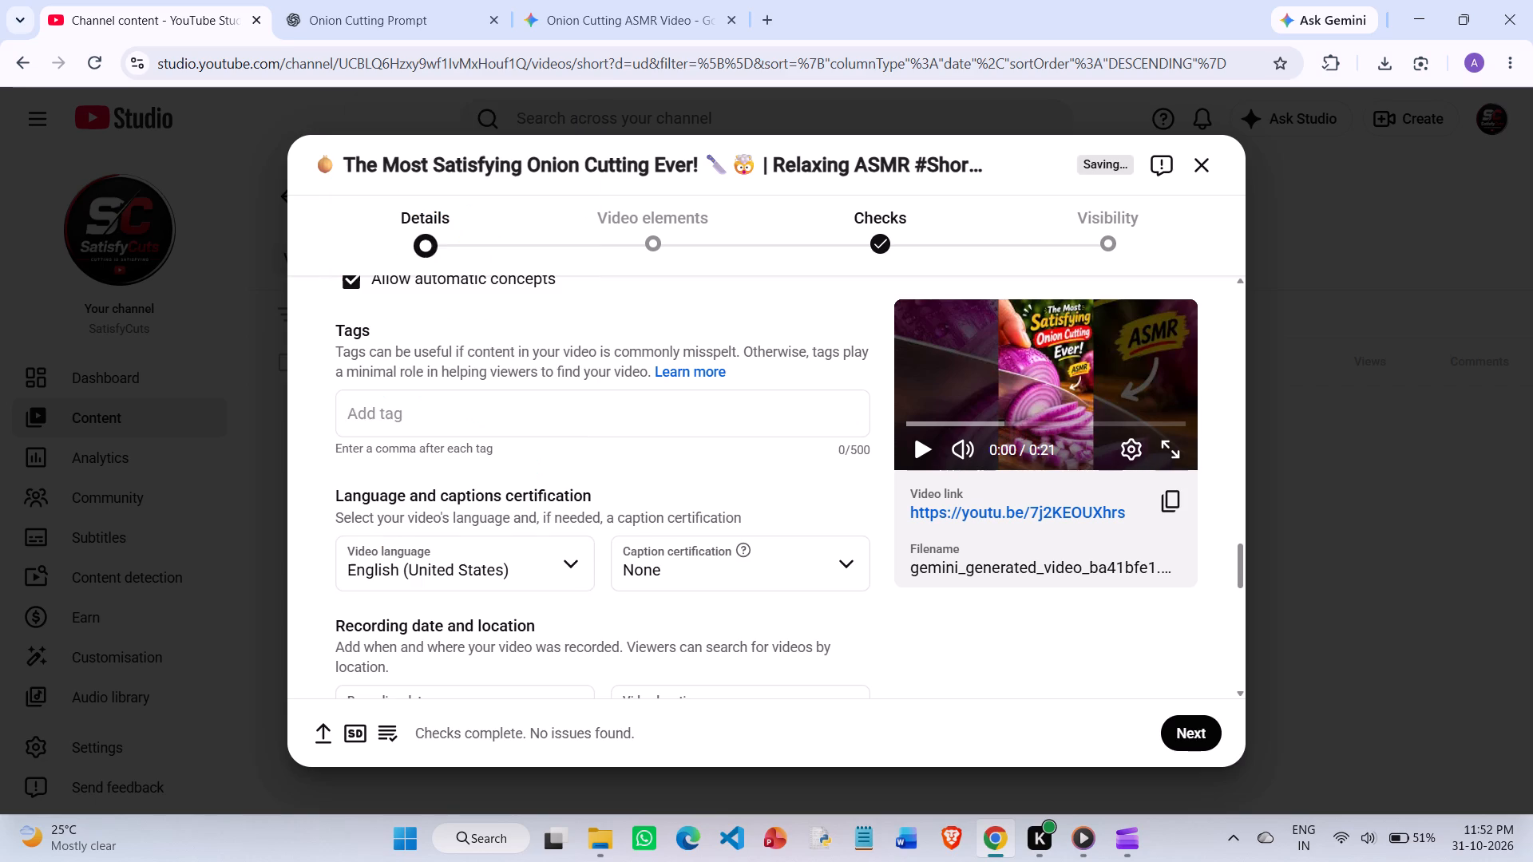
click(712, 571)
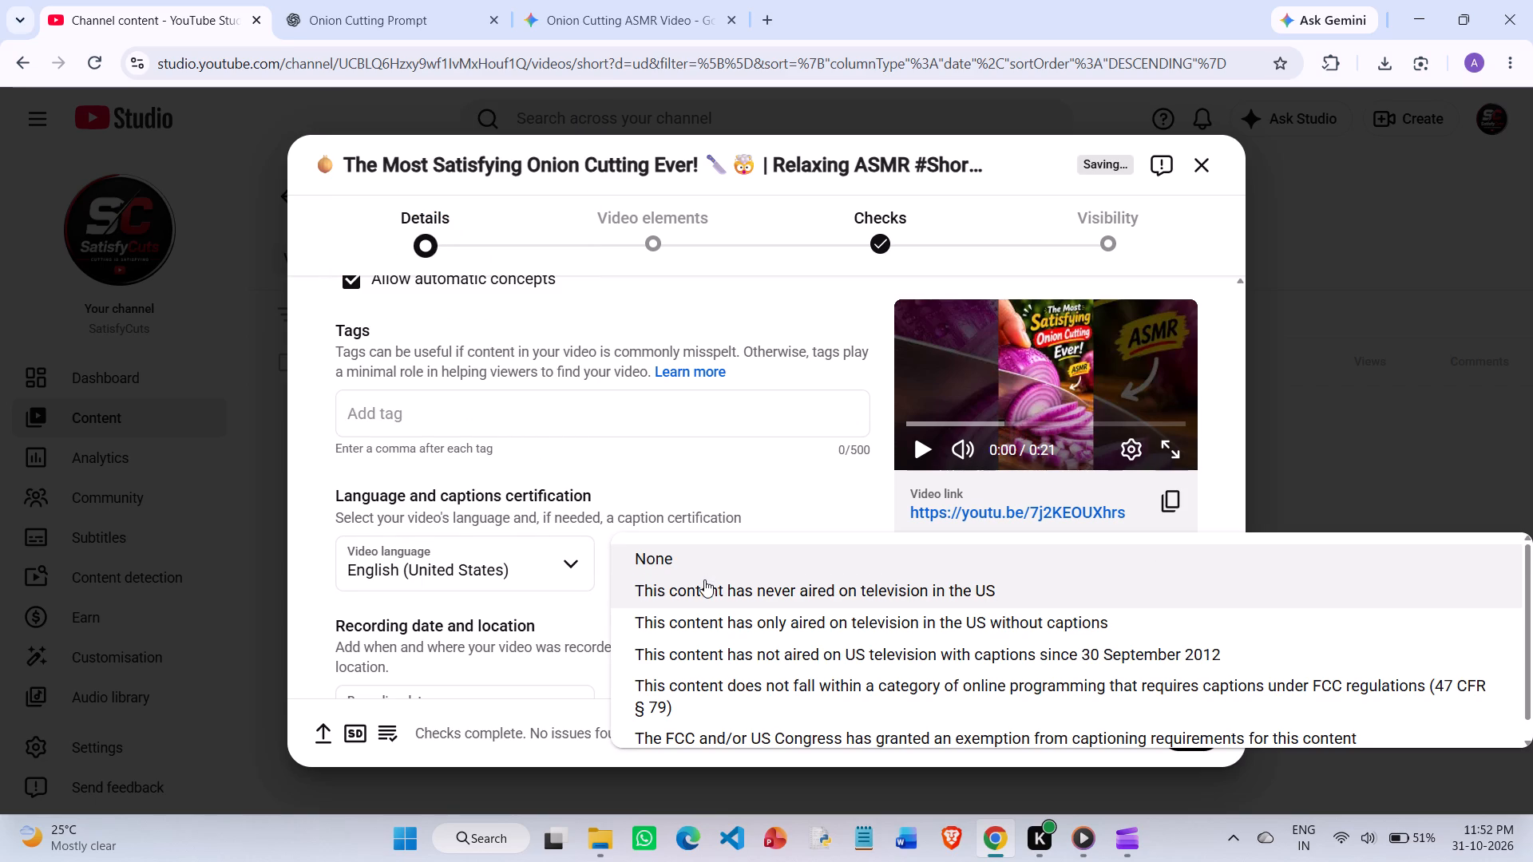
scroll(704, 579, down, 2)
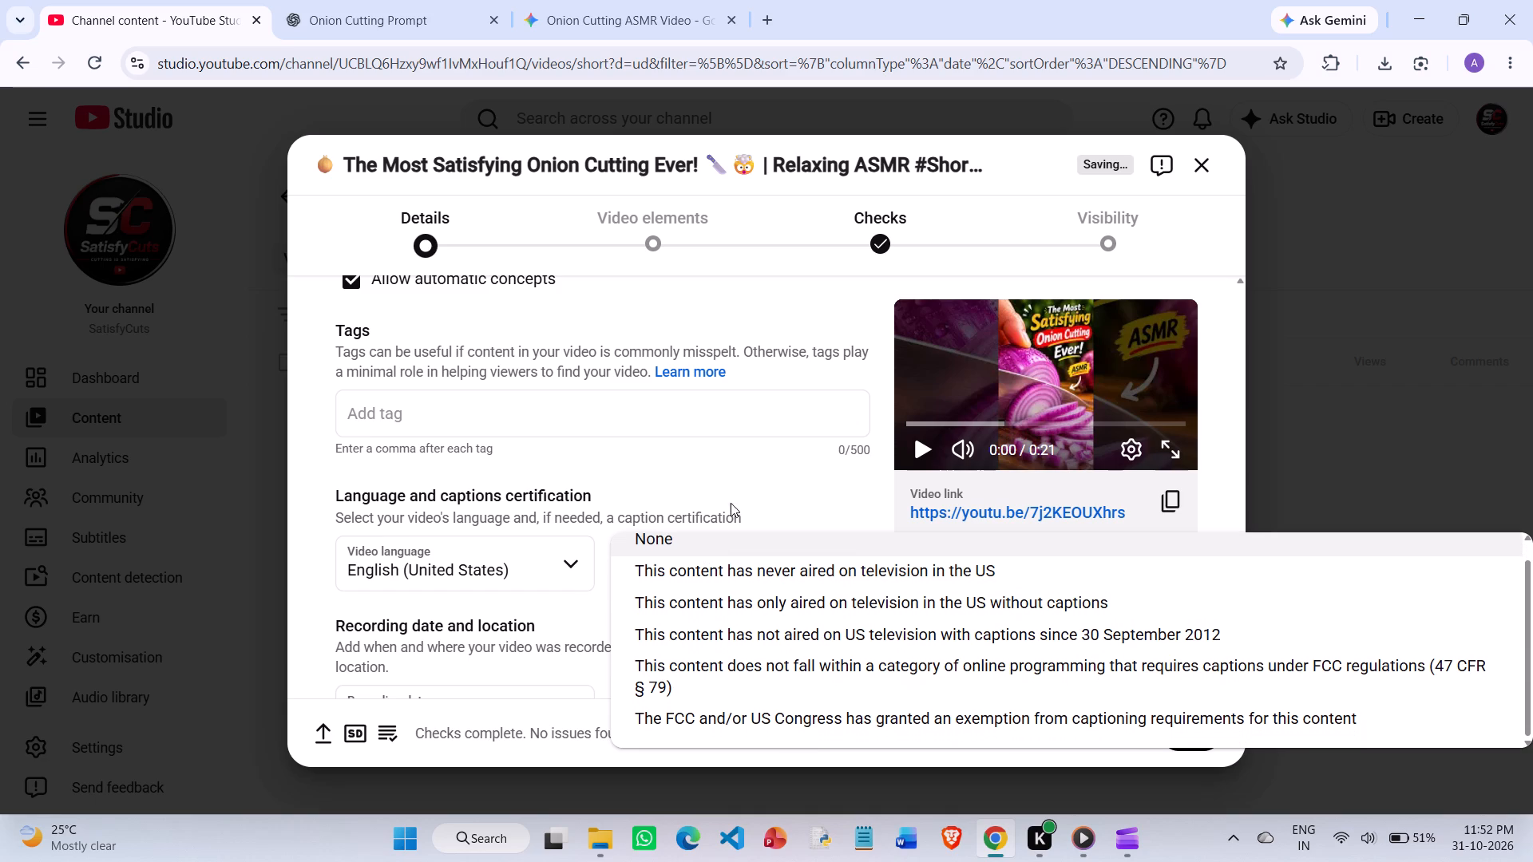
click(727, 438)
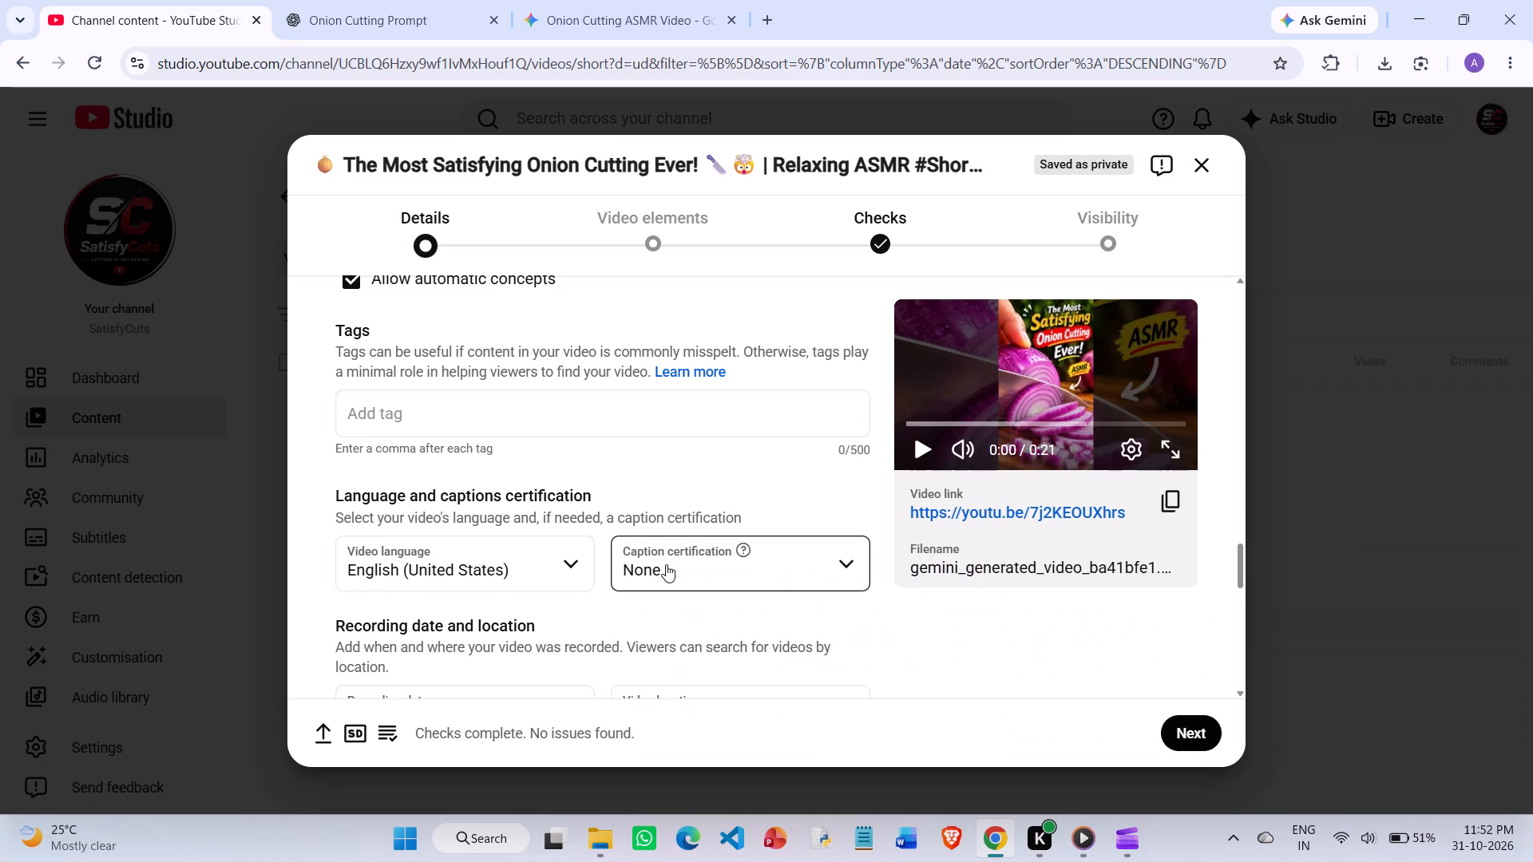
scroll(666, 564, down, 5)
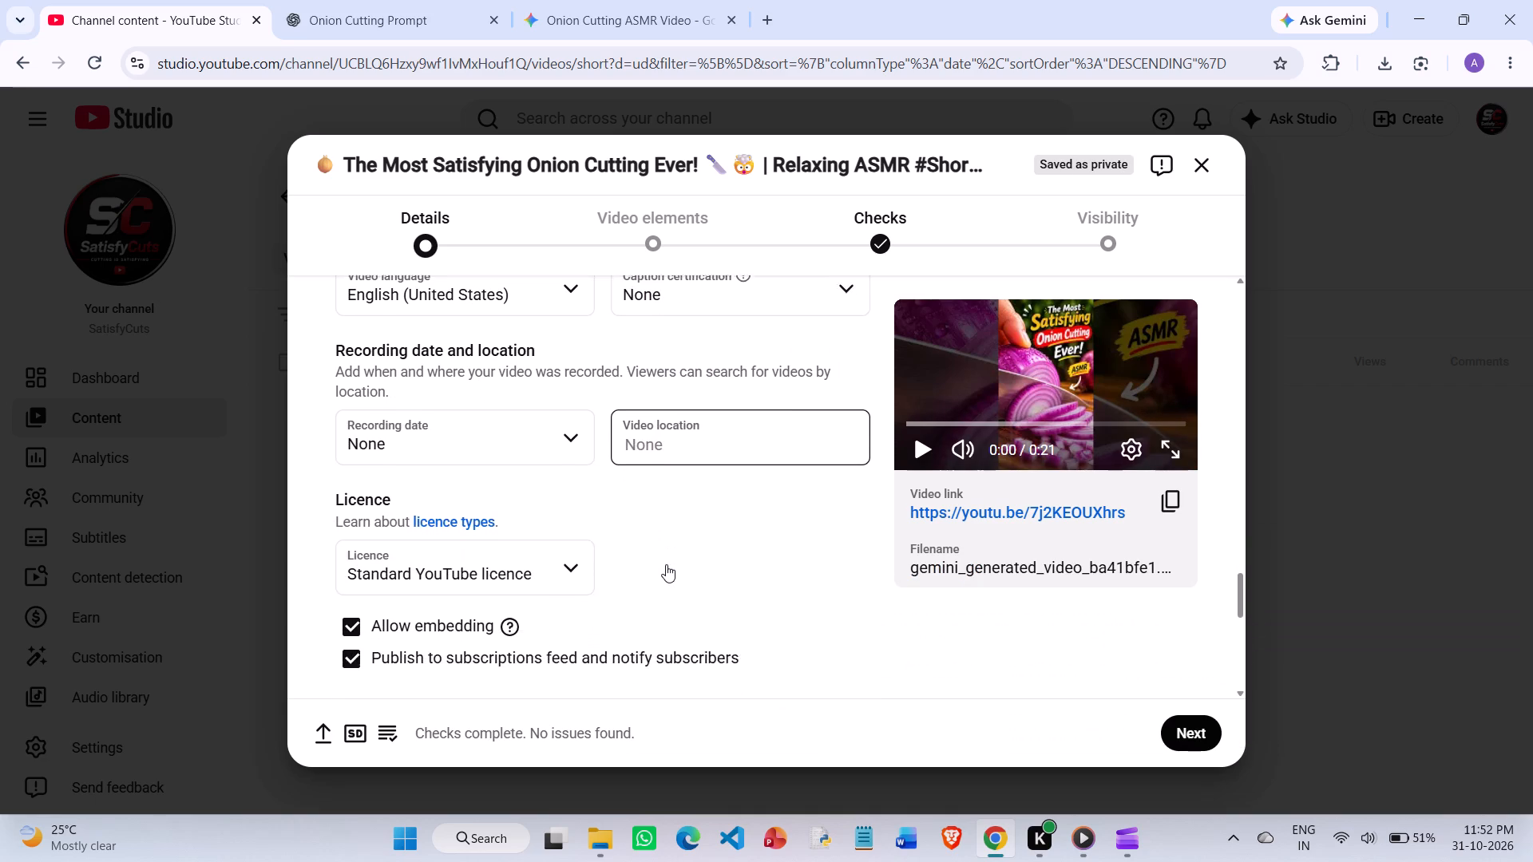
scroll(666, 564, down, 5)
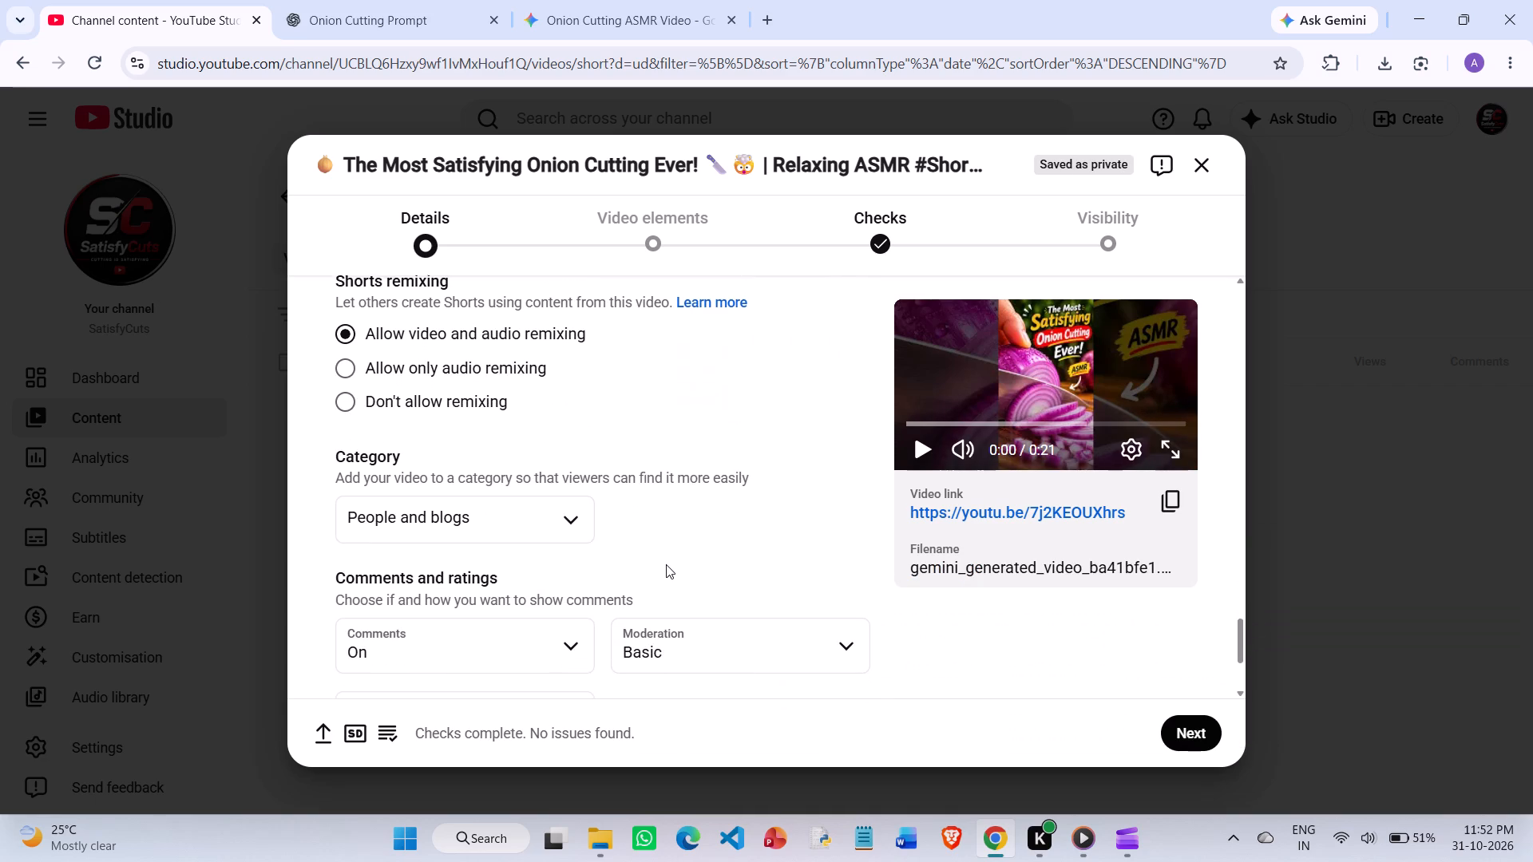
scroll(666, 564, down, 2)
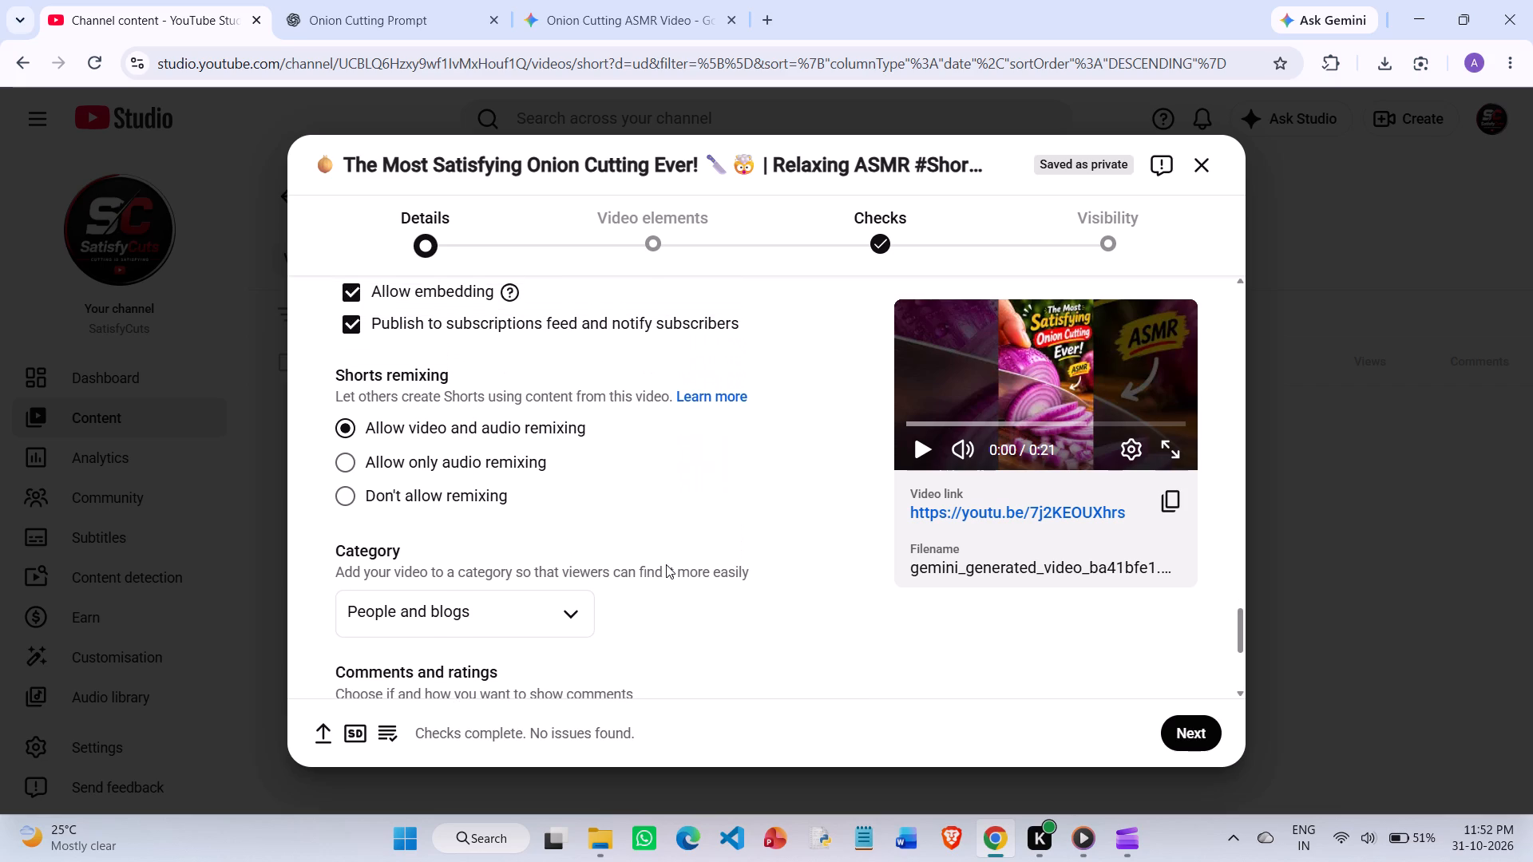
scroll(666, 564, down, 2)
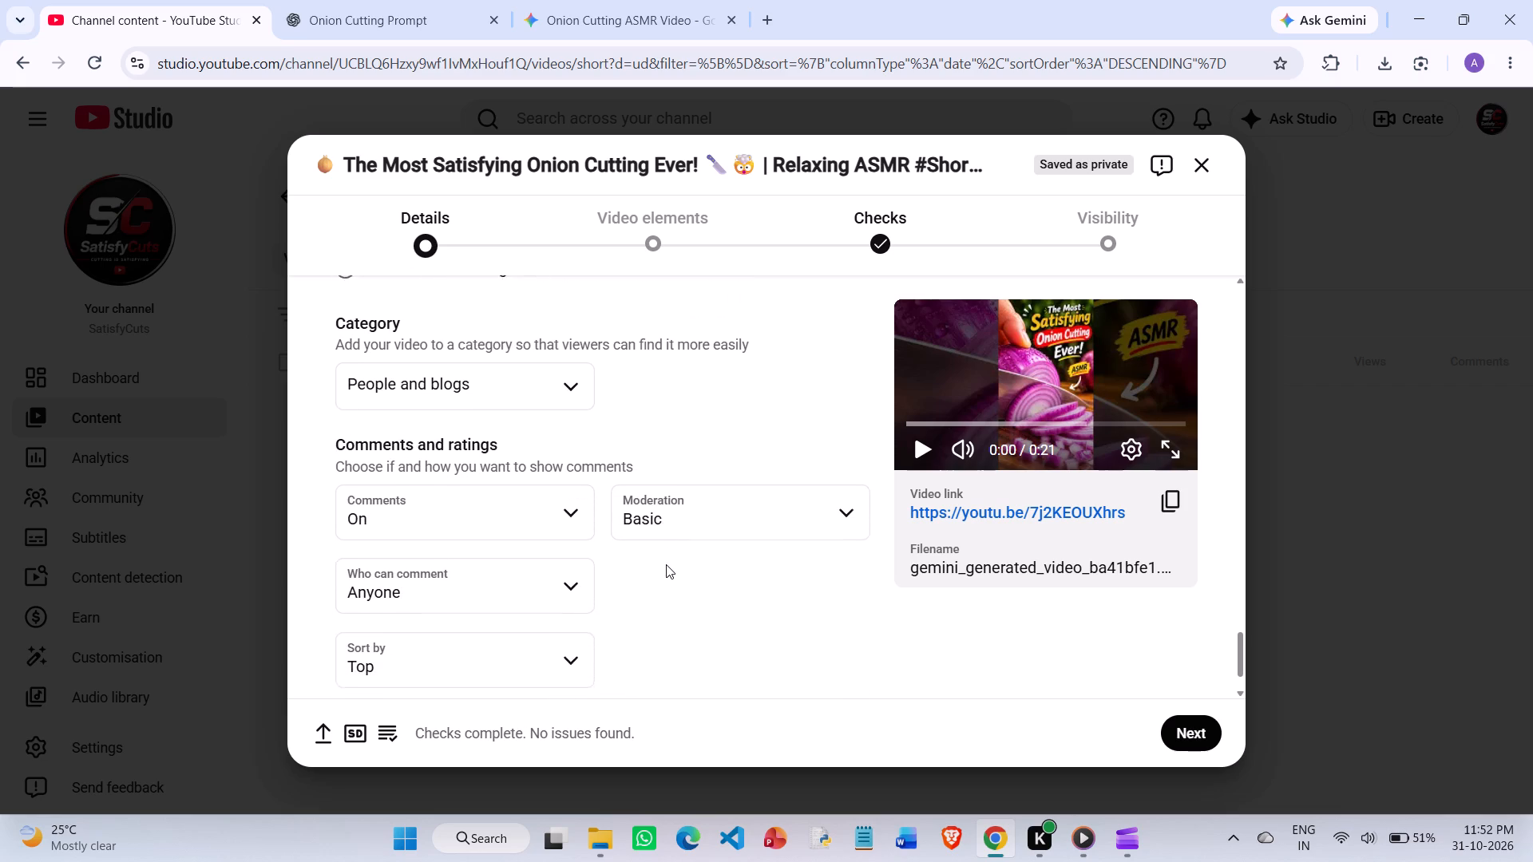
scroll(666, 564, down, 1)
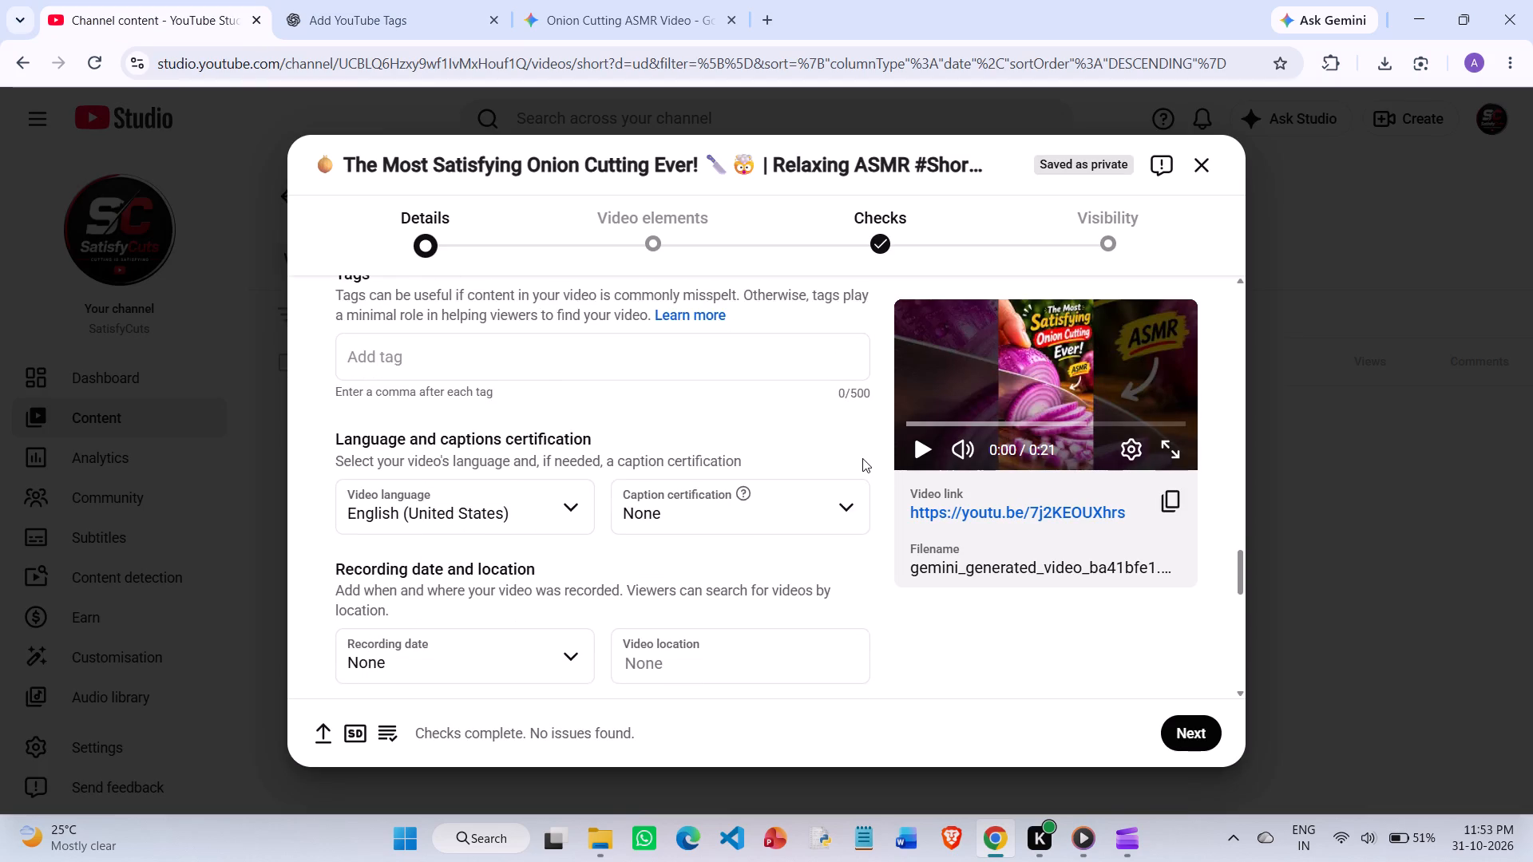
scroll(862, 458, down, 10)
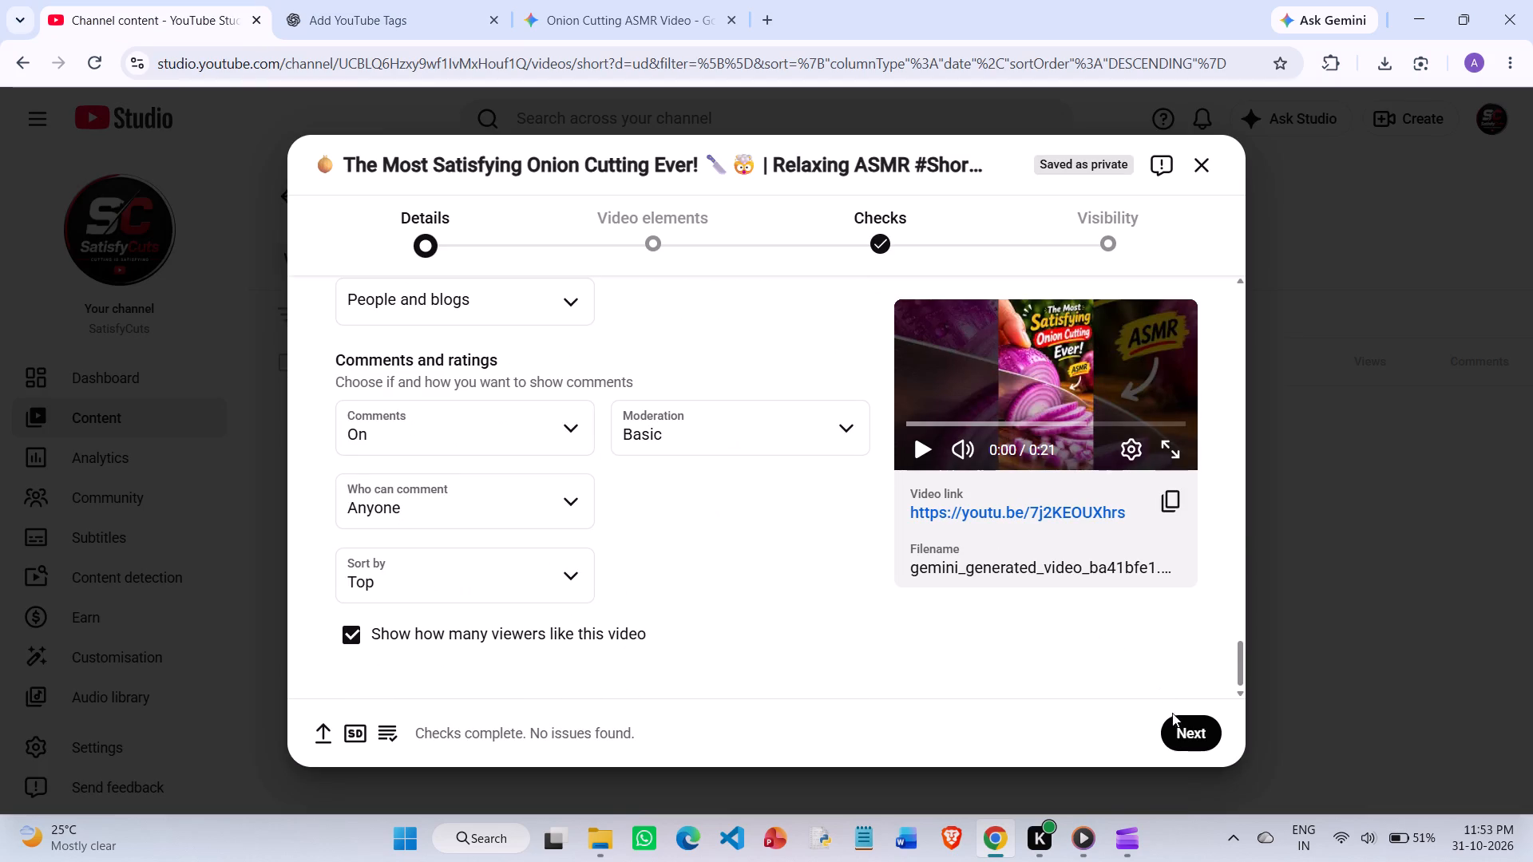
click(1173, 718)
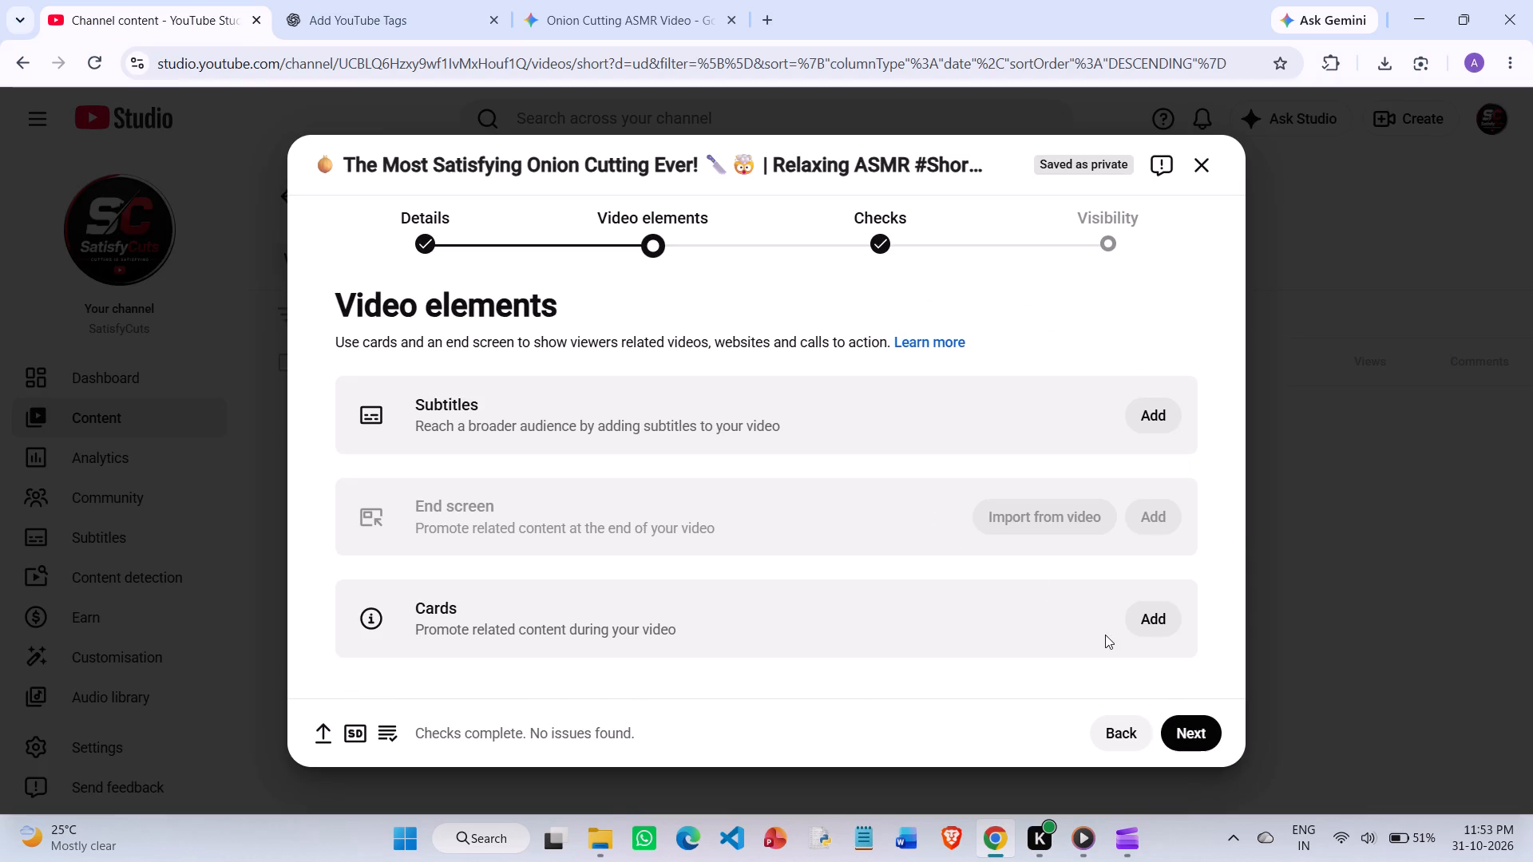
Look at the options for adding subtitles to the Short, leave without adding any, and check the Video elements stage.
click(1144, 415)
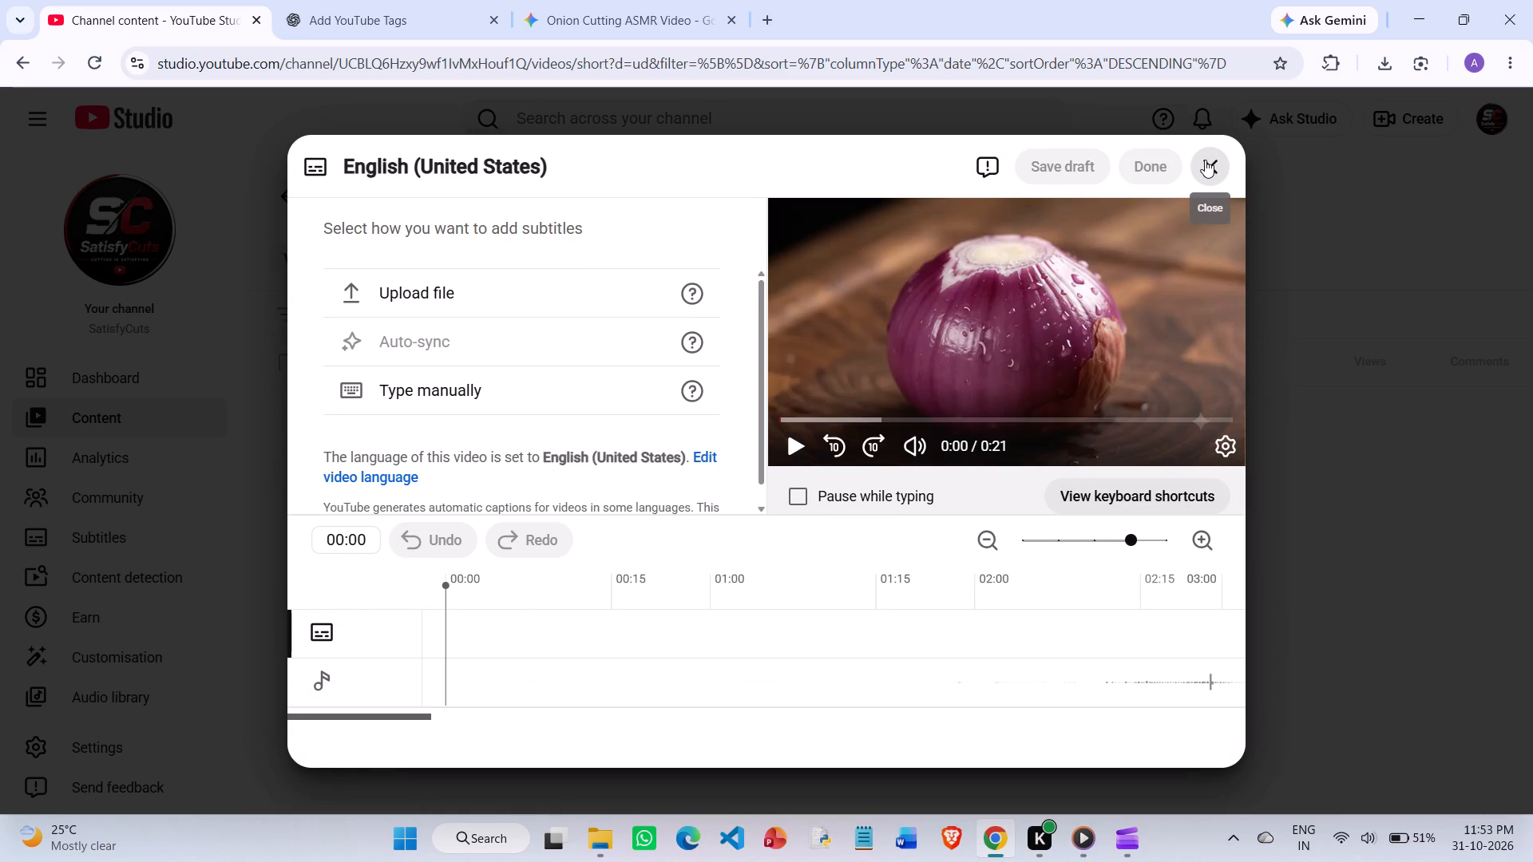
click(1205, 160)
scroll(621, 425, up, 6)
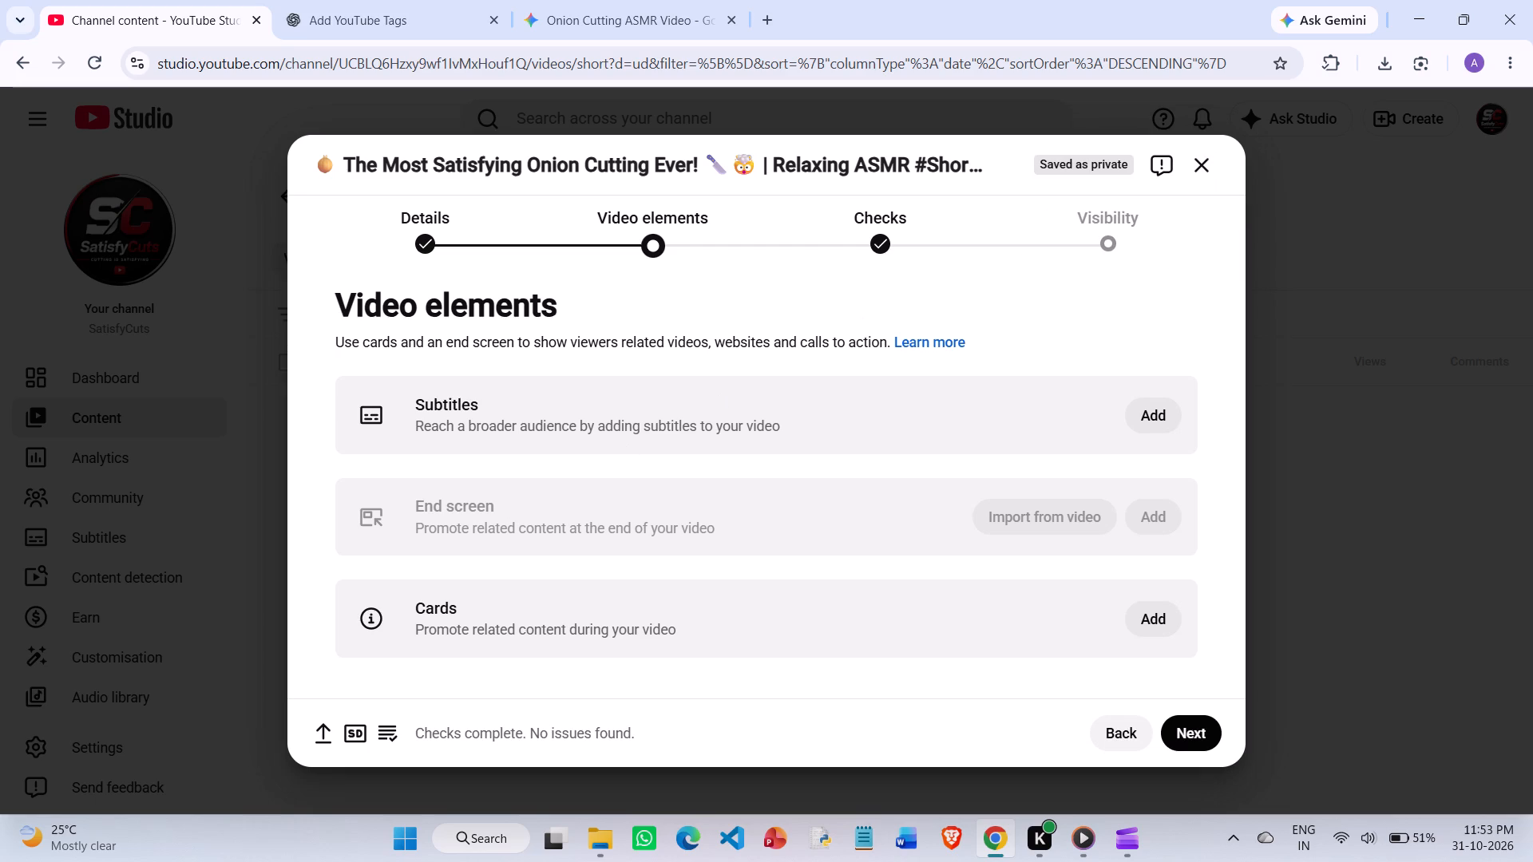
scroll(621, 389, down, 4)
Go back to the Details stage and expand the additional settings below the audience section.
click(1113, 732)
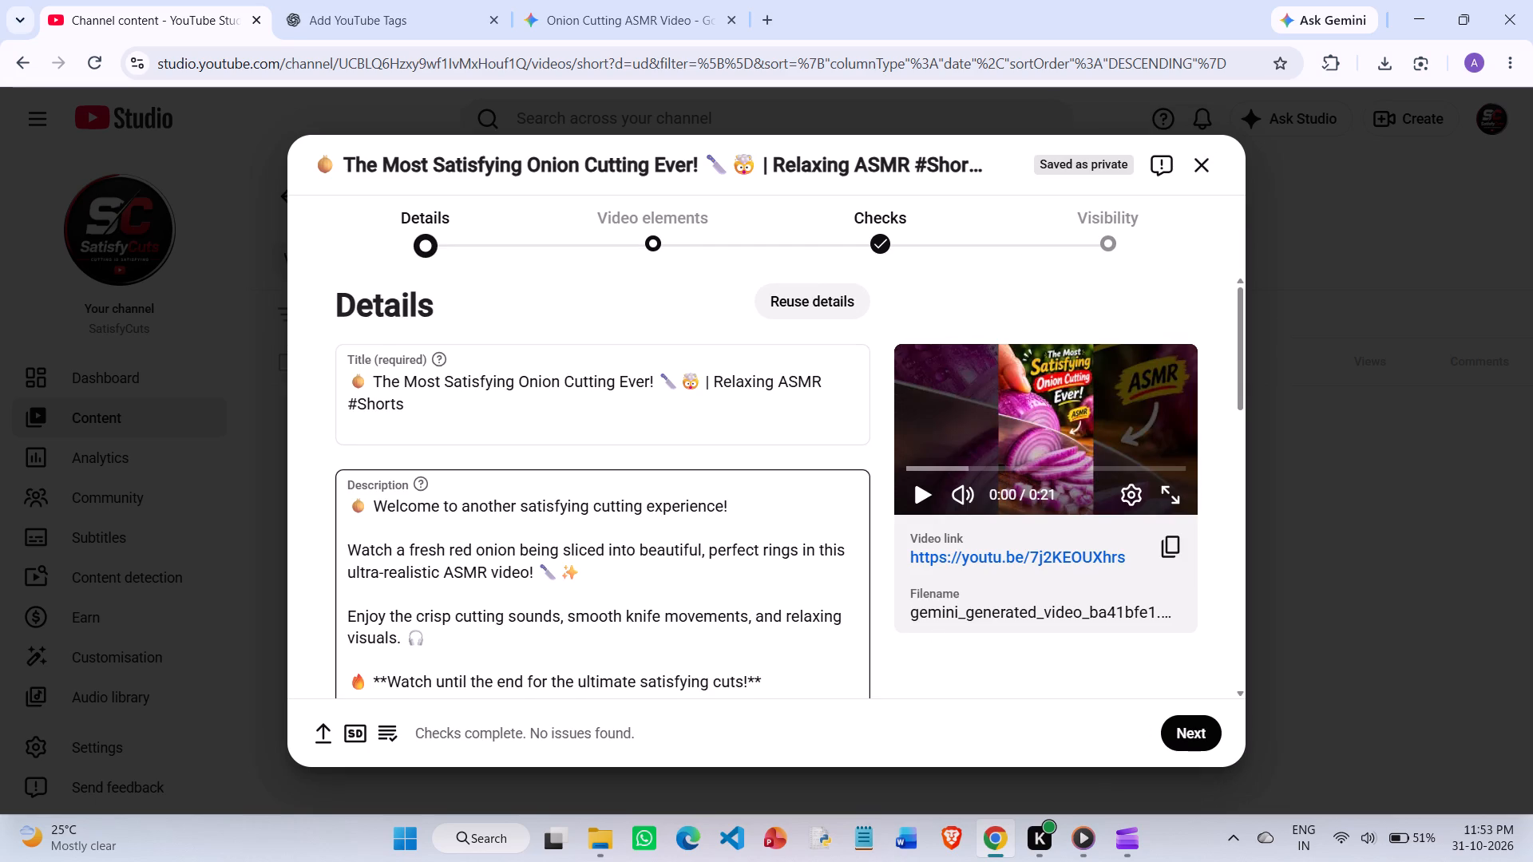
scroll(590, 597, down, 6)
scroll(590, 597, up, 1)
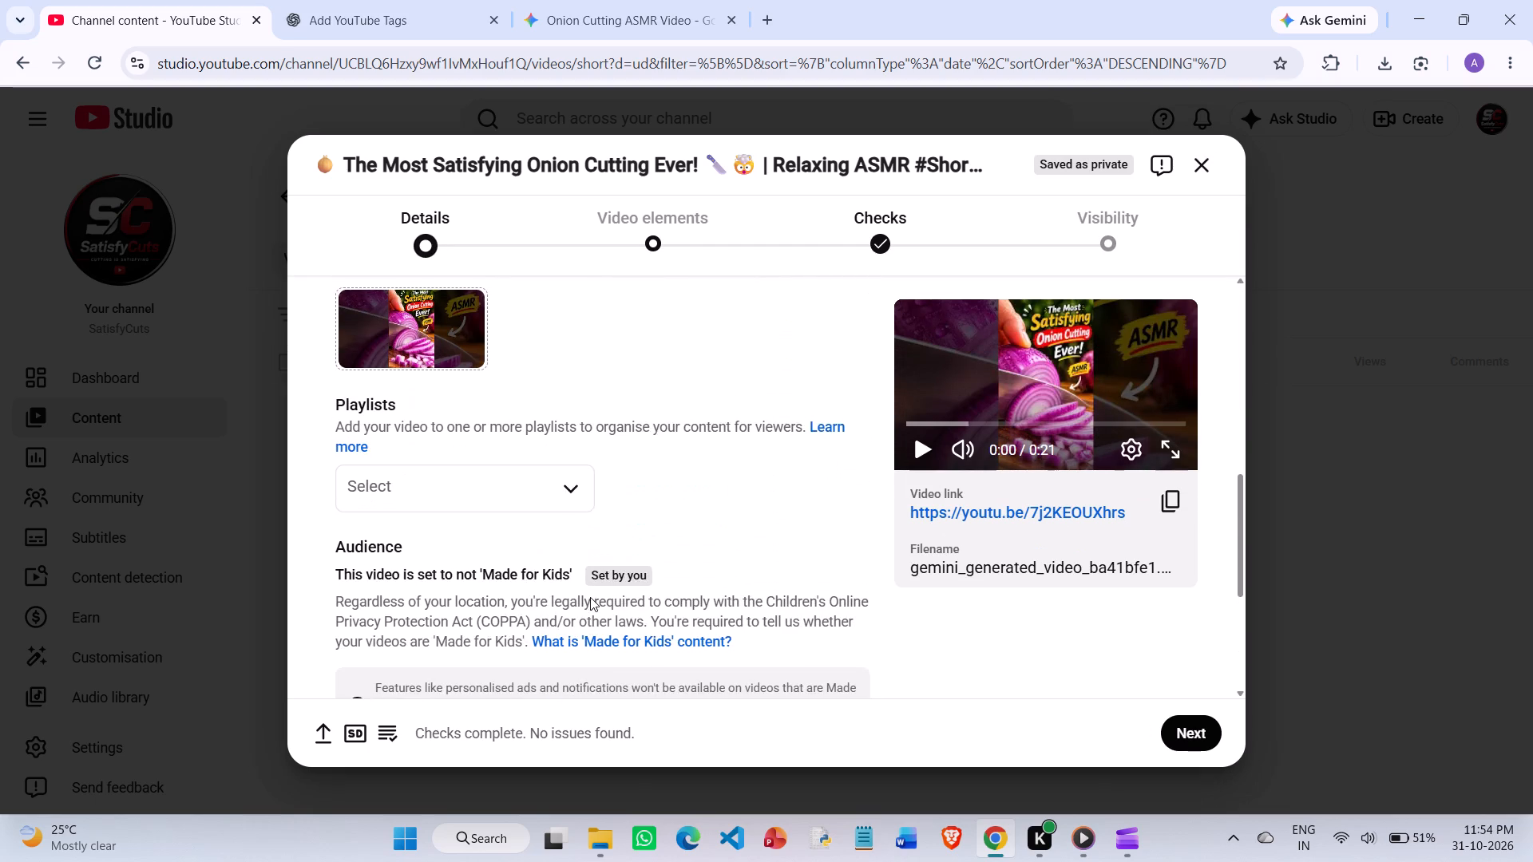
scroll(590, 597, up, 1)
scroll(590, 597, down, 6)
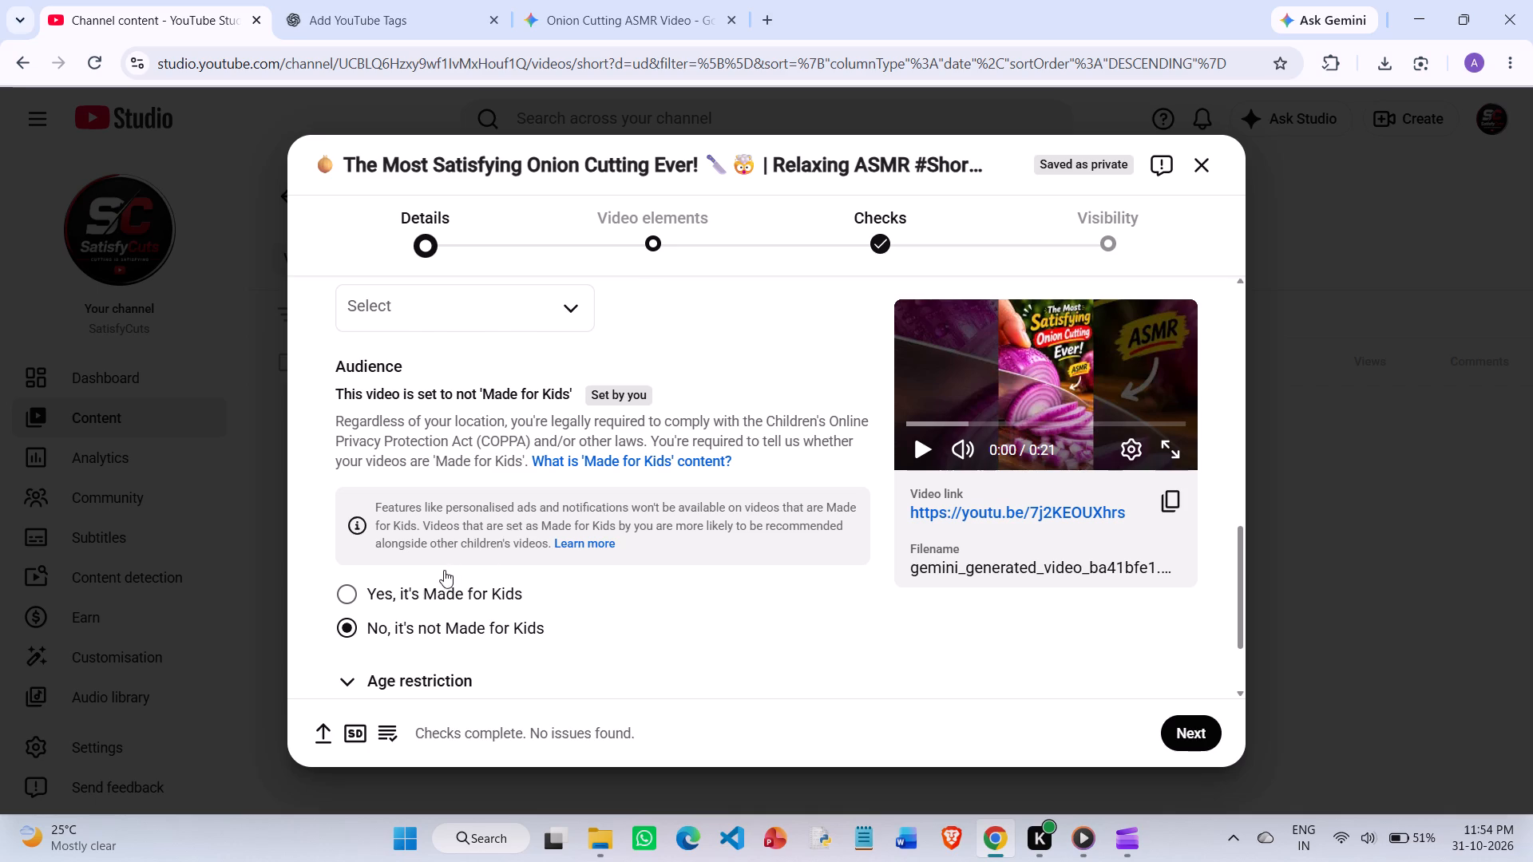
click(404, 590)
Set the video language to Not applicable in the language and captions certification settings.
scroll(404, 590, down, 5)
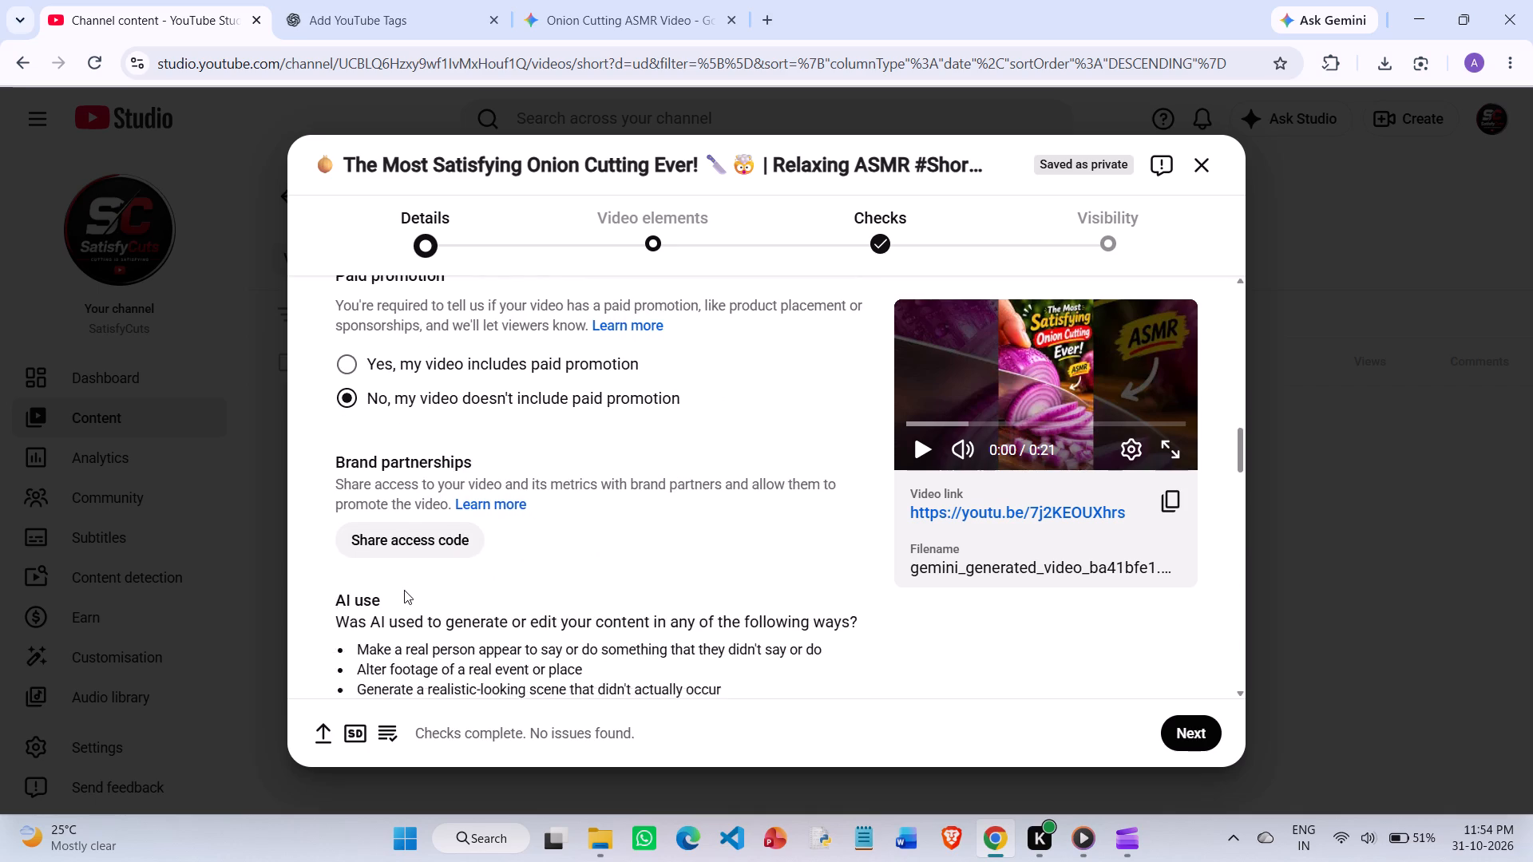
scroll(404, 590, down, 6)
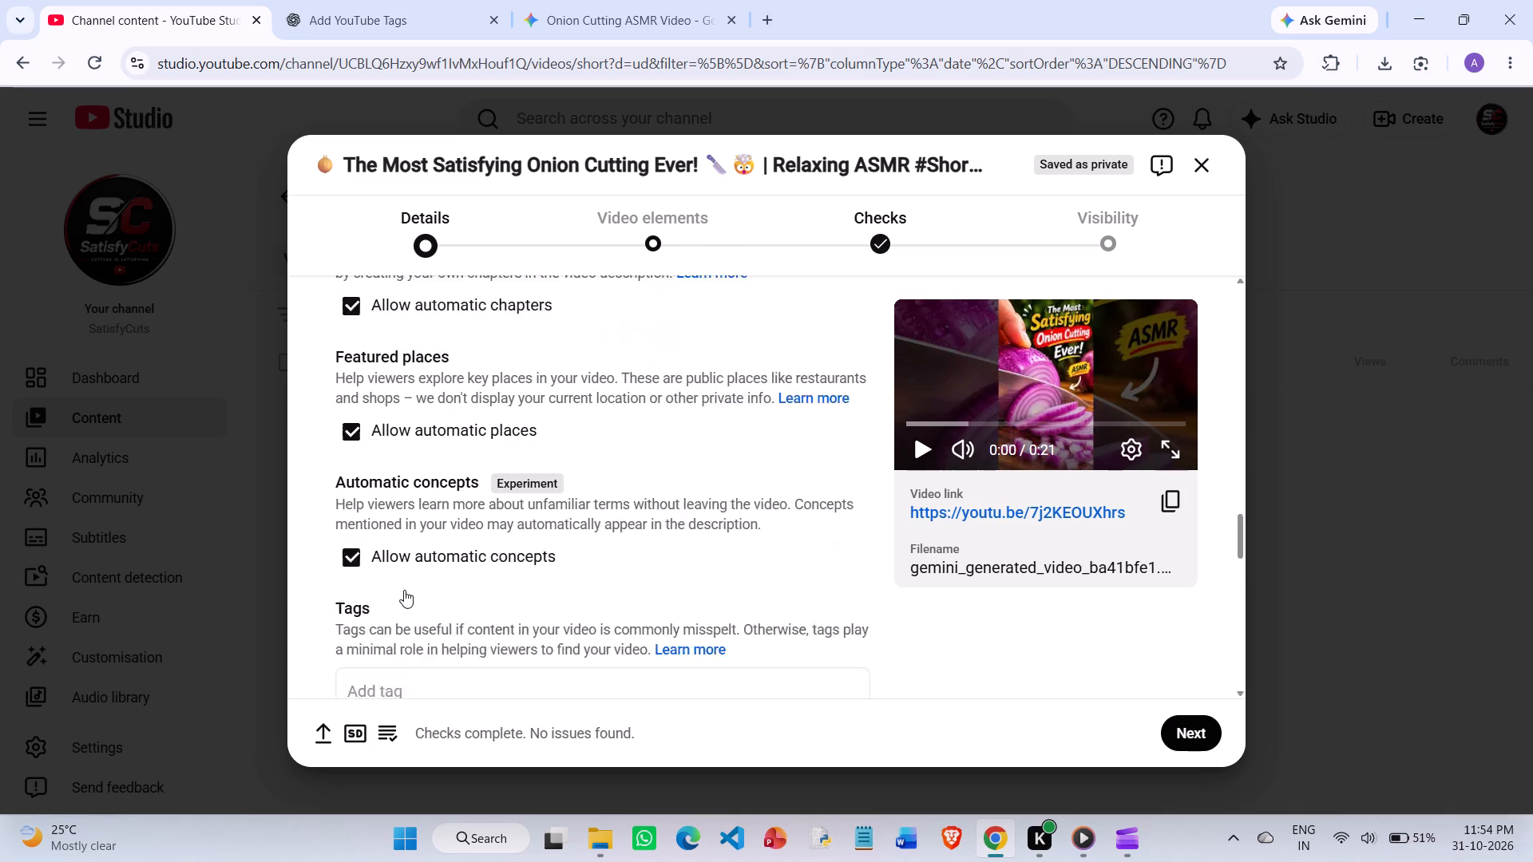
scroll(404, 590, down, 1)
scroll(390, 430, down, 1)
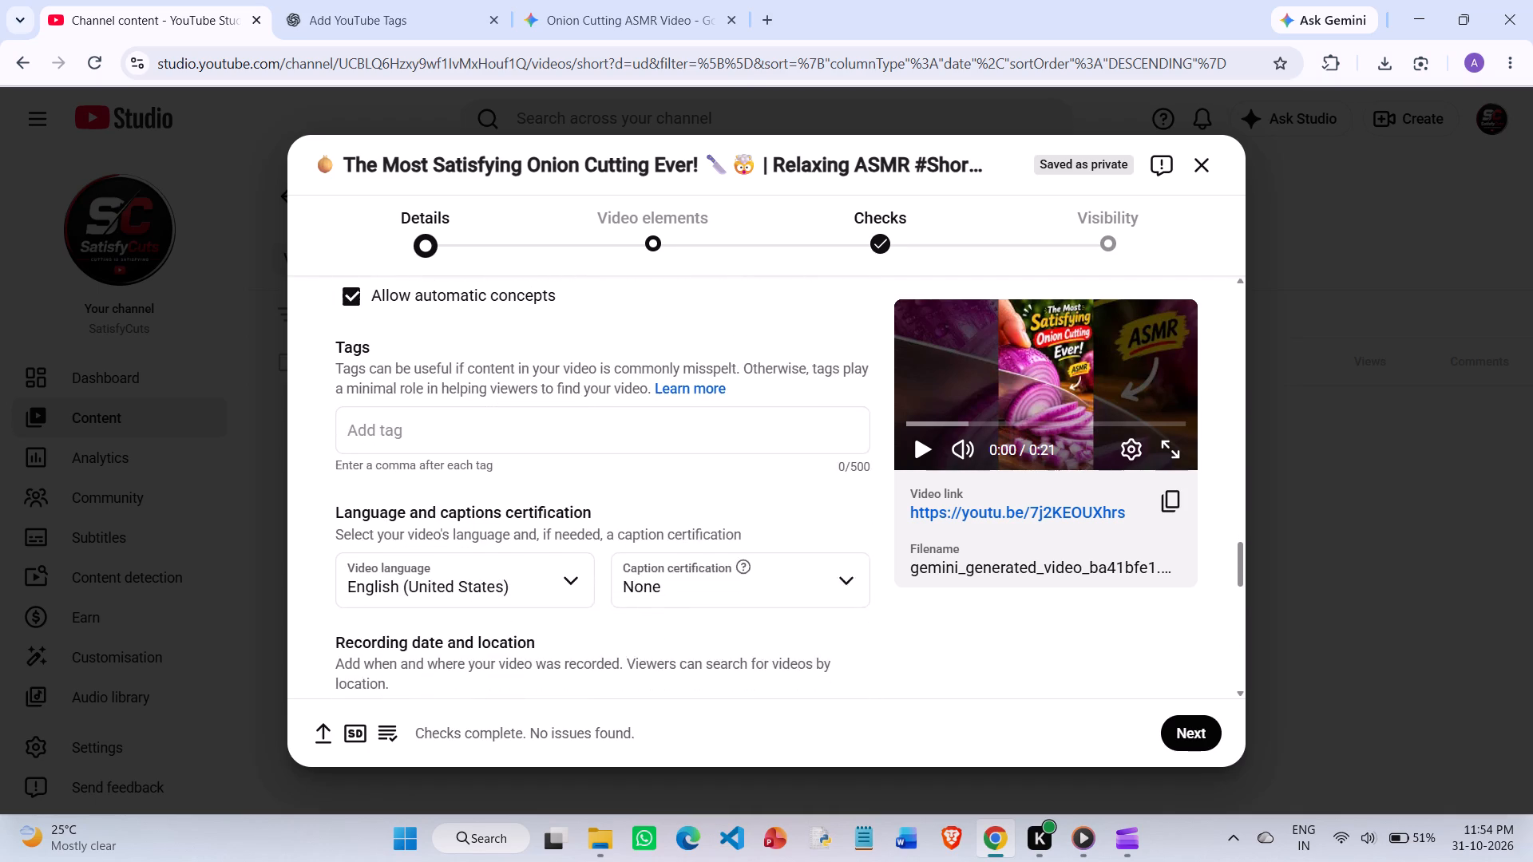
scroll(390, 430, down, 2)
click(418, 567)
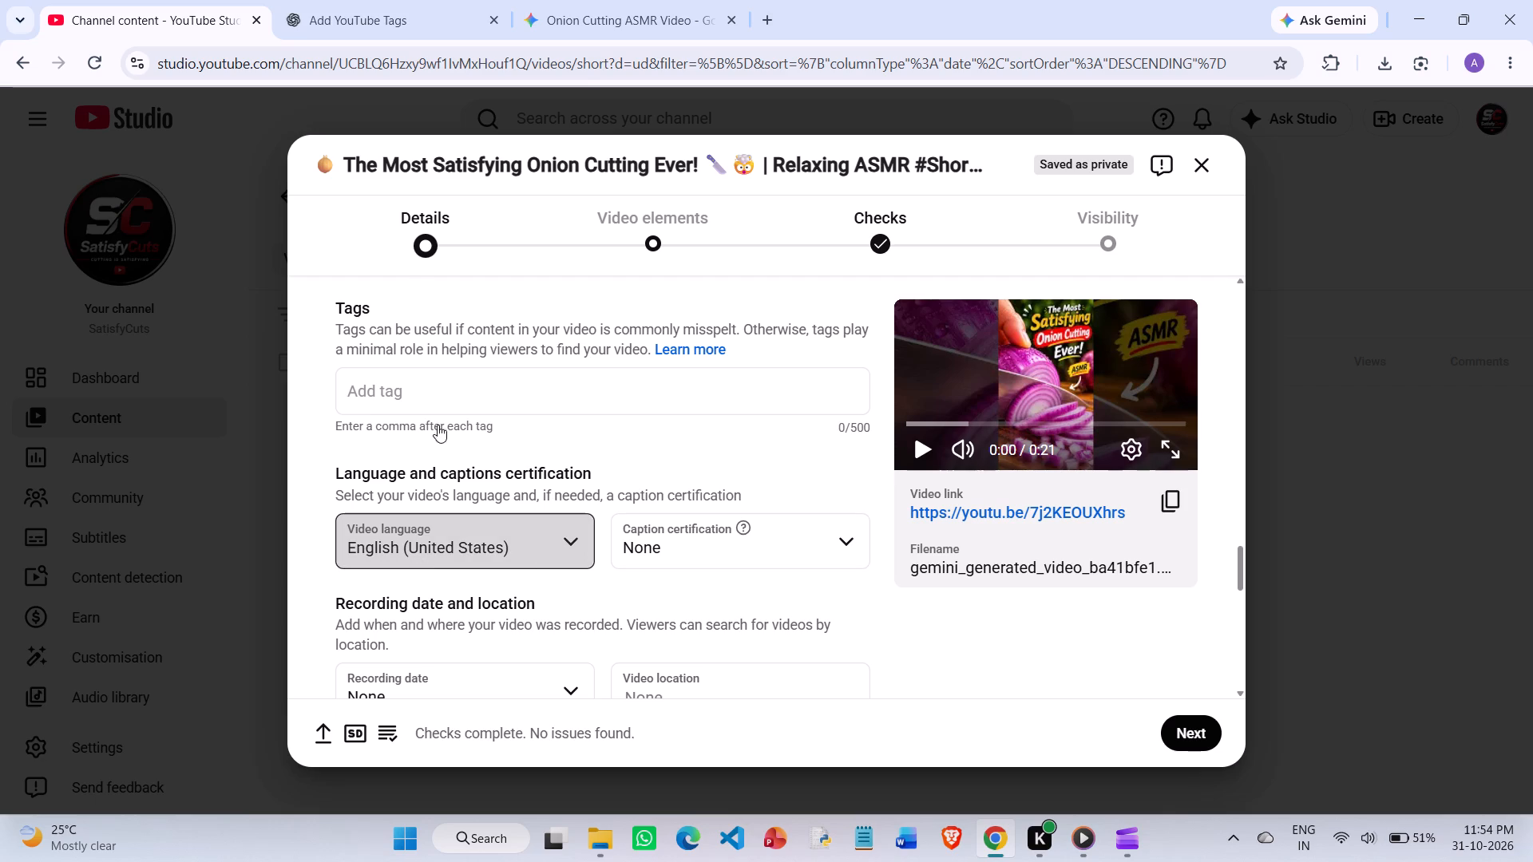
scroll(418, 119, up, 3)
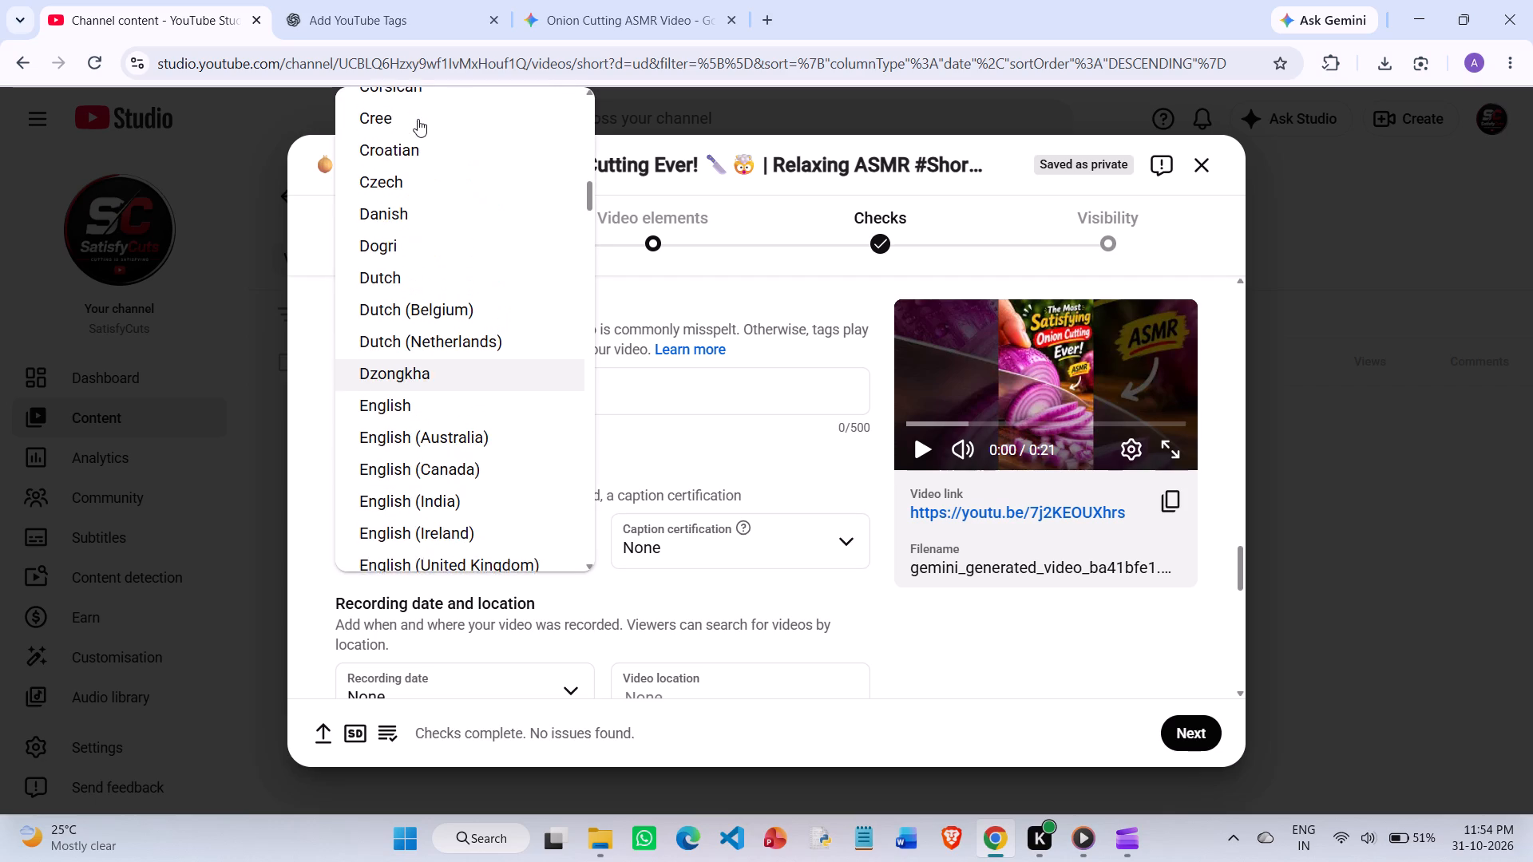
scroll(418, 119, up, 12)
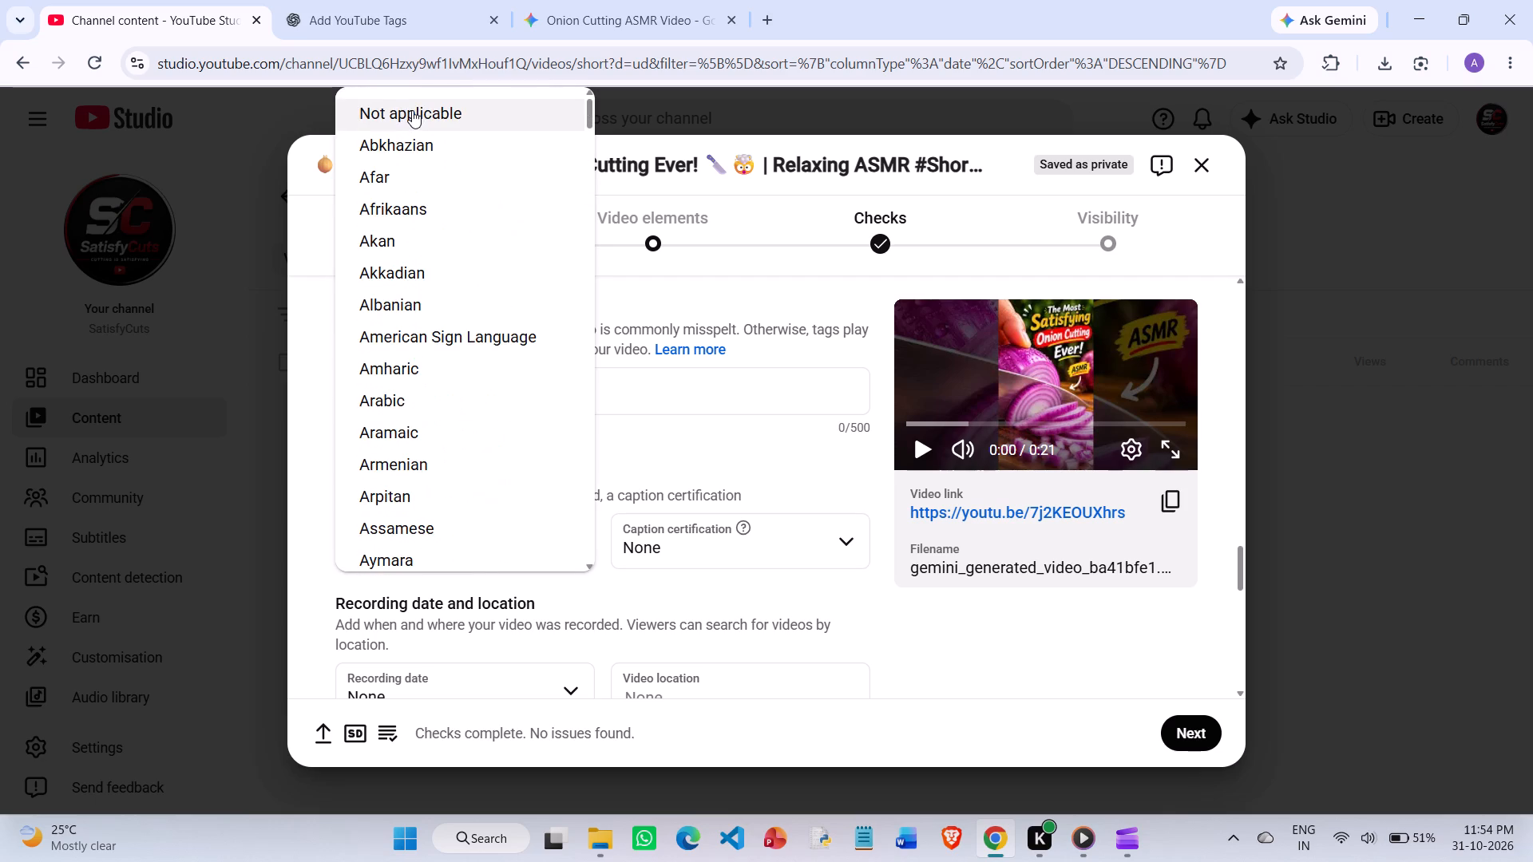
click(412, 110)
Advance the upload through the Video elements and Checks stages to Visibility.
scroll(522, 344, down, 3)
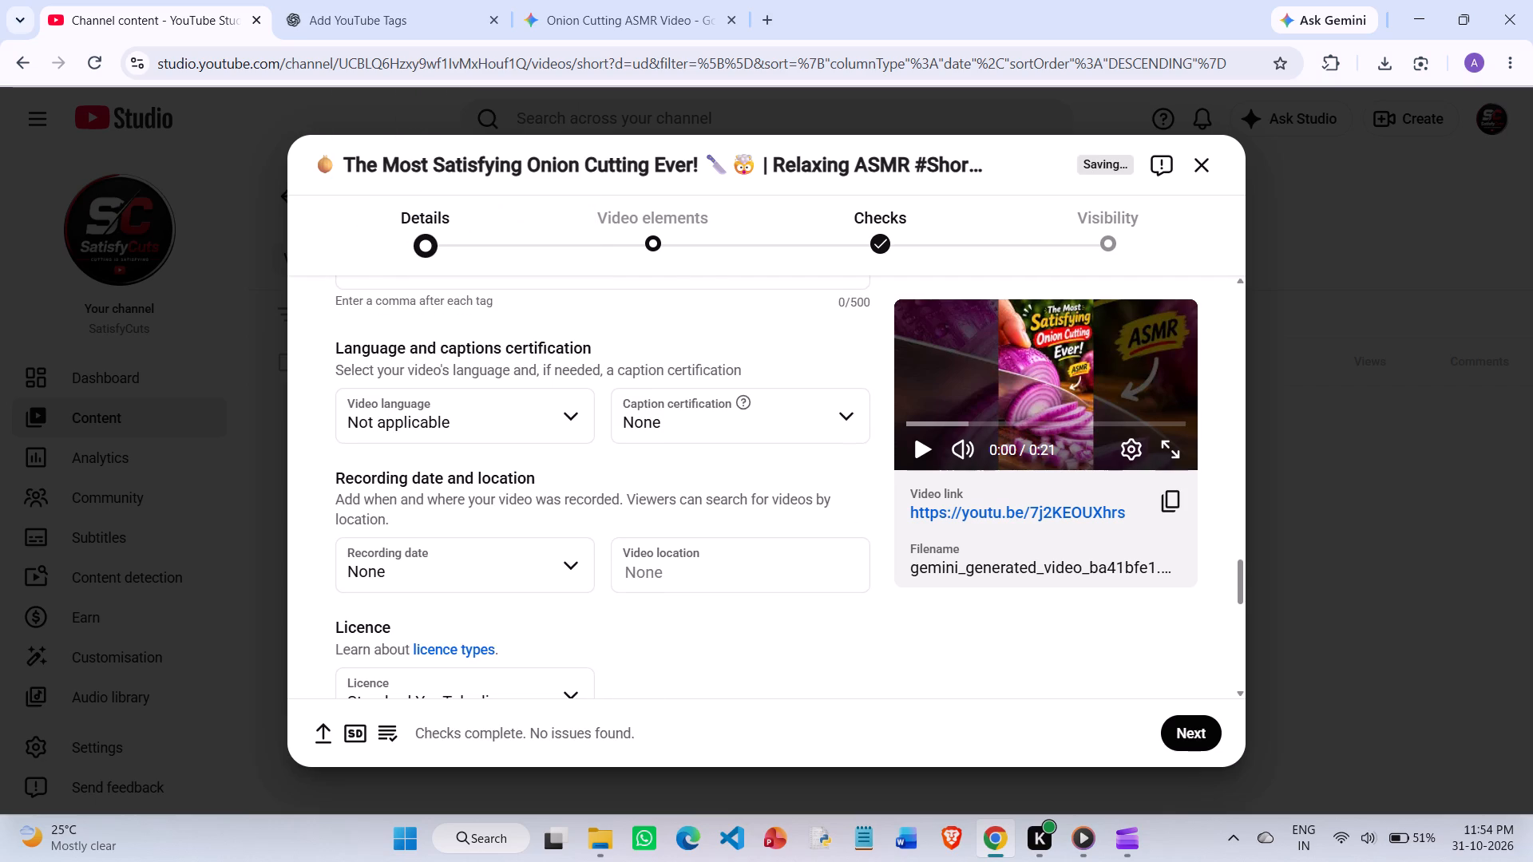
scroll(522, 344, down, 5)
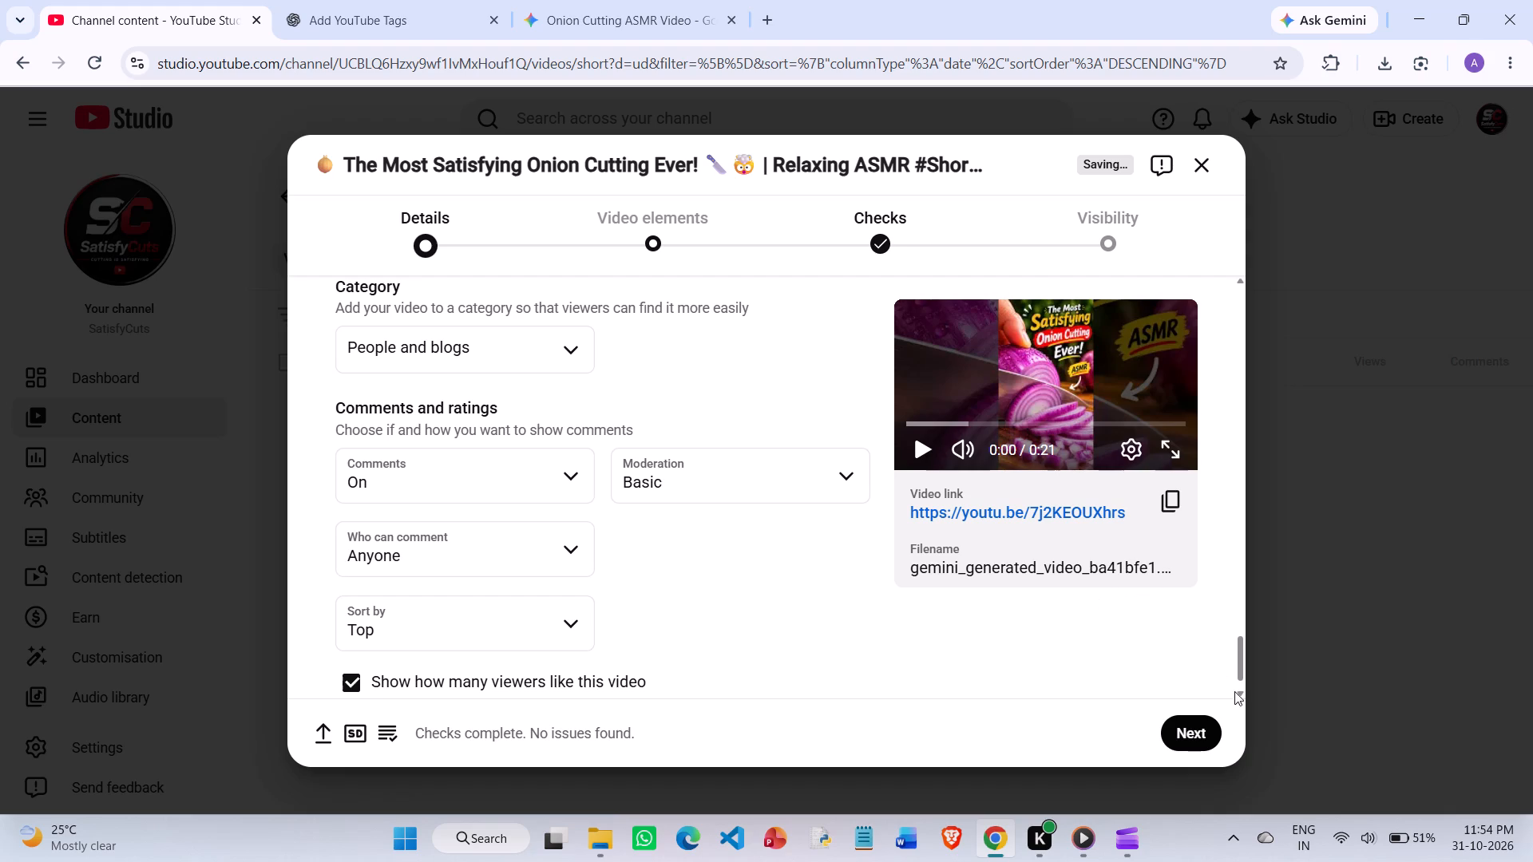
click(1196, 729)
click(1196, 729)
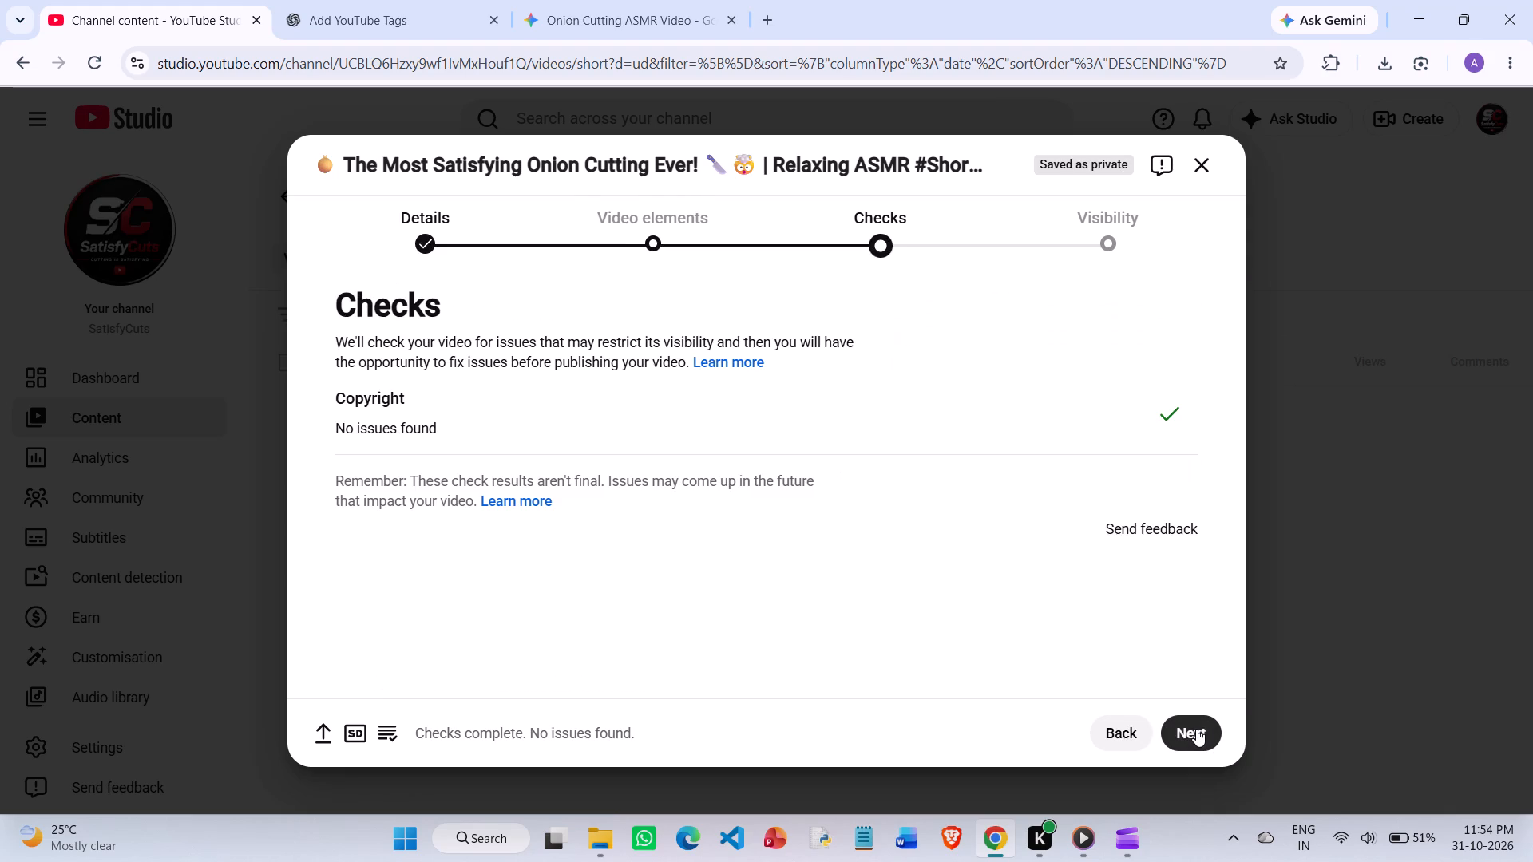
click(1196, 729)
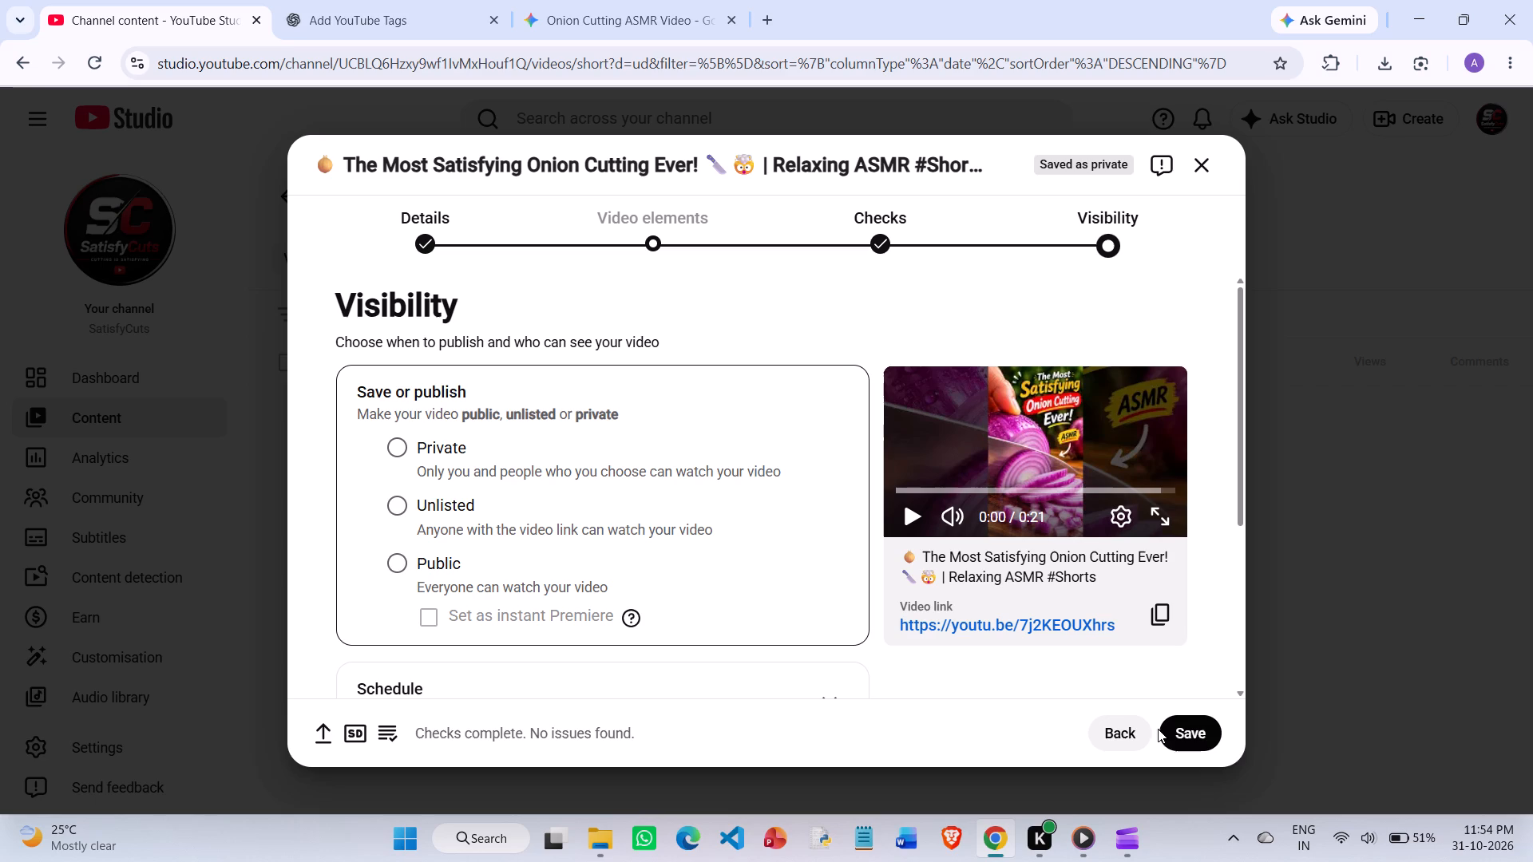
scroll(1163, 731, left, 1)
drag(356, 353, 369, 471)
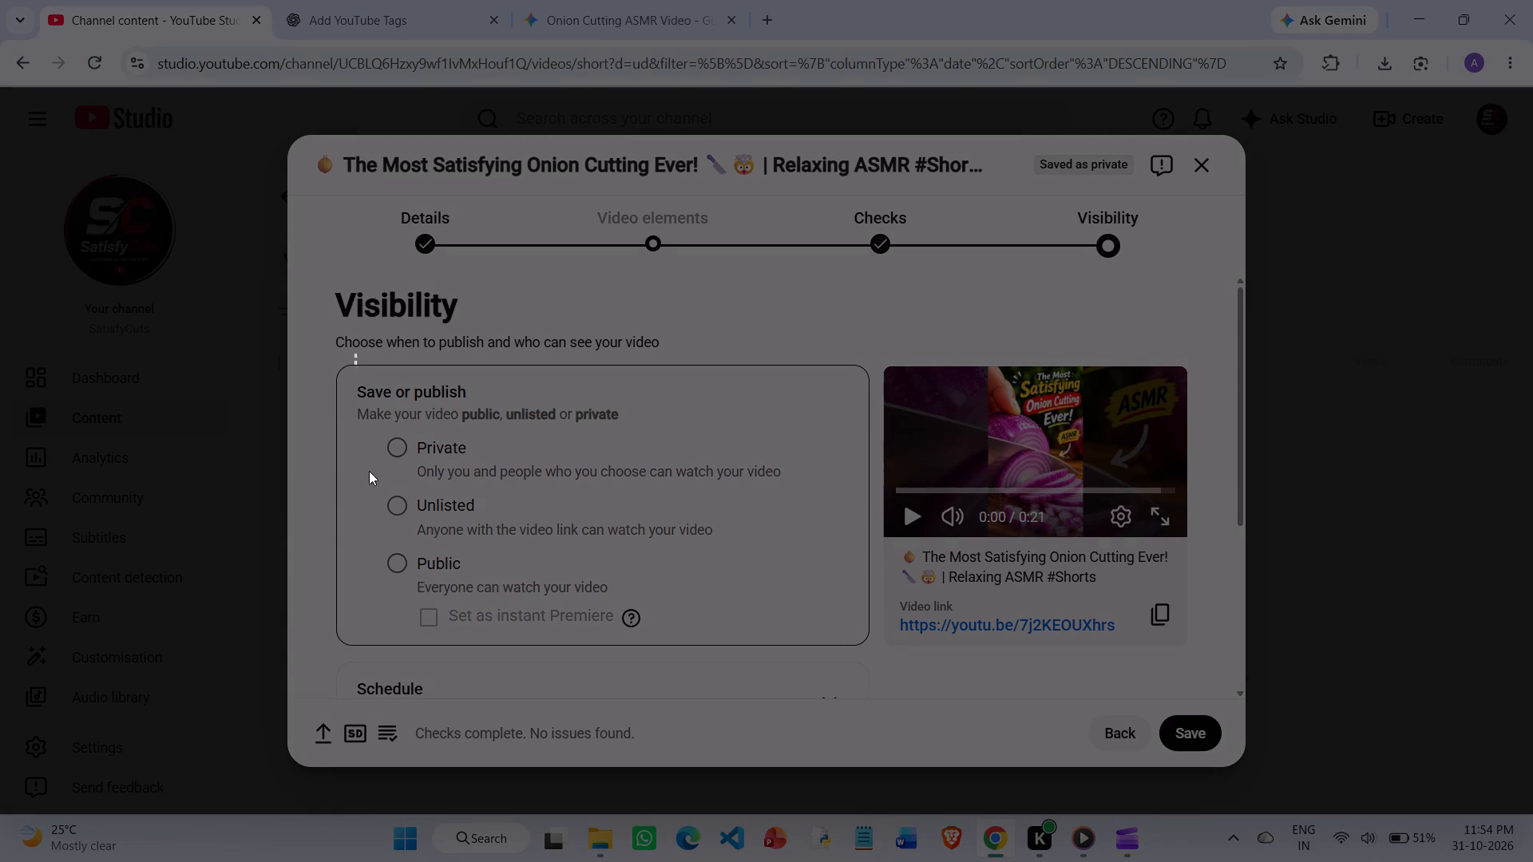
drag(369, 471, 840, 656)
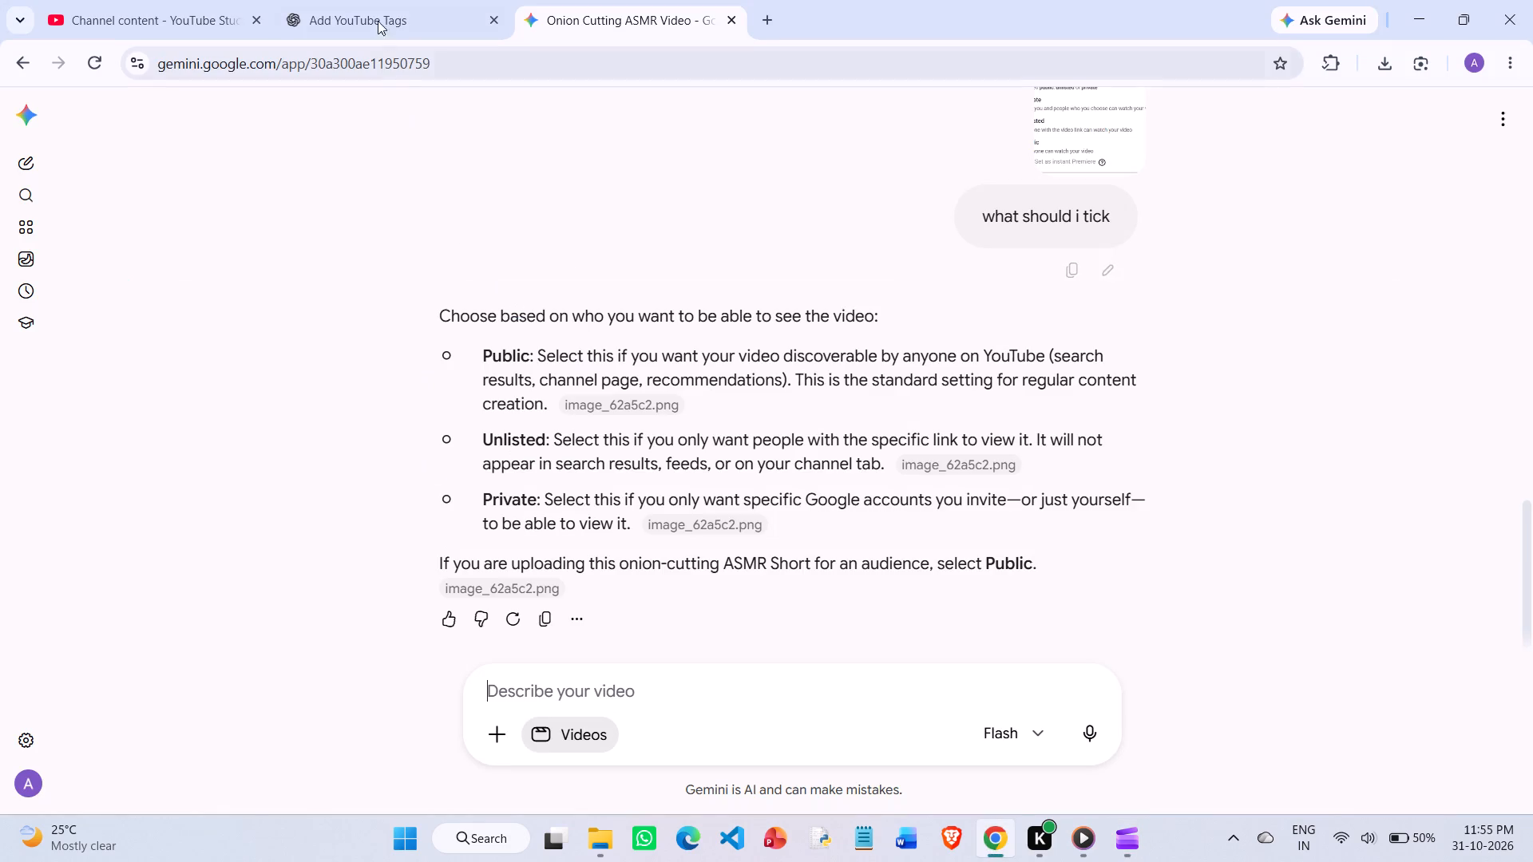
Return to YouTube Studio and set the onion cutting video's visibility to Public.
click(206, 0)
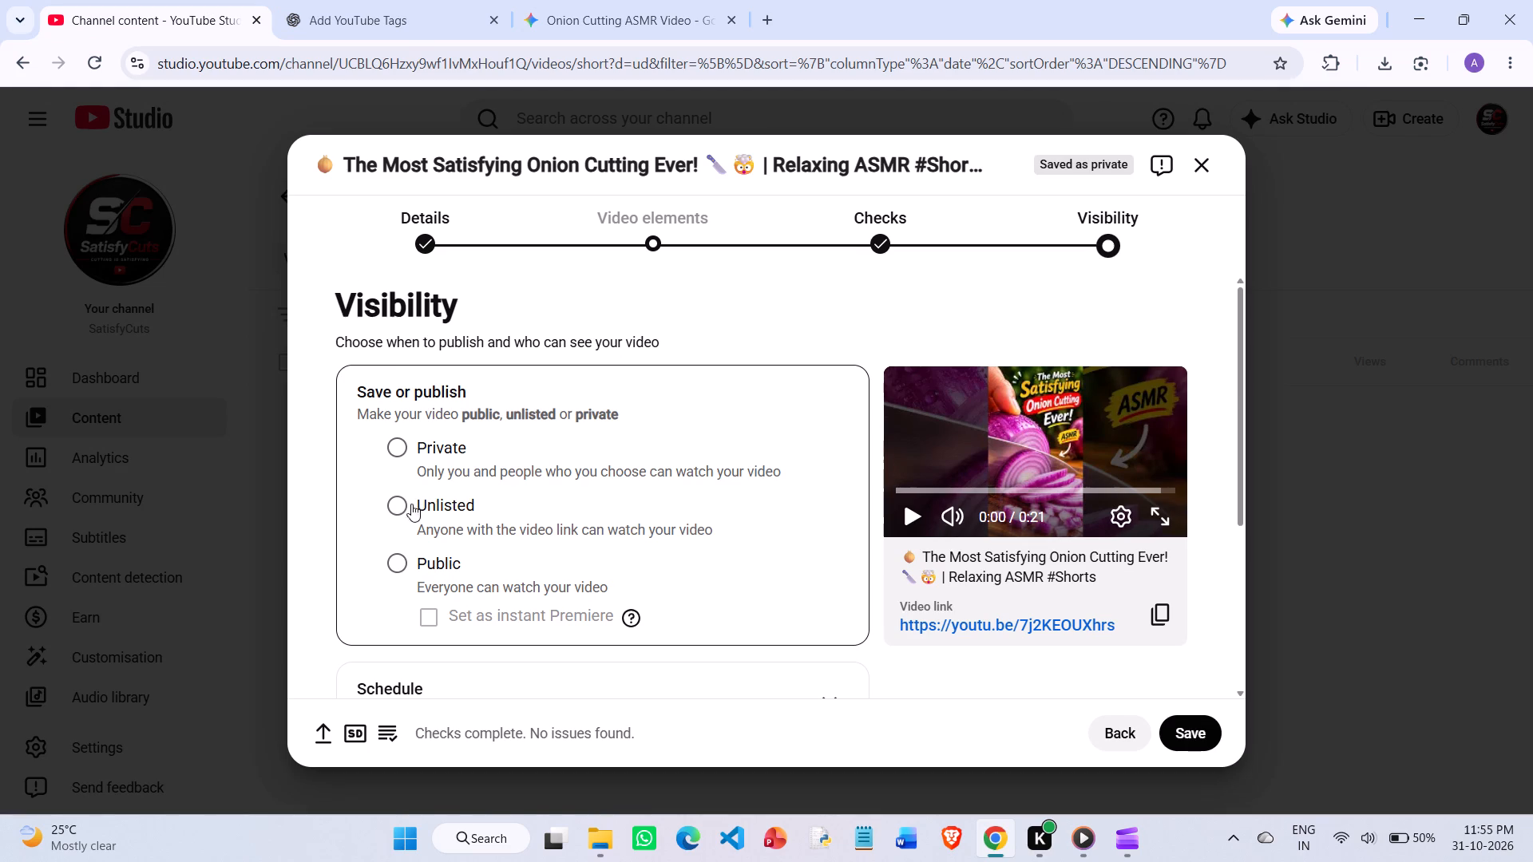
click(404, 560)
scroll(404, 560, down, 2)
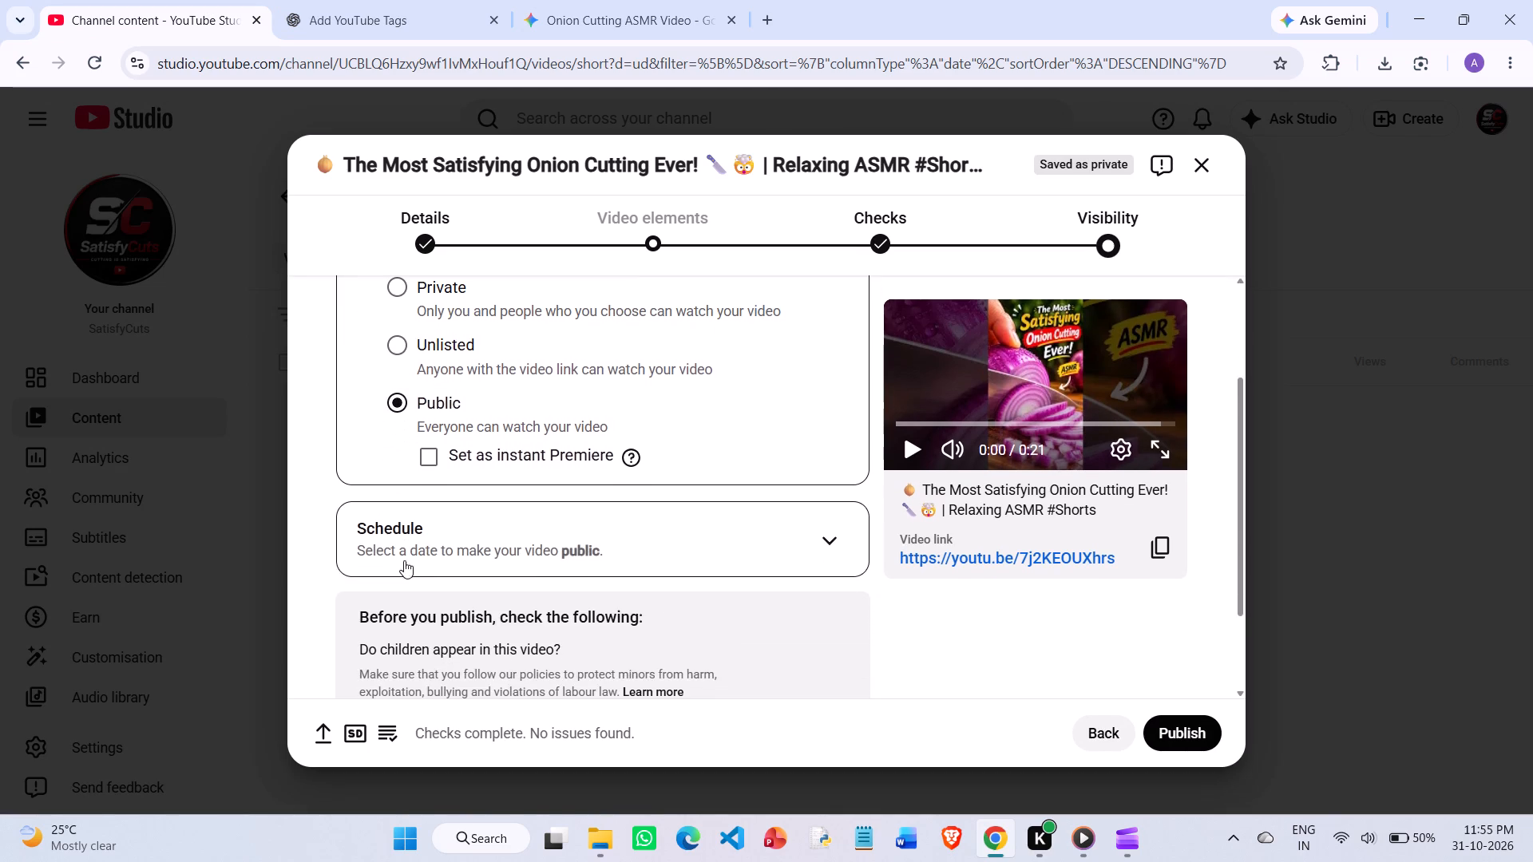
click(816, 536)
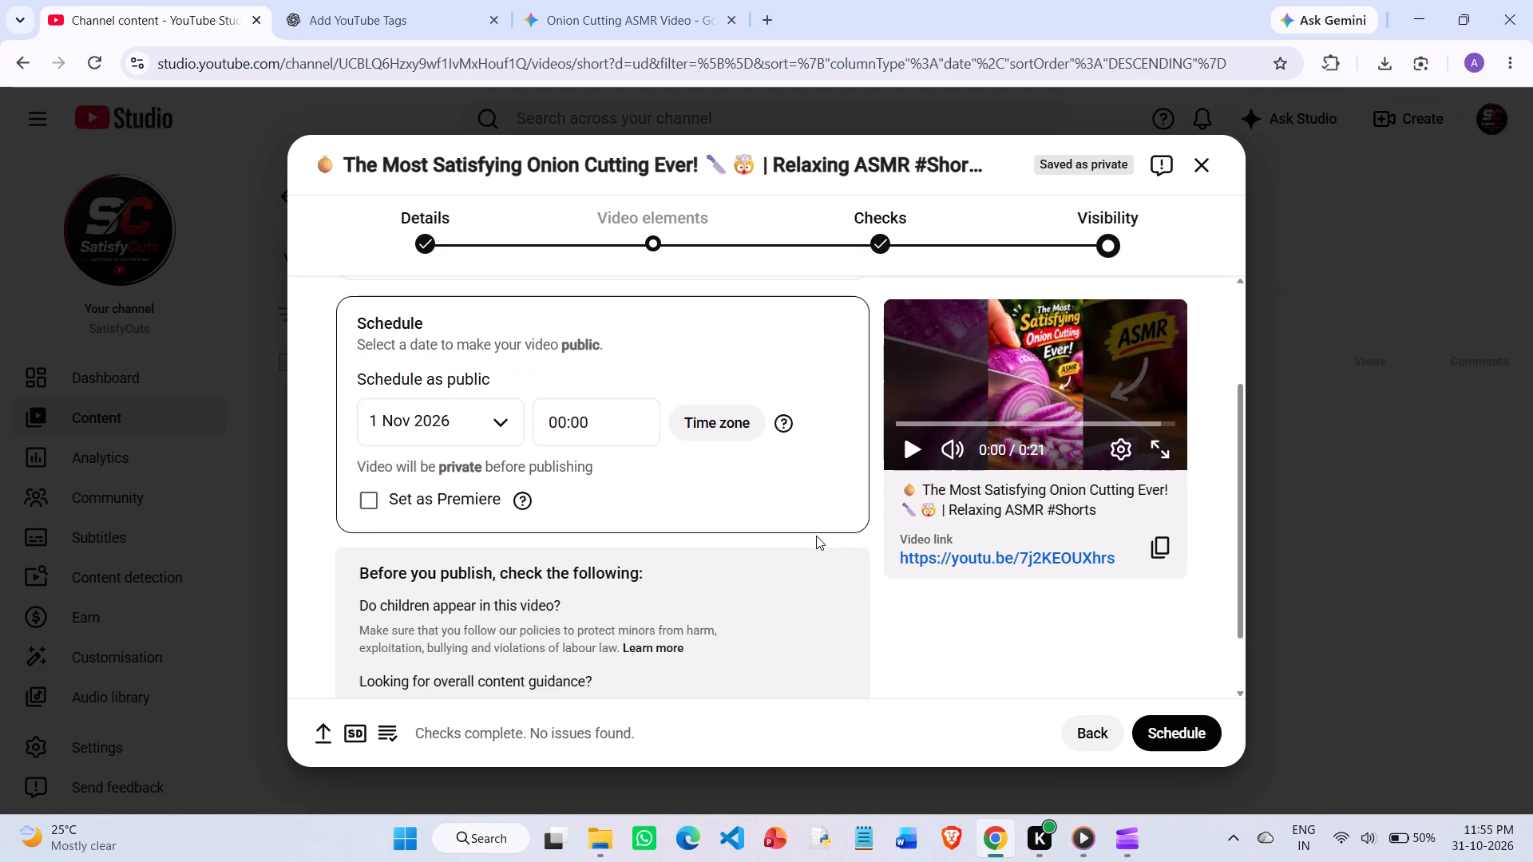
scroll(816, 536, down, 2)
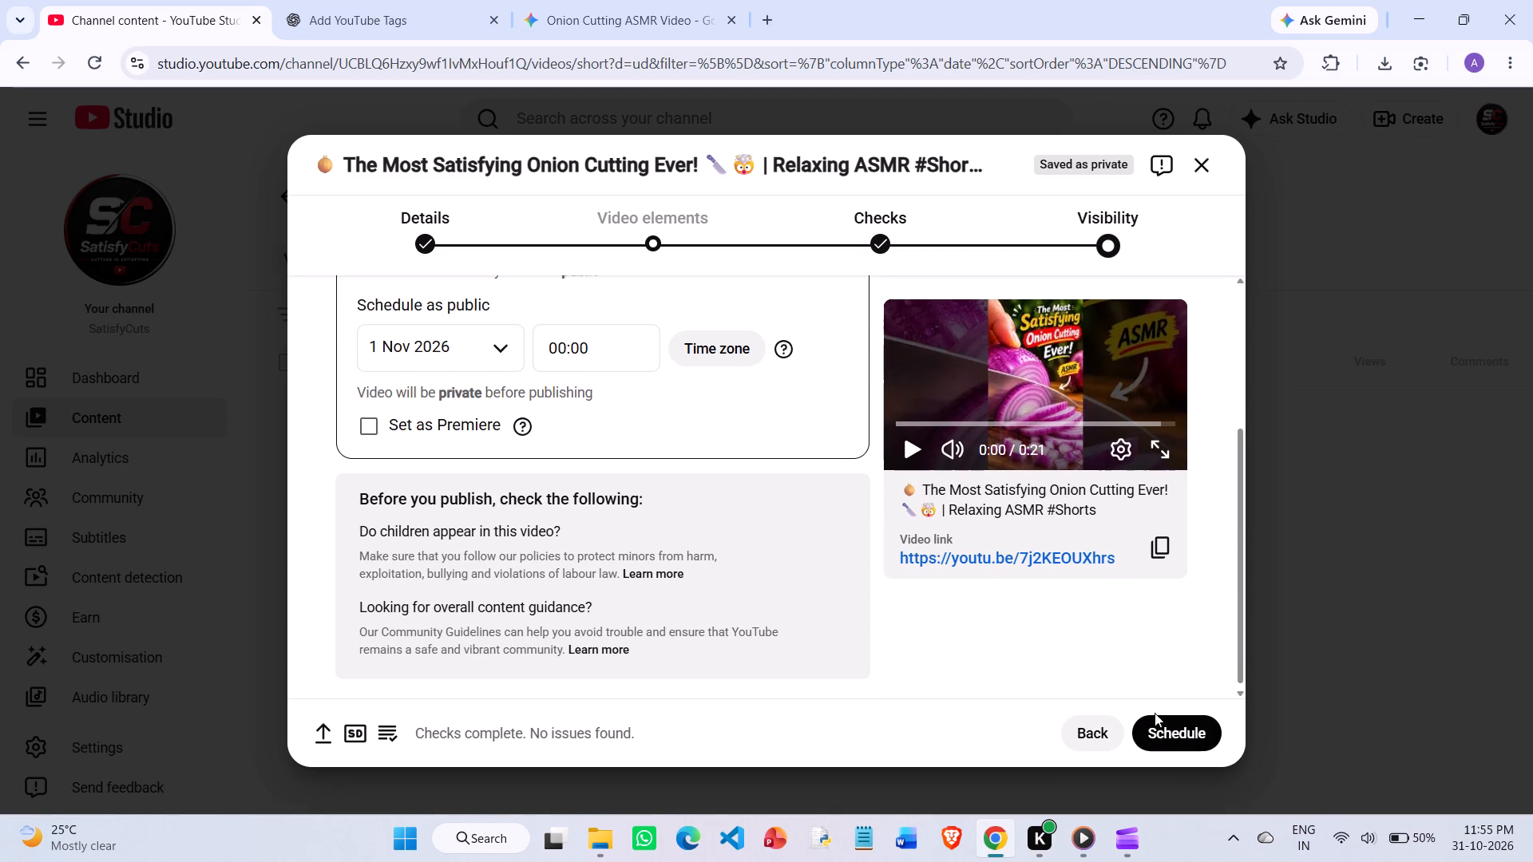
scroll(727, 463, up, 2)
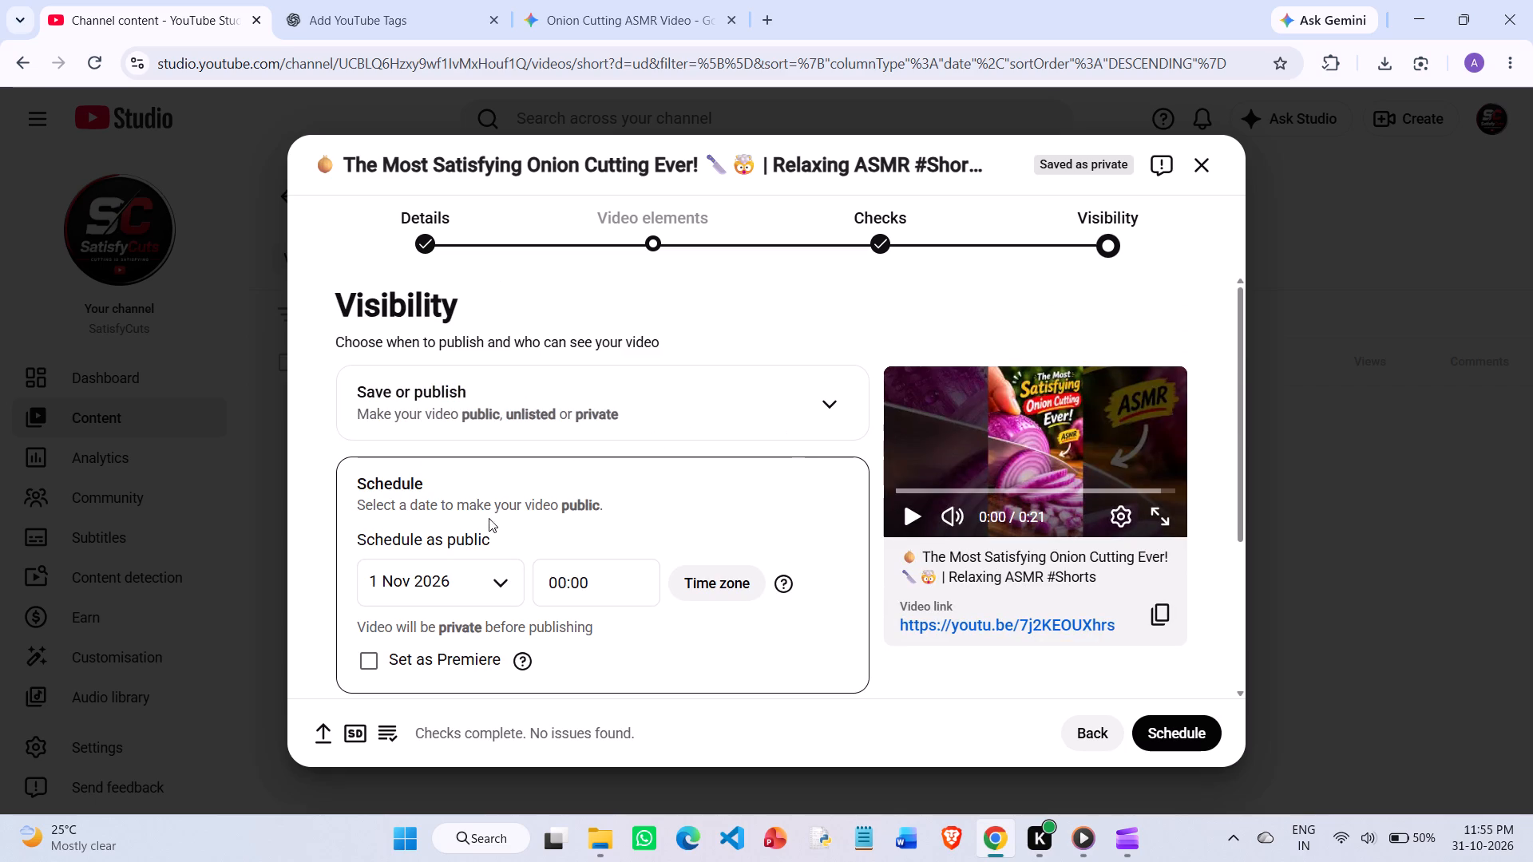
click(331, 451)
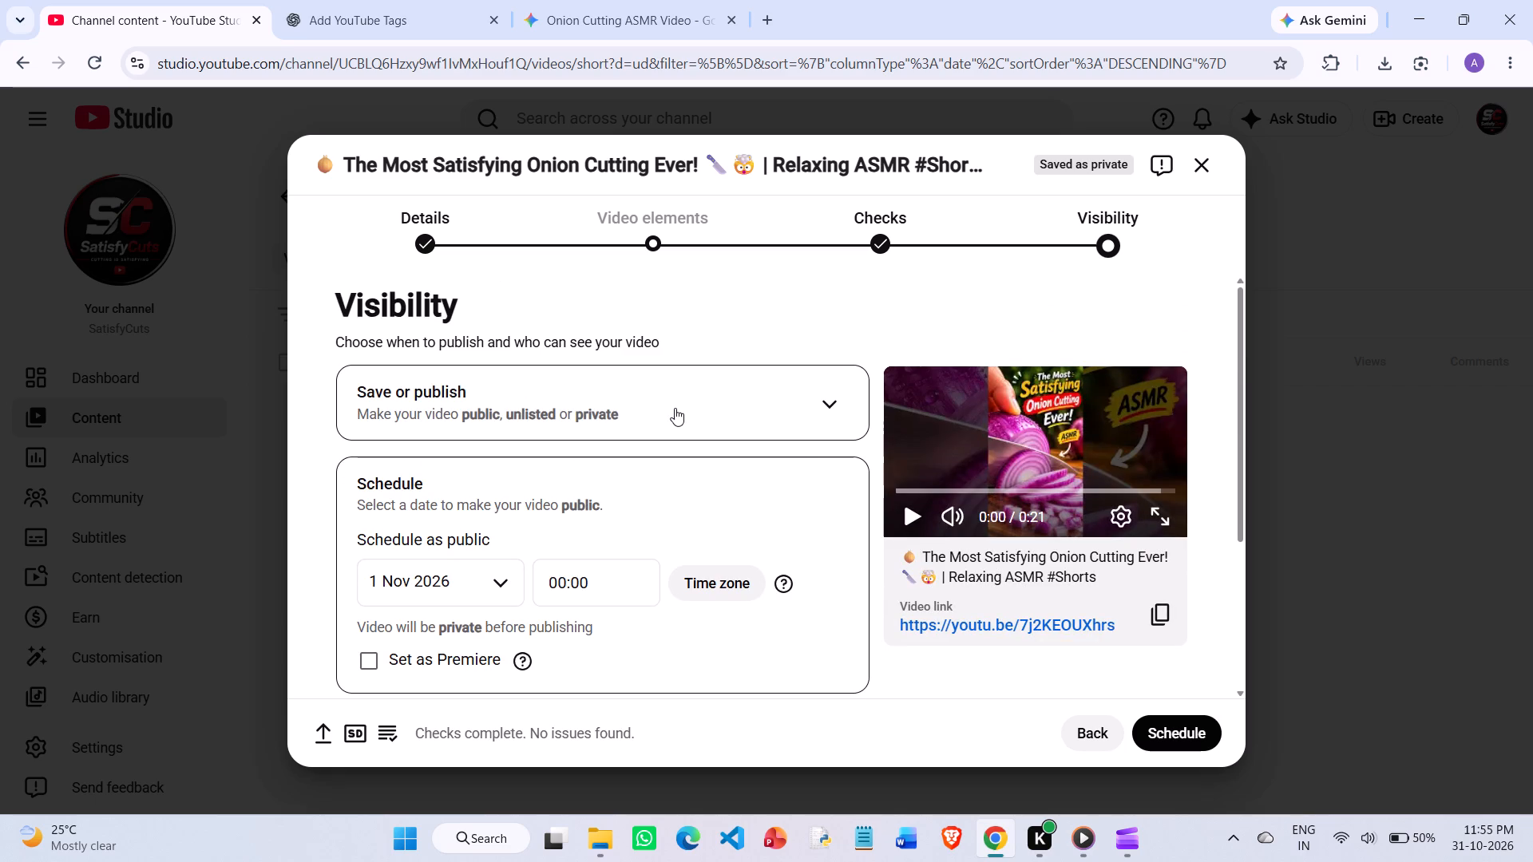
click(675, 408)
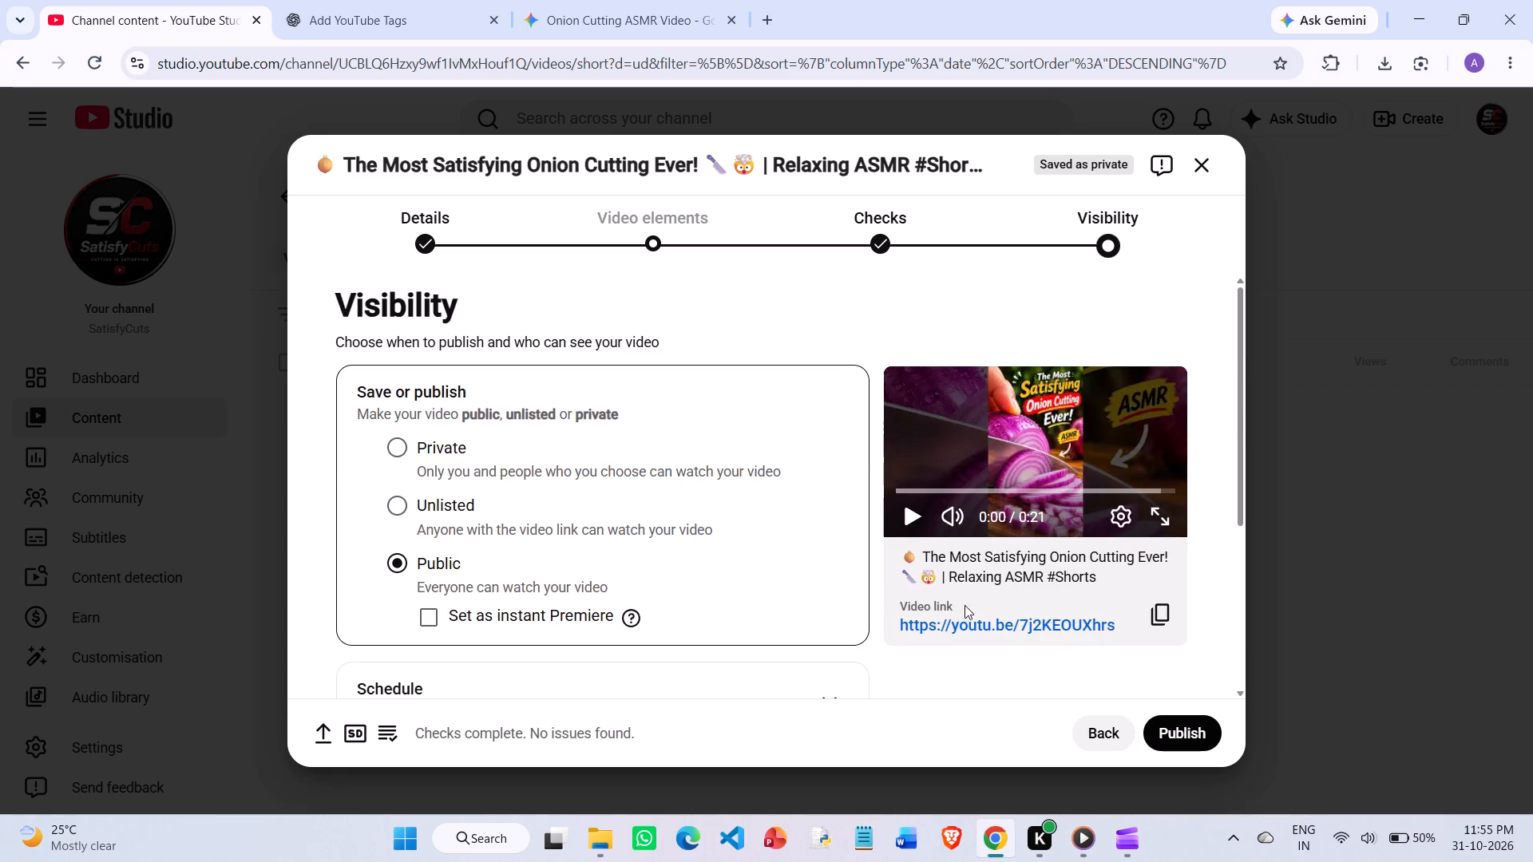
Publish the onion cutting Short and dismiss the sharing dialog.
scroll(1032, 623, down, 3)
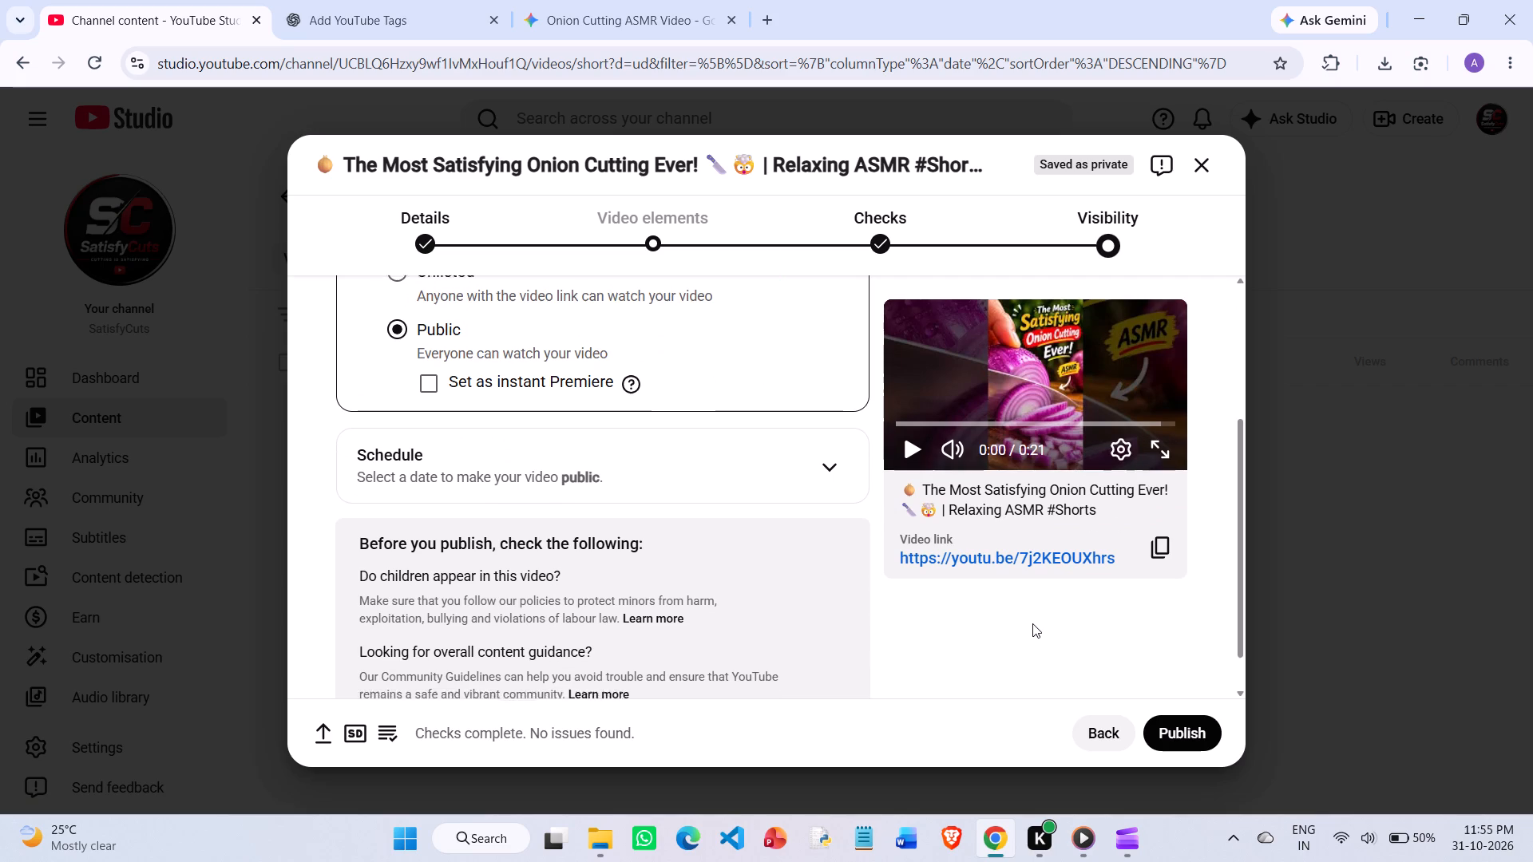
scroll(1032, 623, down, 1)
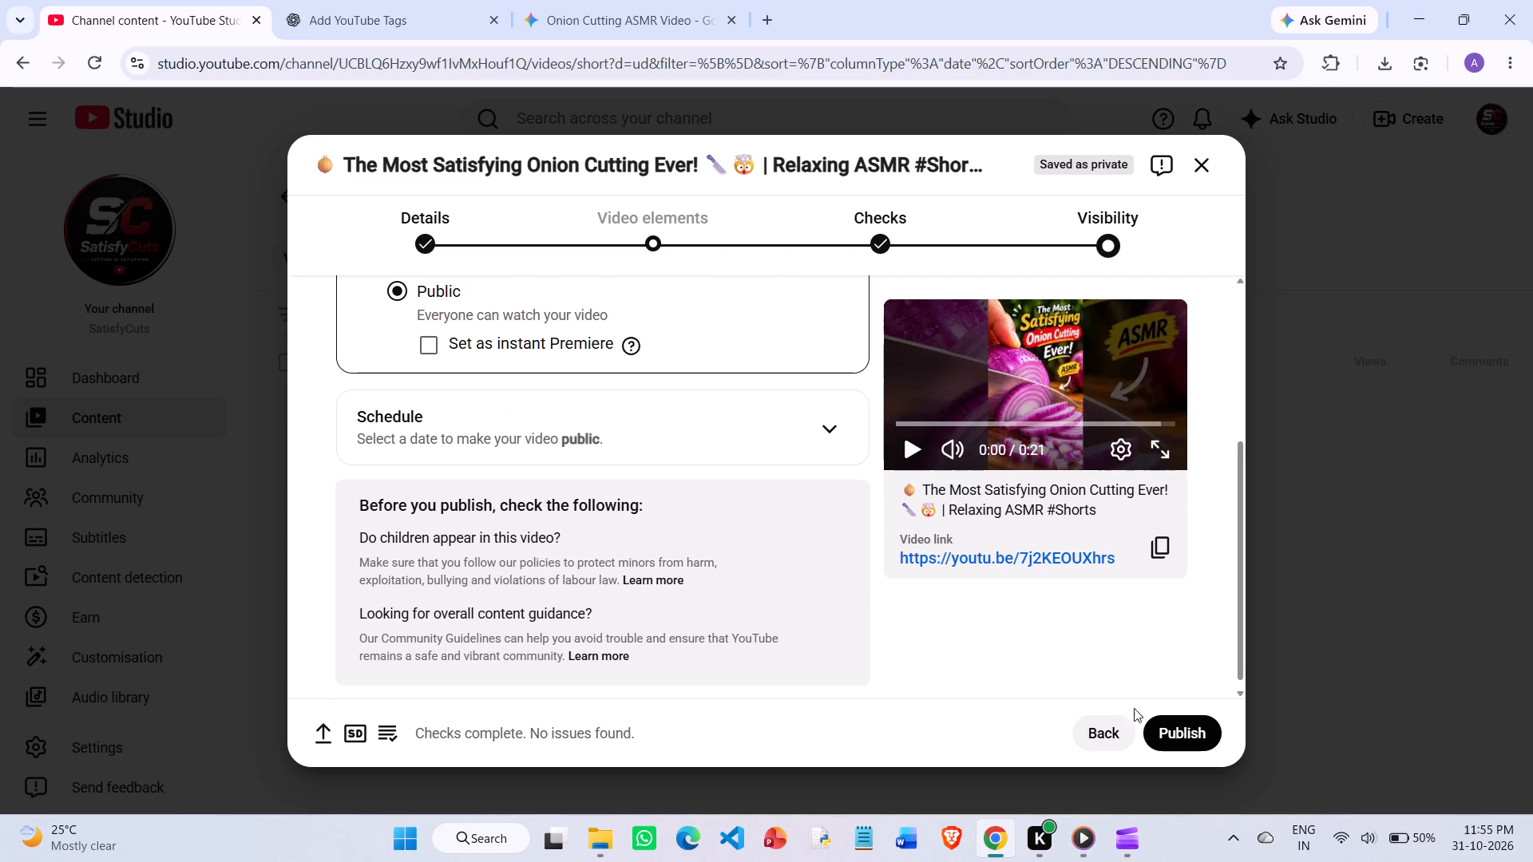
click(1176, 718)
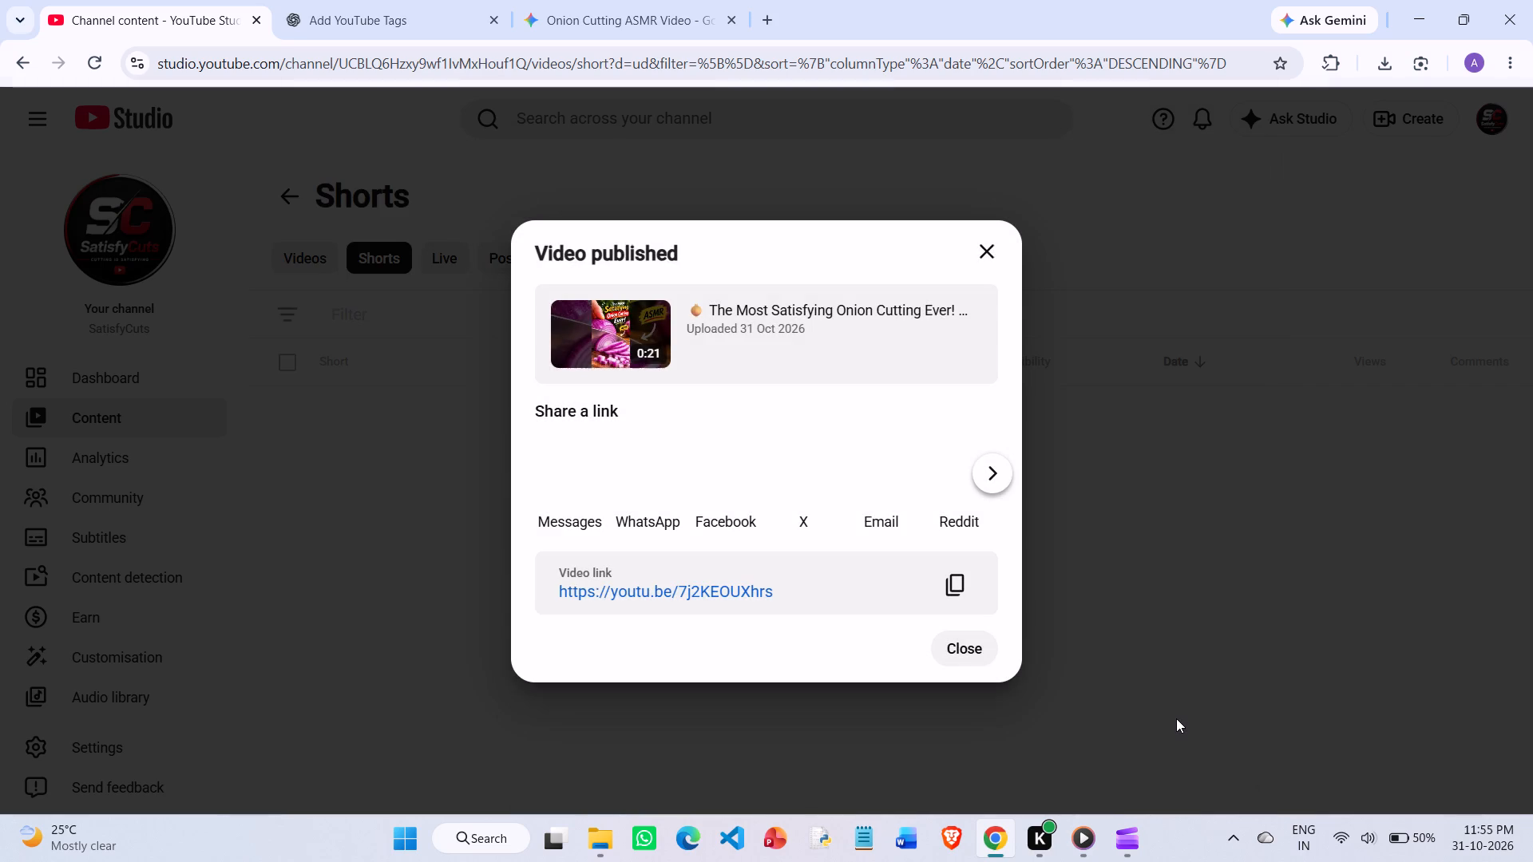
click(965, 640)
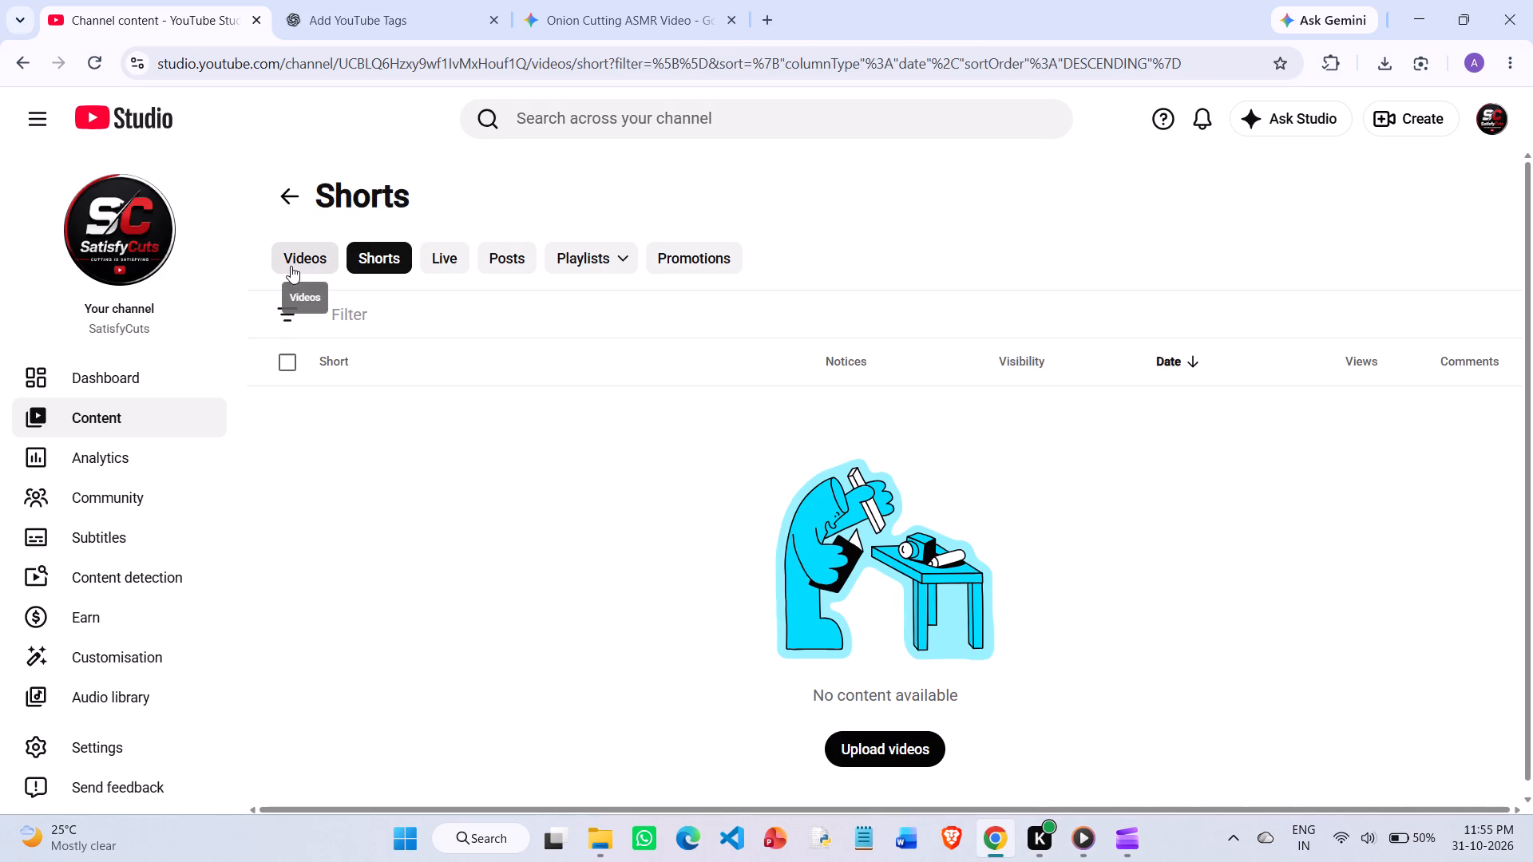
Examine the channel's Videos list for the newly published onion cutting video and the earlier uploads.
click(291, 266)
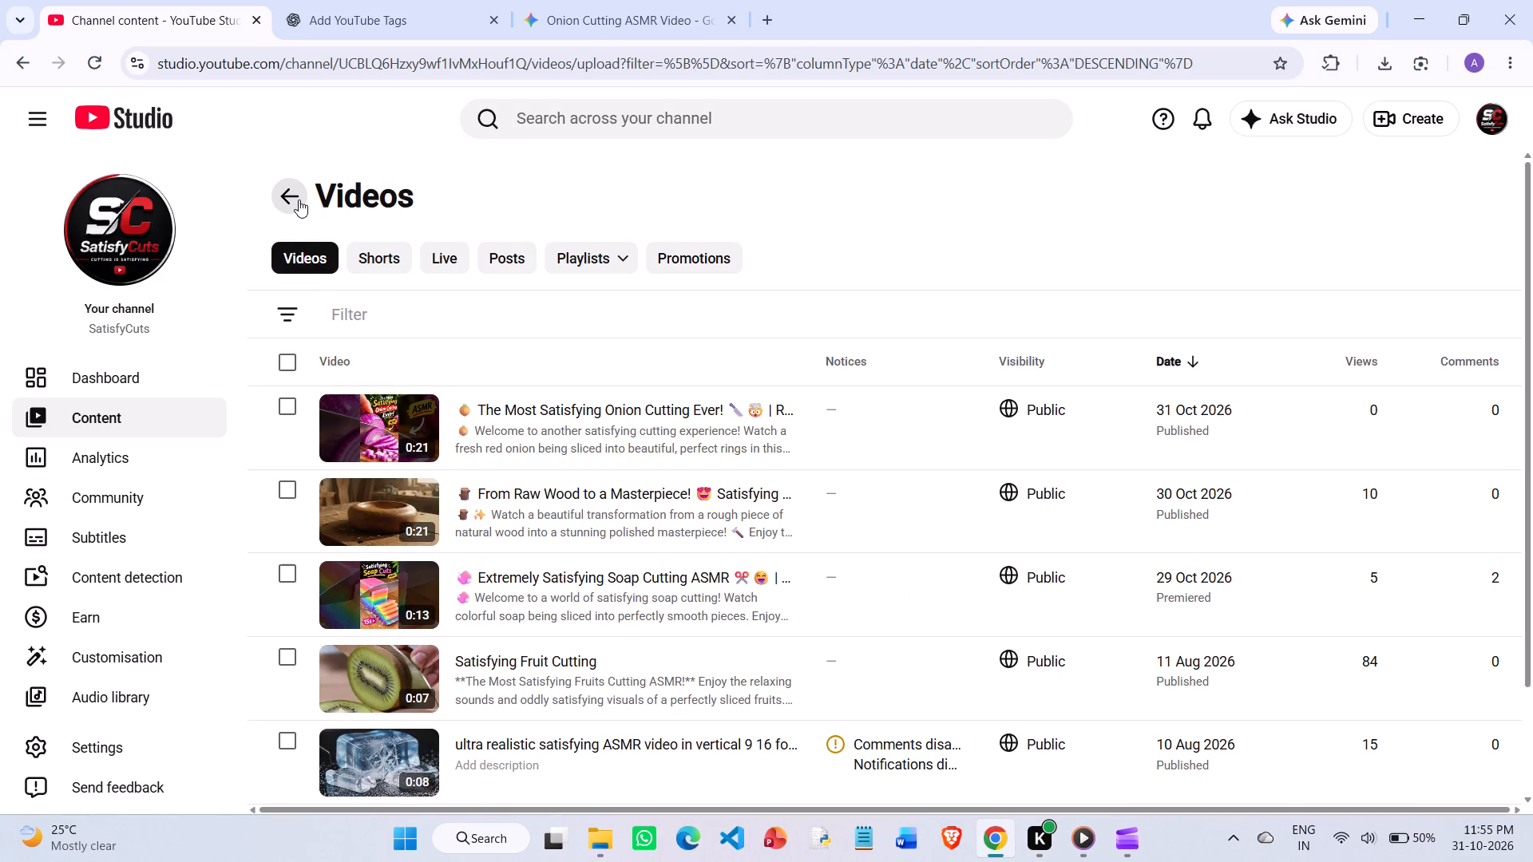
scroll(463, 381, down, 1)
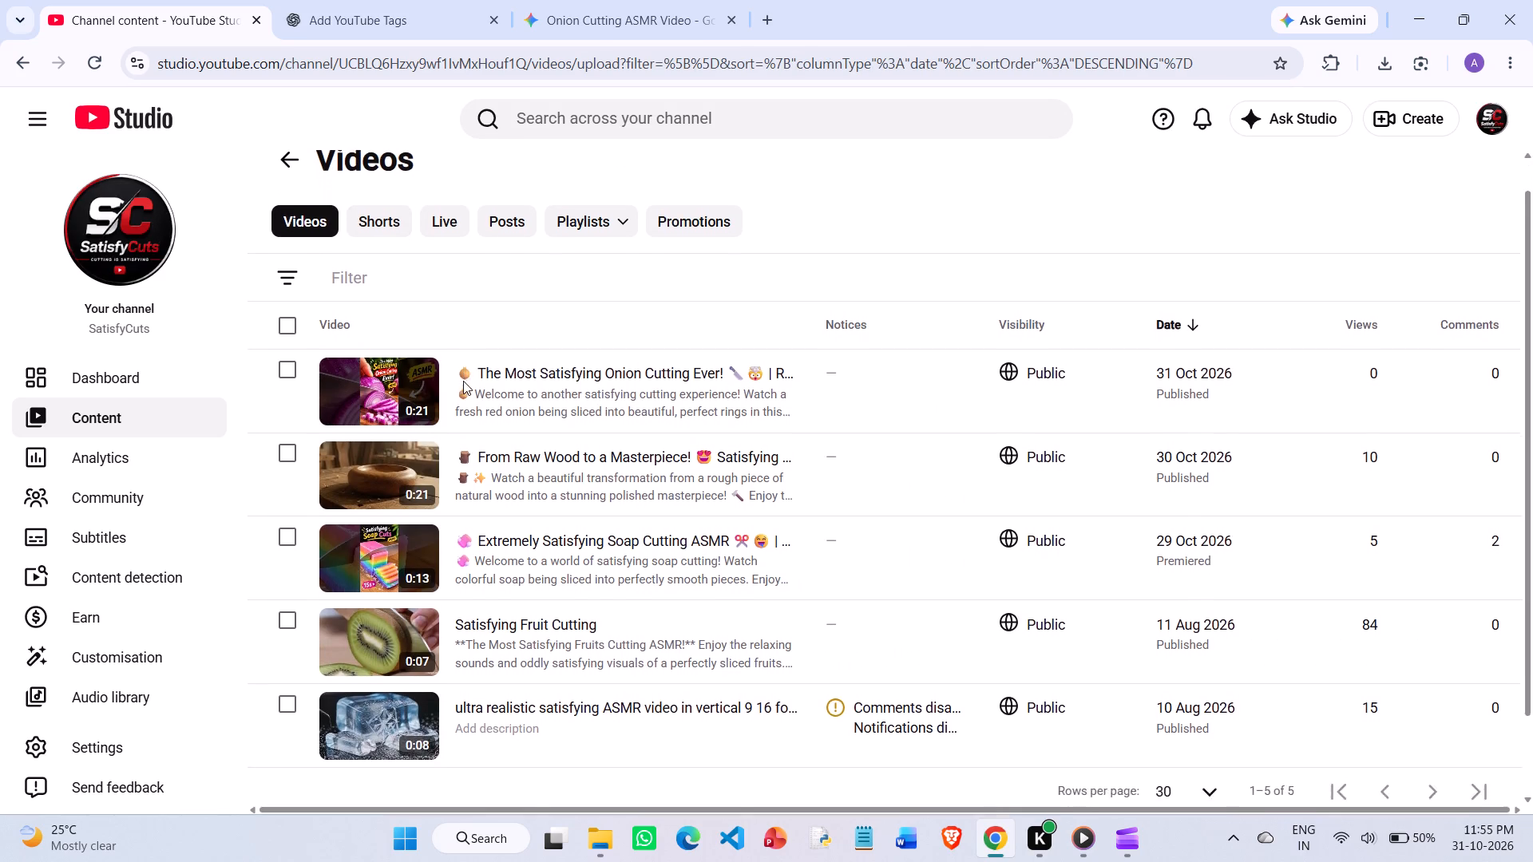
scroll(463, 381, down, 2)
scroll(463, 381, up, 2)
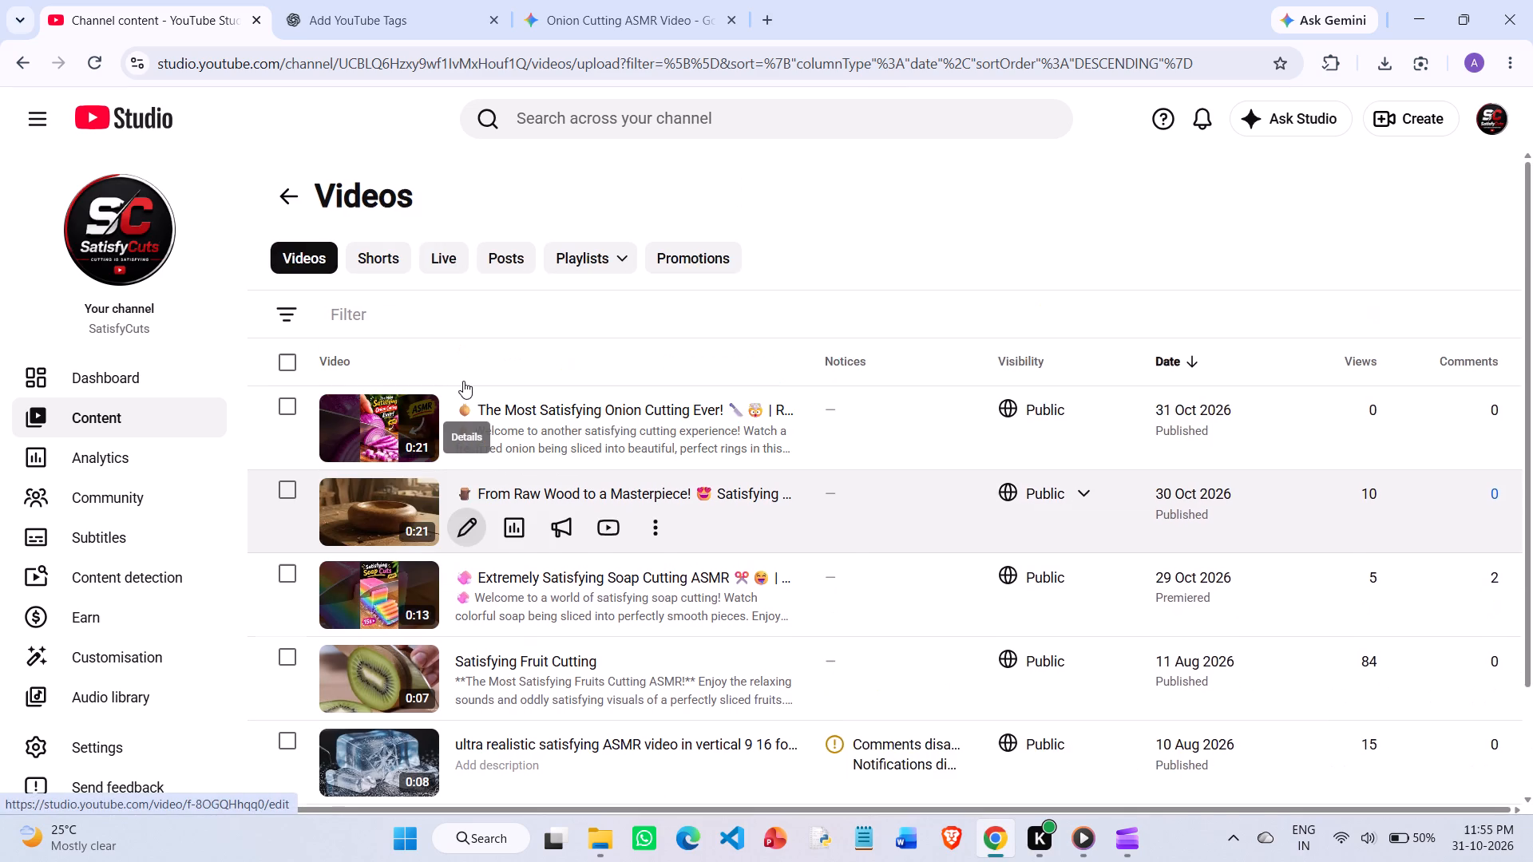
scroll(463, 381, up, 1)
scroll(463, 381, down, 1)
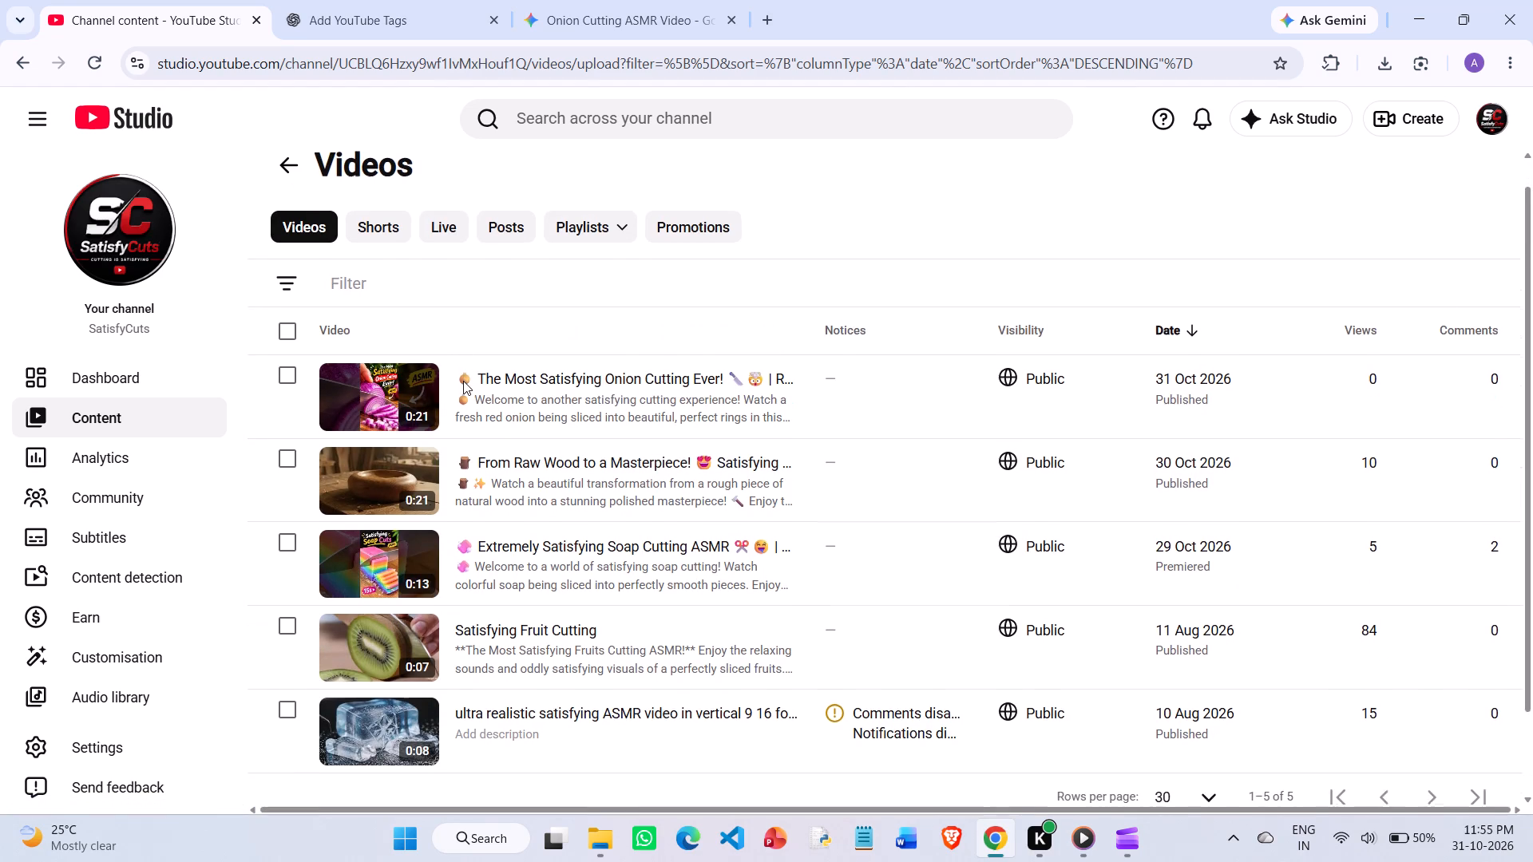
scroll(463, 381, down, 1)
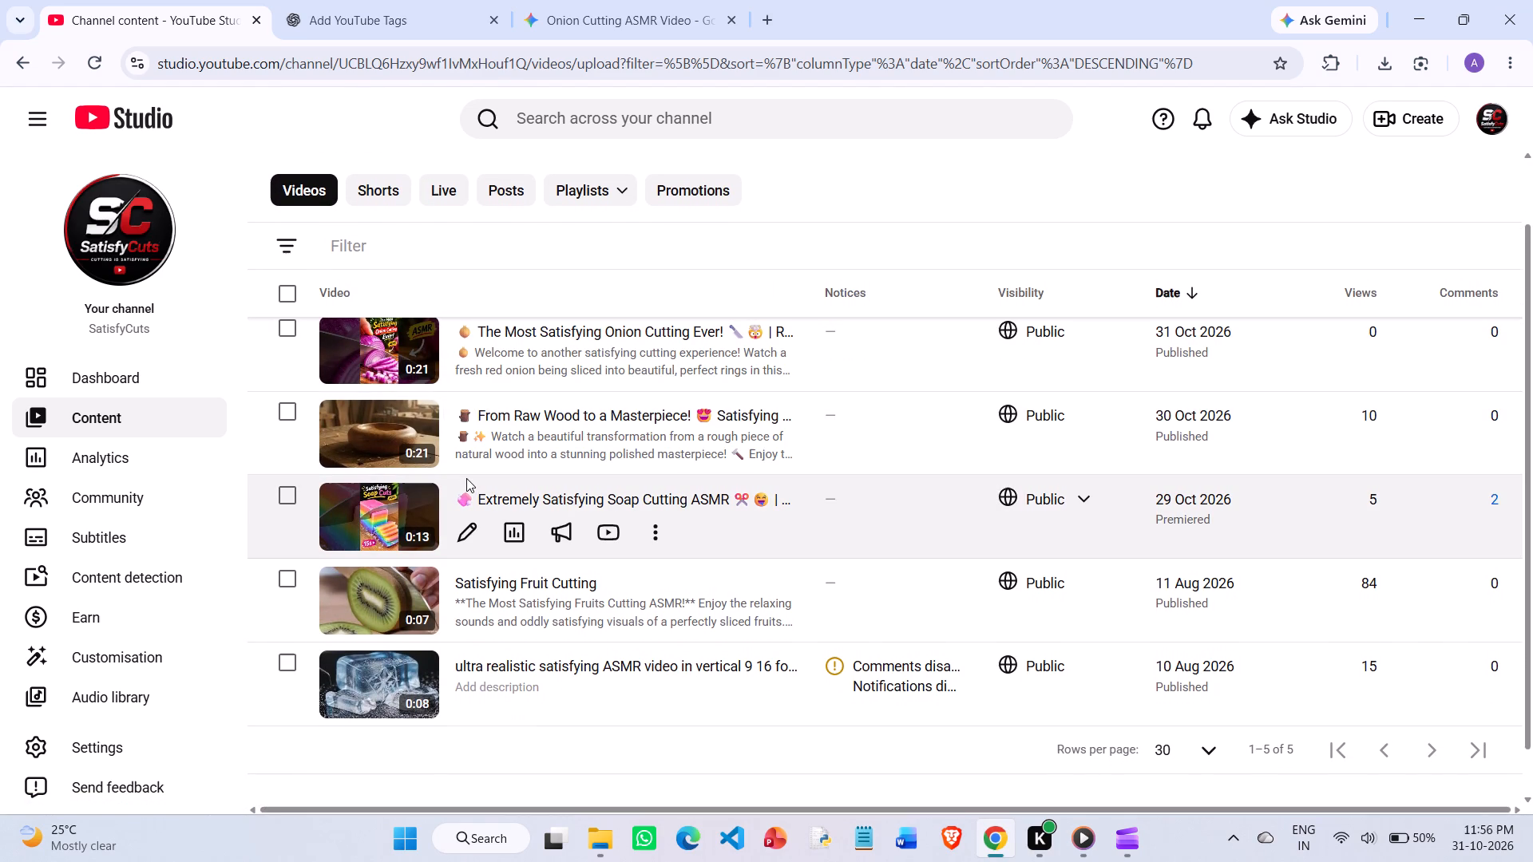
scroll(466, 478, up, 1)
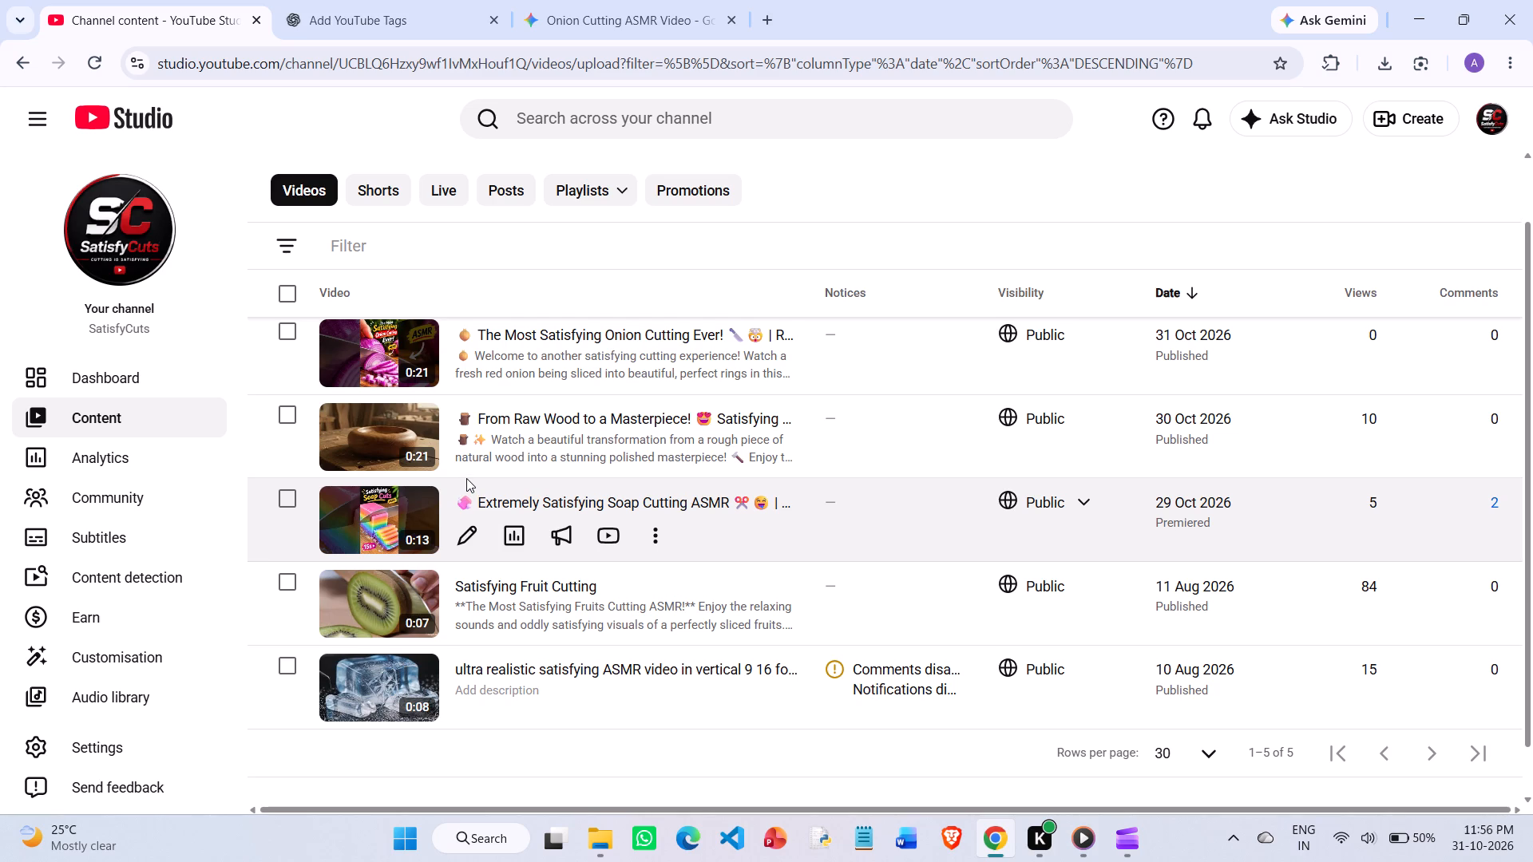
scroll(466, 478, up, 2)
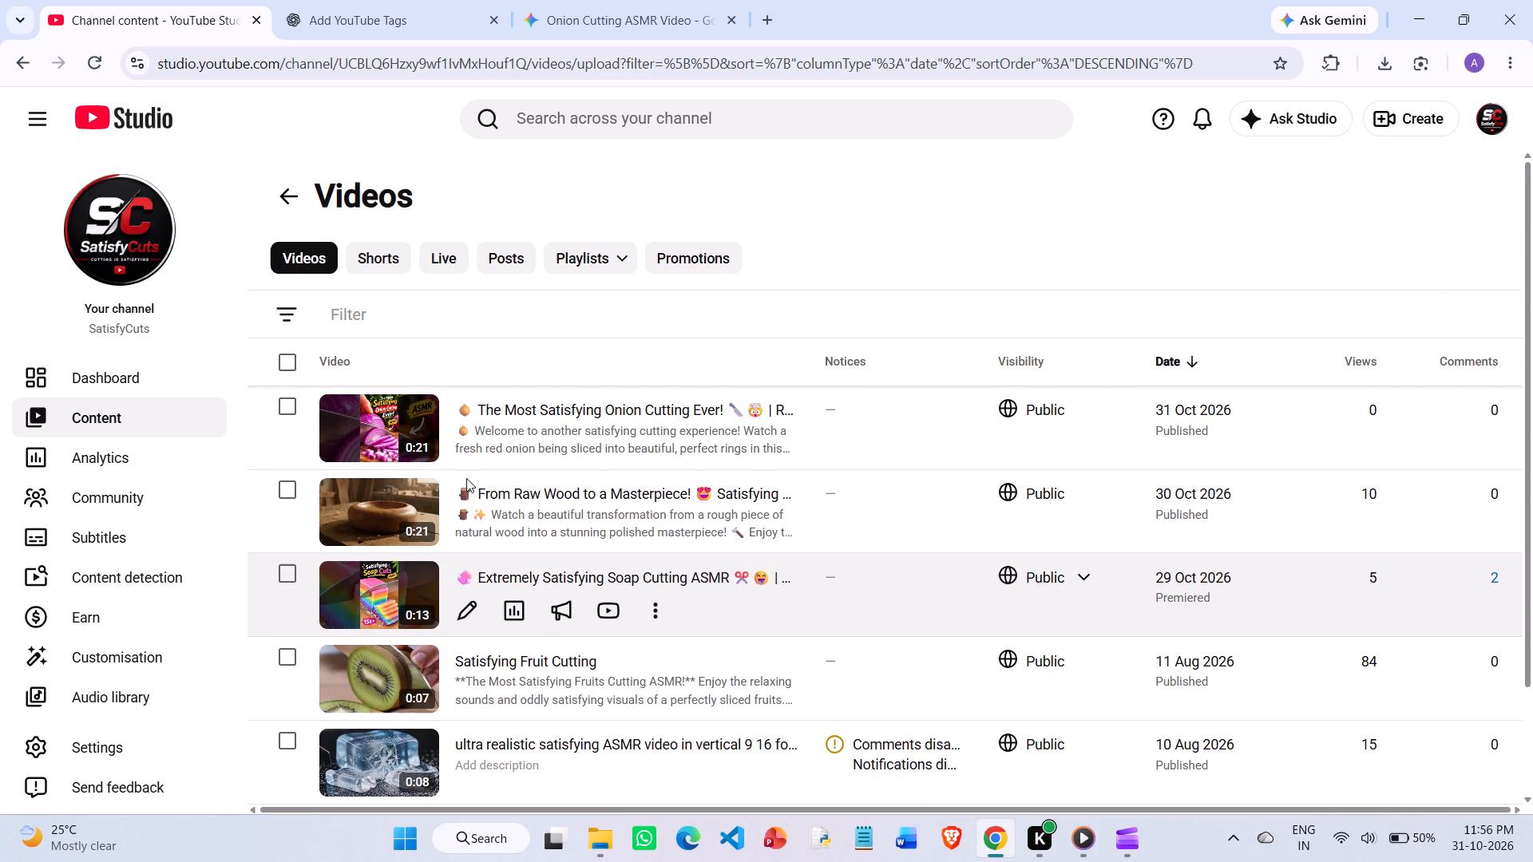
Close the browser and, in Clipchamp, add the generated onion video from My media to the empty timeline.
click(1532, 0)
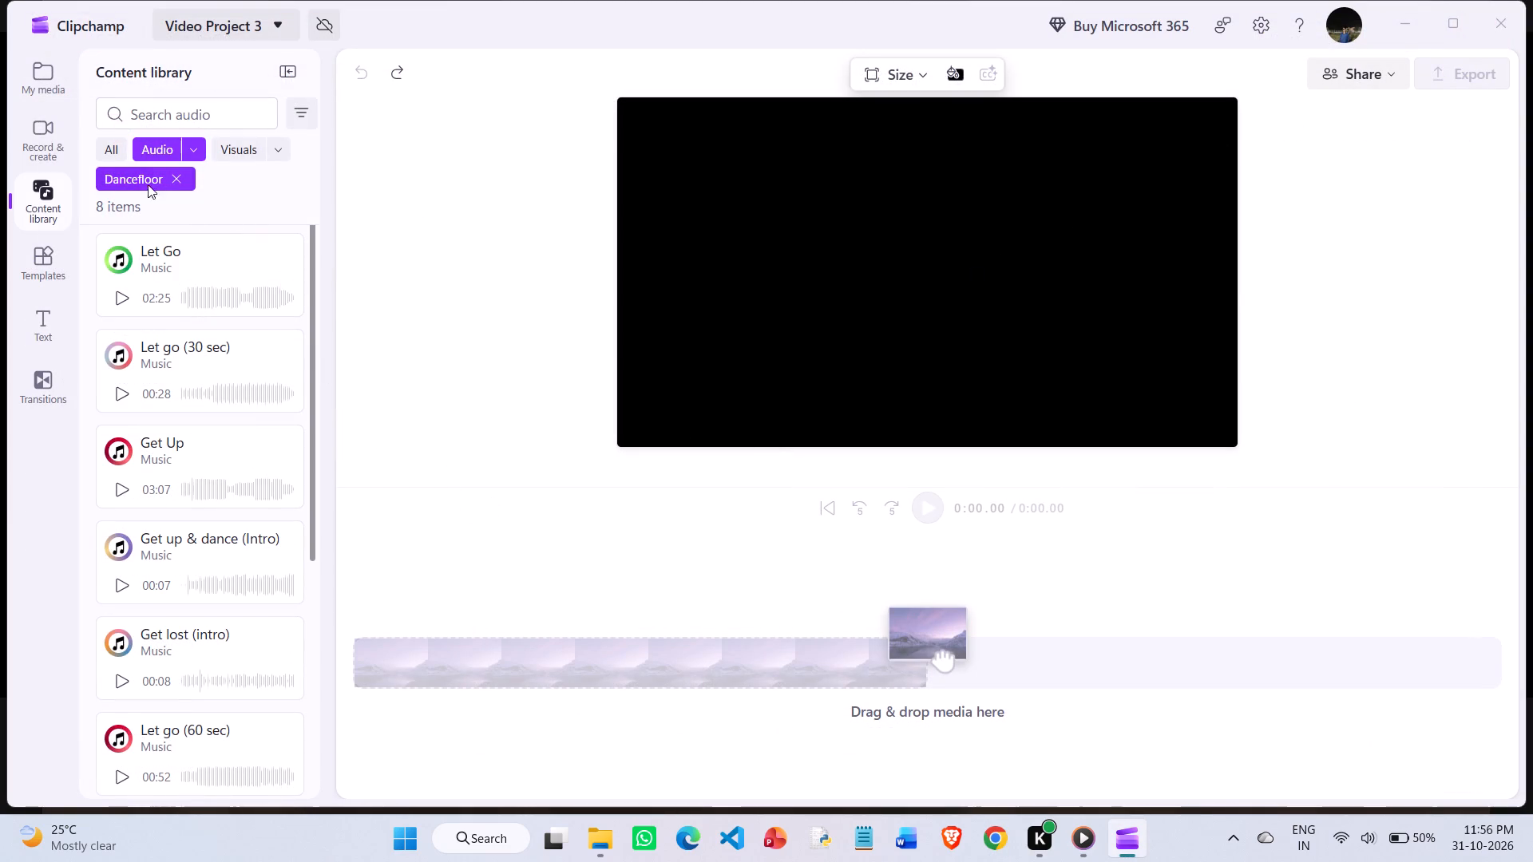
click(49, 92)
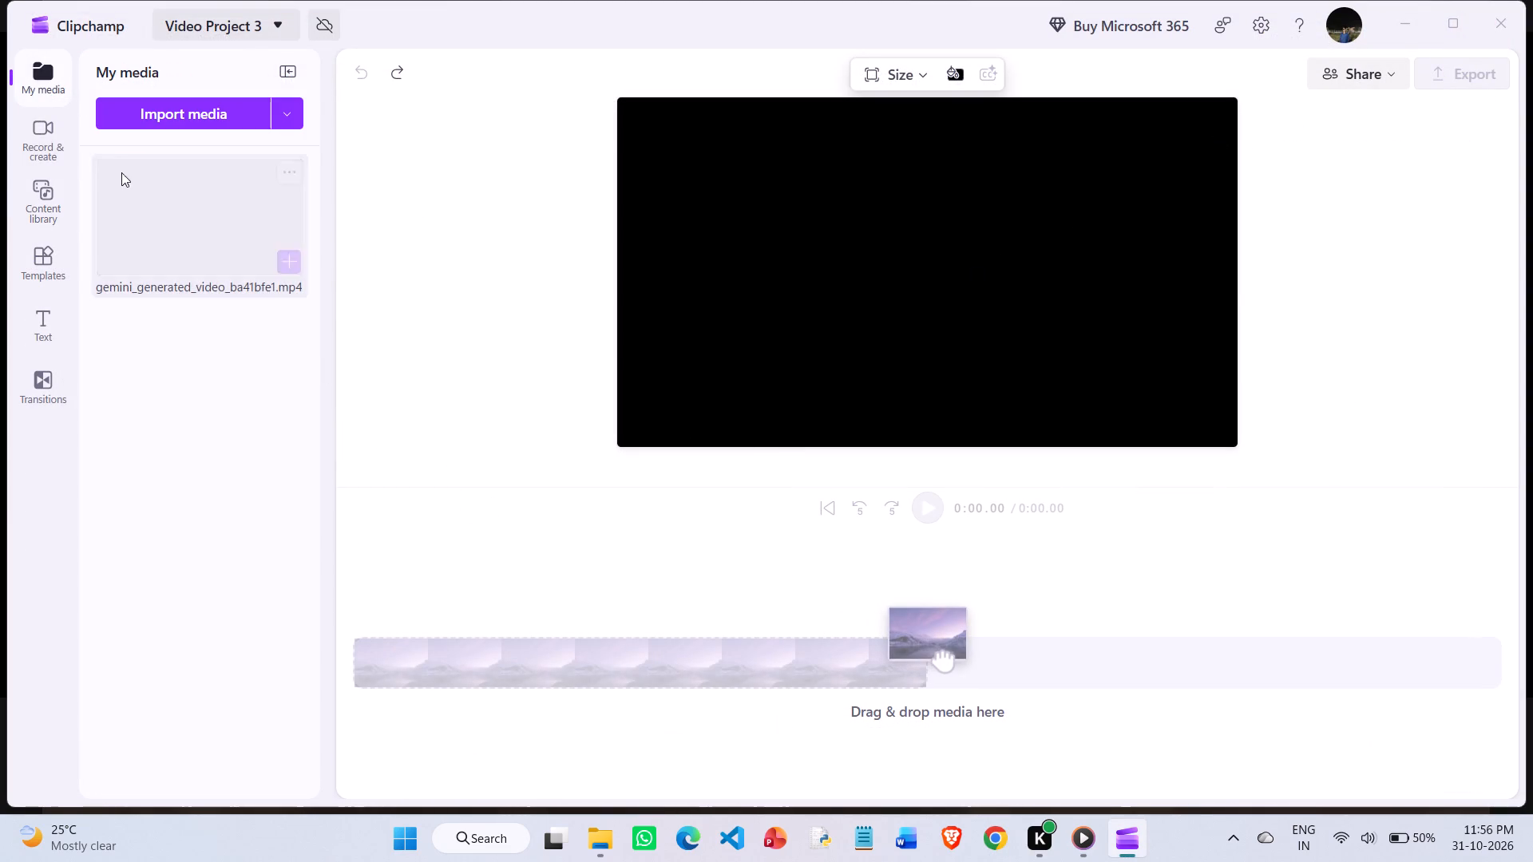
drag(132, 177, 615, 621)
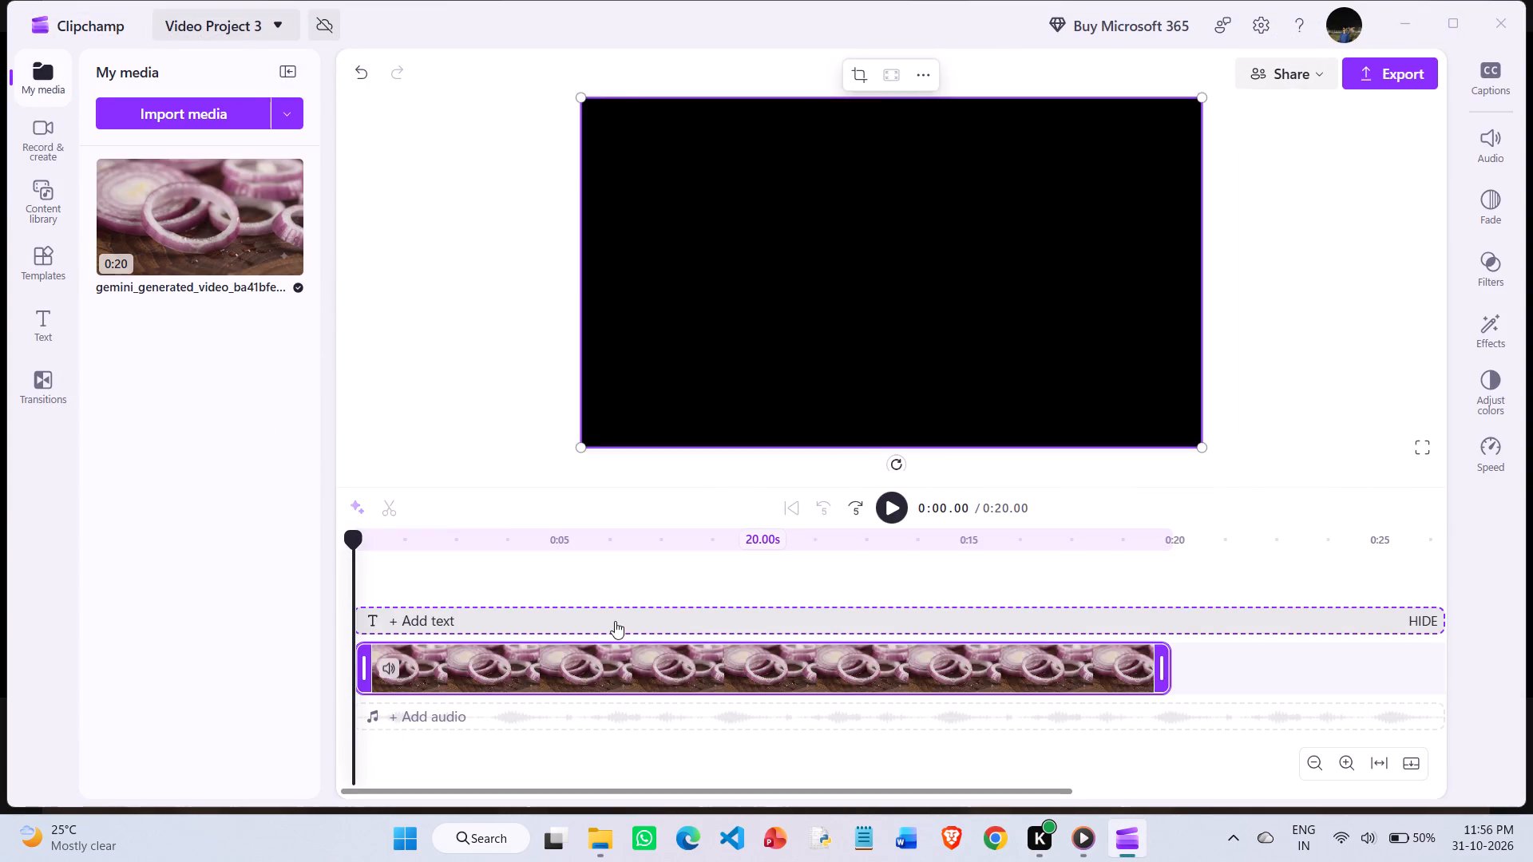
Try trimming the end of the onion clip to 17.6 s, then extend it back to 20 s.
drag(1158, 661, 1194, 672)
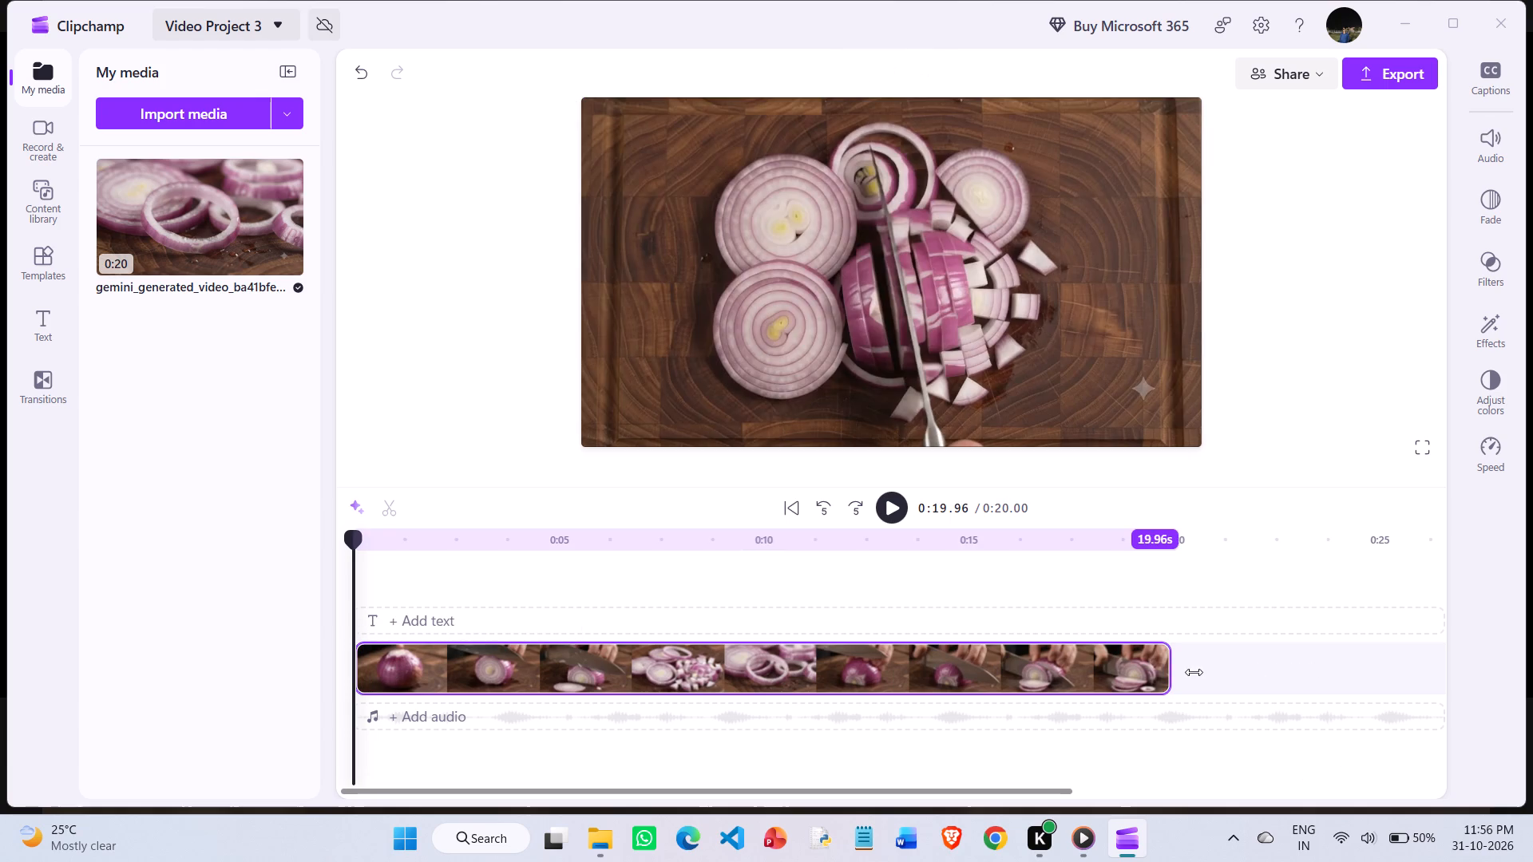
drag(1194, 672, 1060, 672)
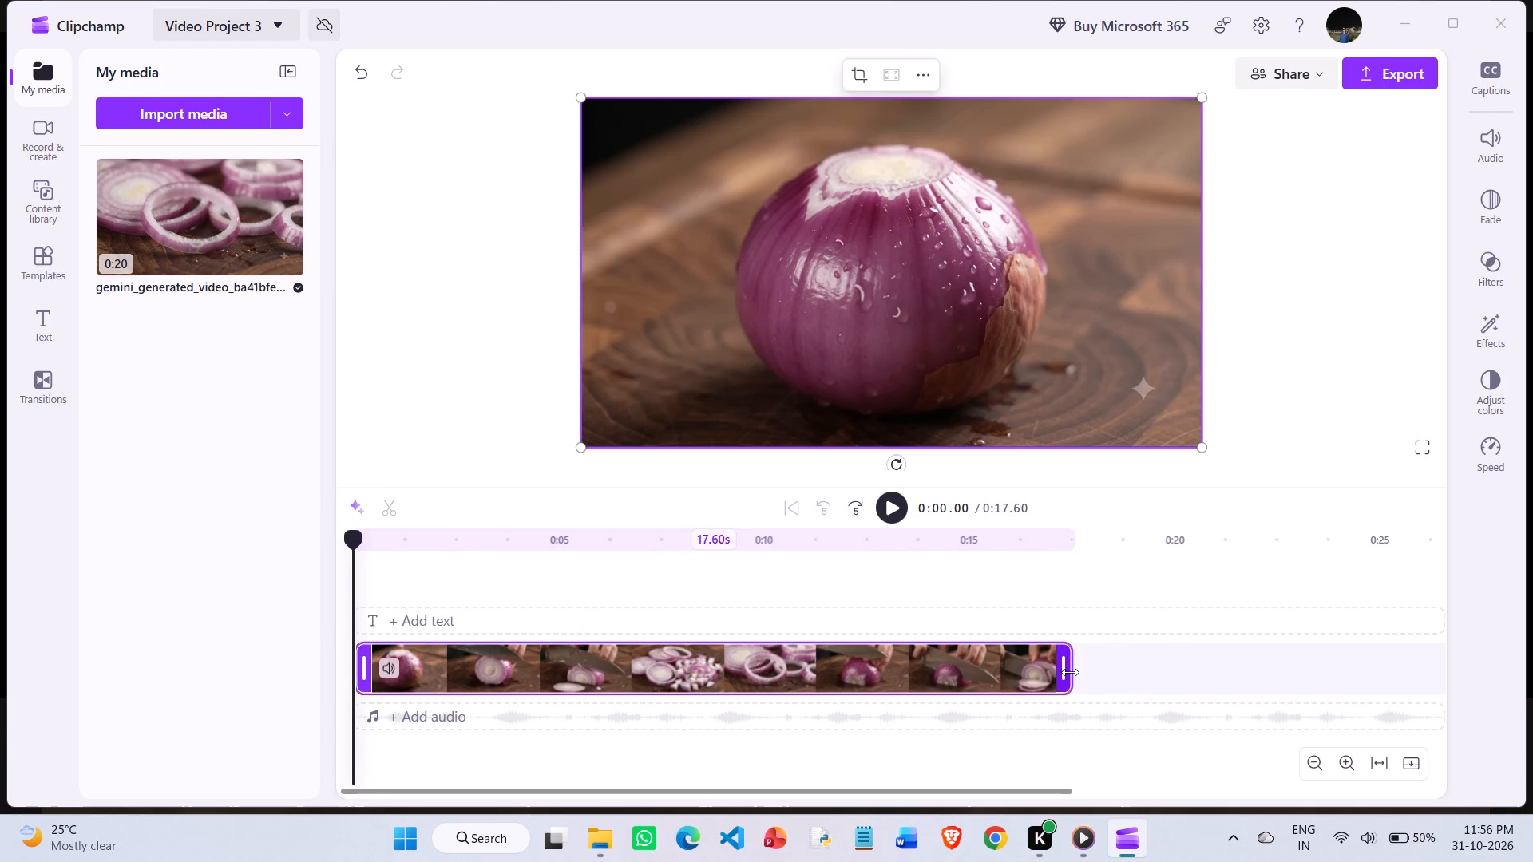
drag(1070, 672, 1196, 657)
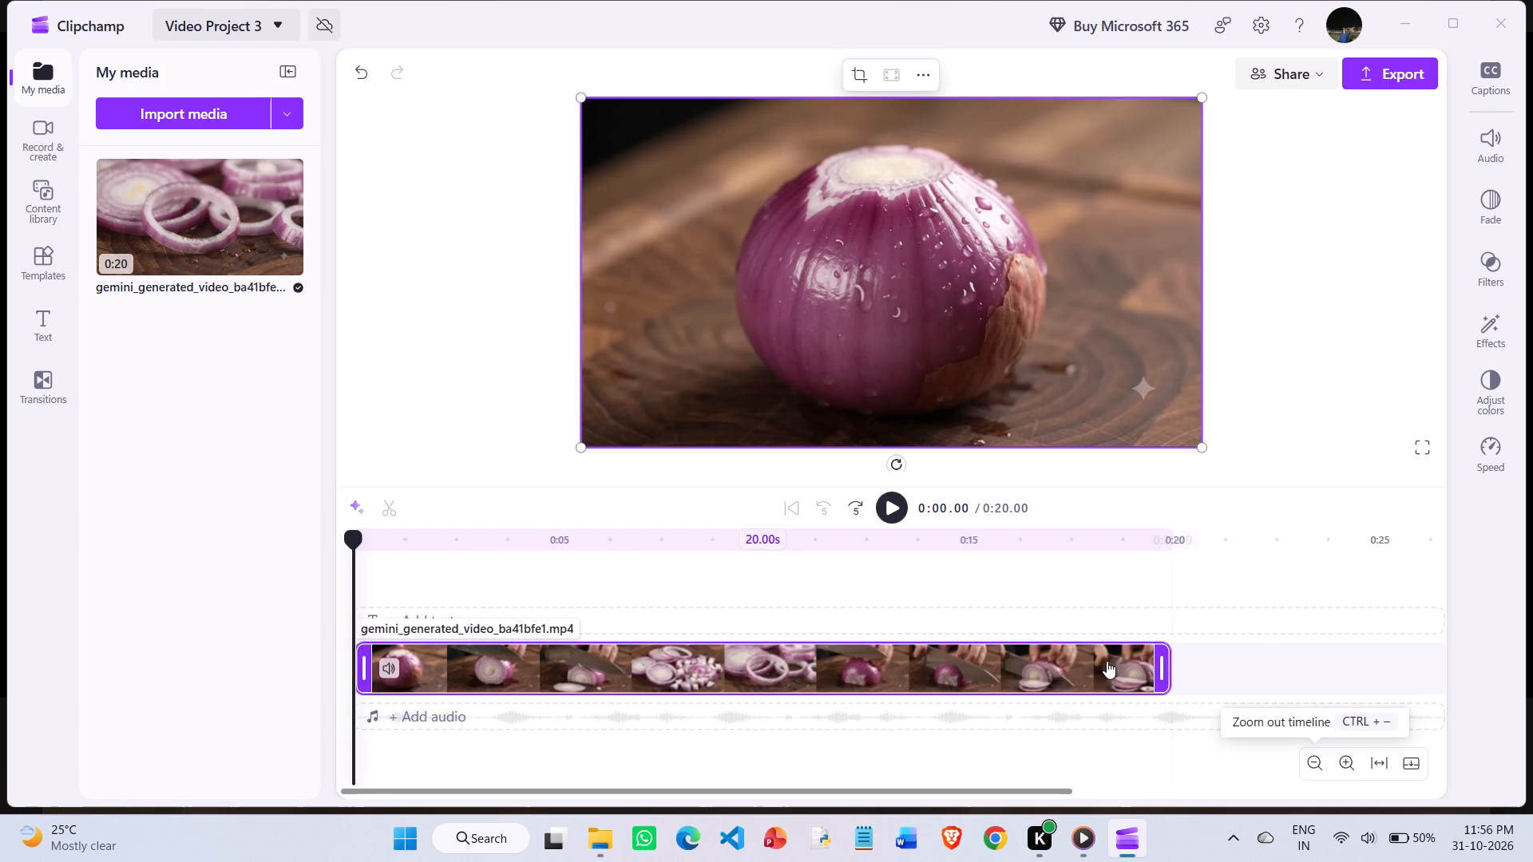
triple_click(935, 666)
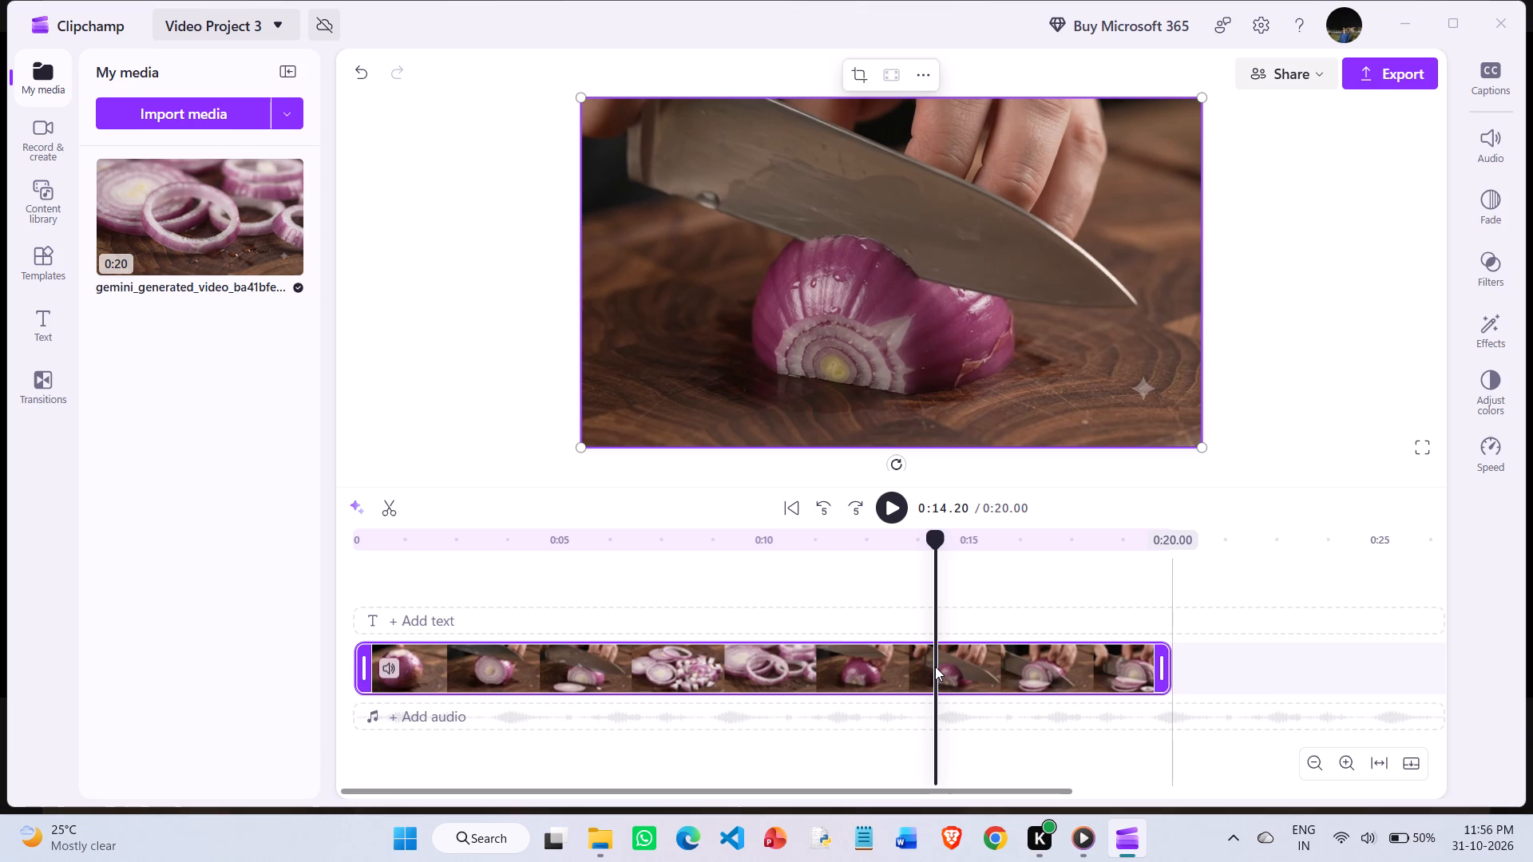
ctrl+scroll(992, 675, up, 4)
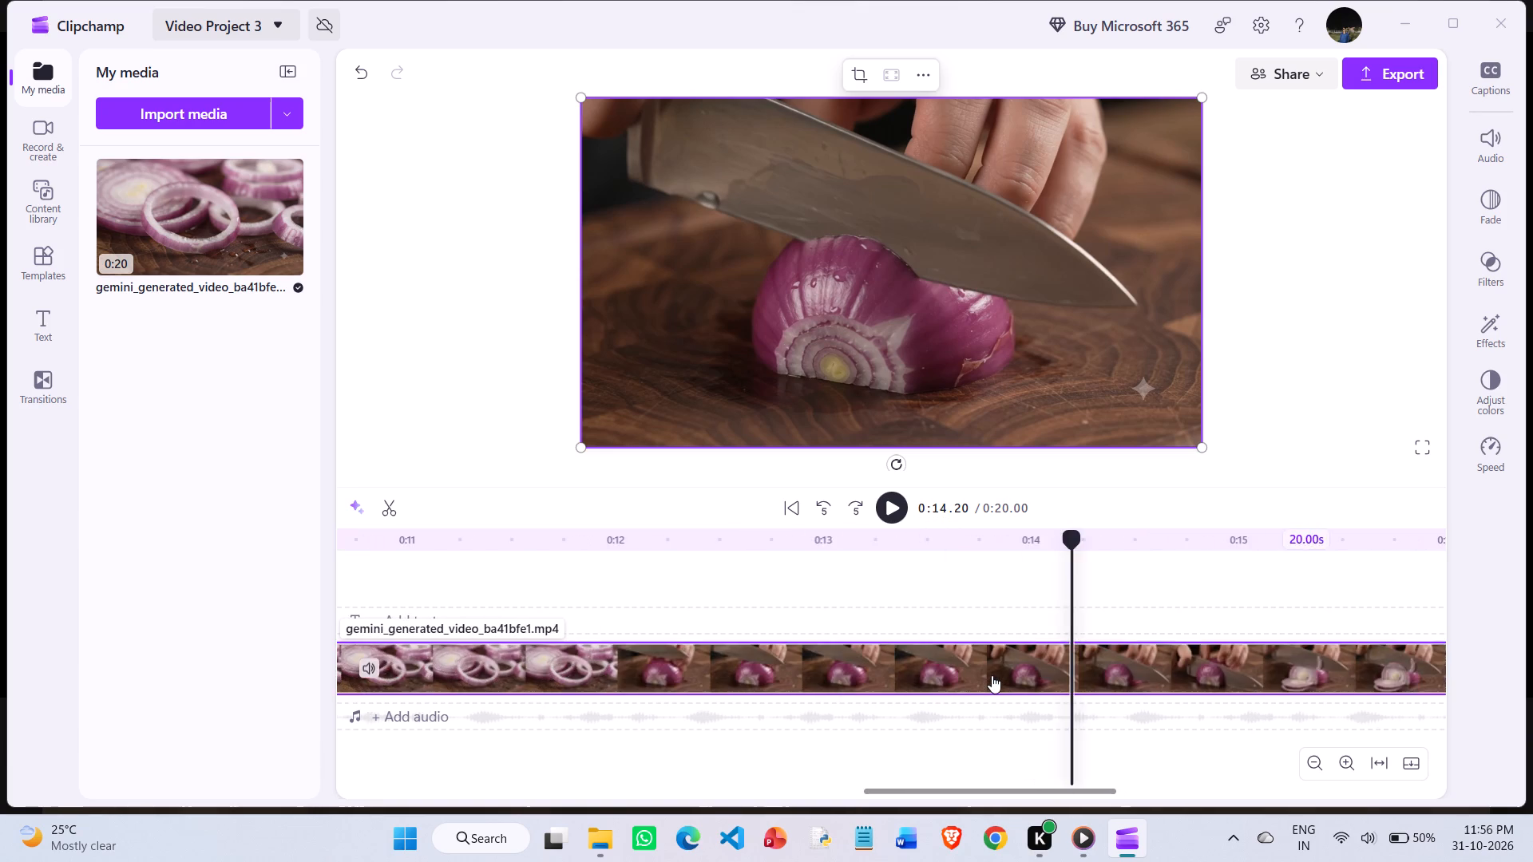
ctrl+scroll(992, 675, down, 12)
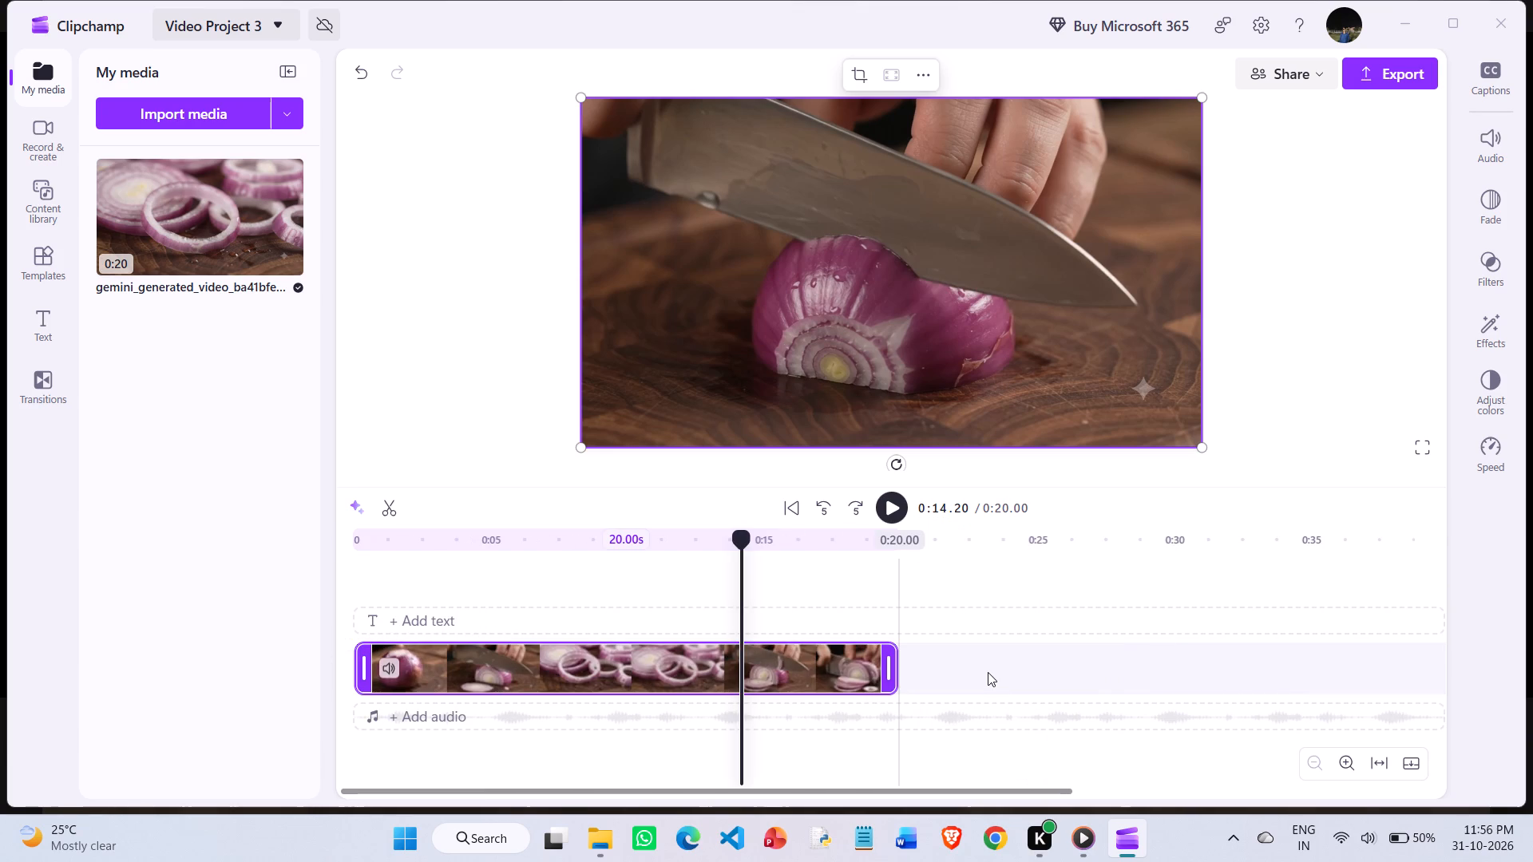
Add the Typewriter title to the text track and move it to the start of the timeline, above the onion clip.
click(930, 623)
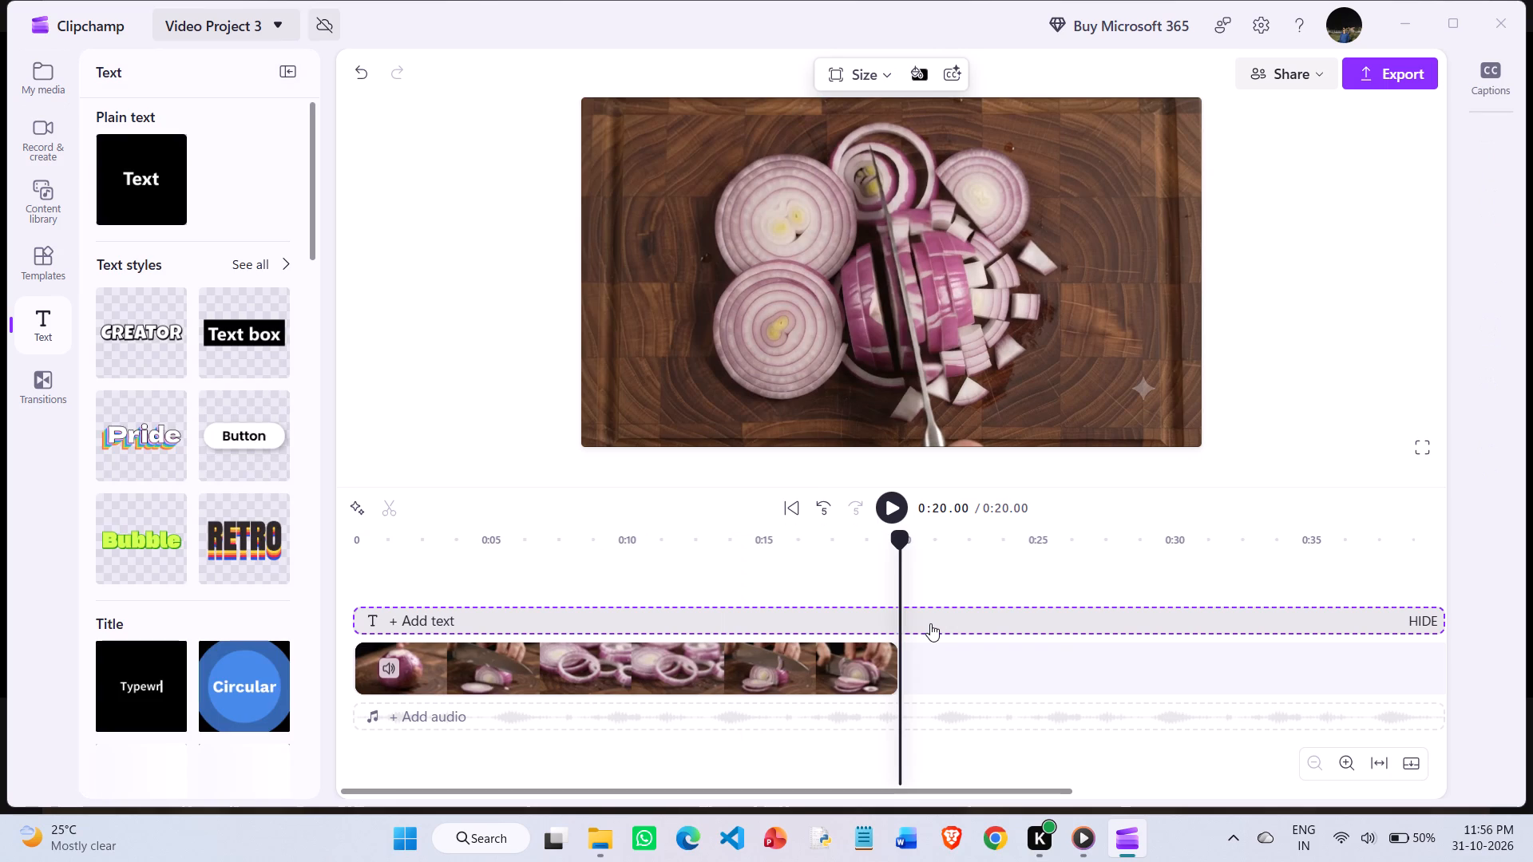
text(NI)
text(SN)
key(space)
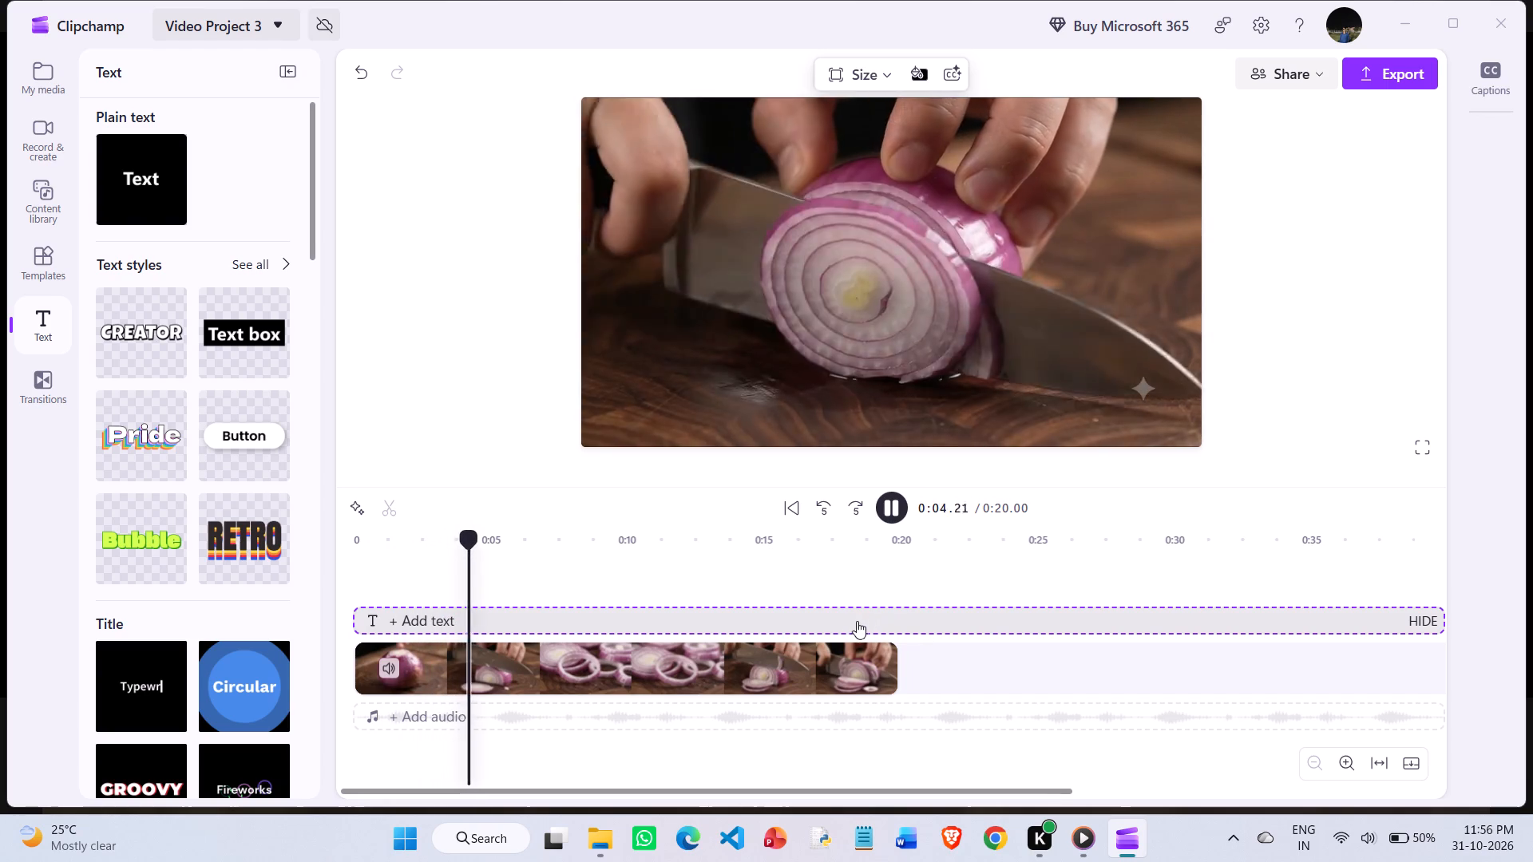
click(849, 621)
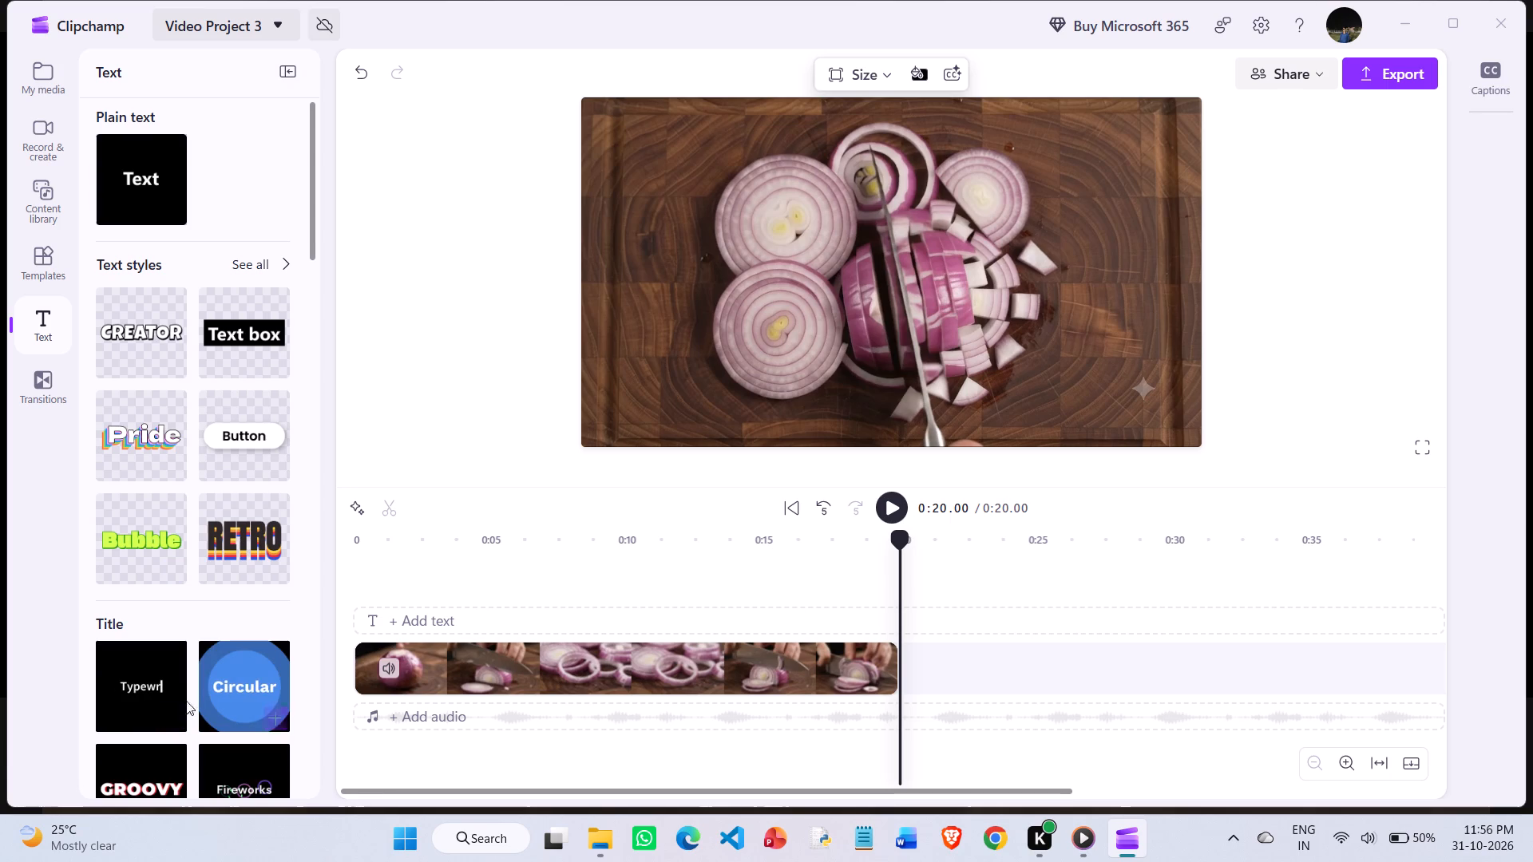
click(171, 682)
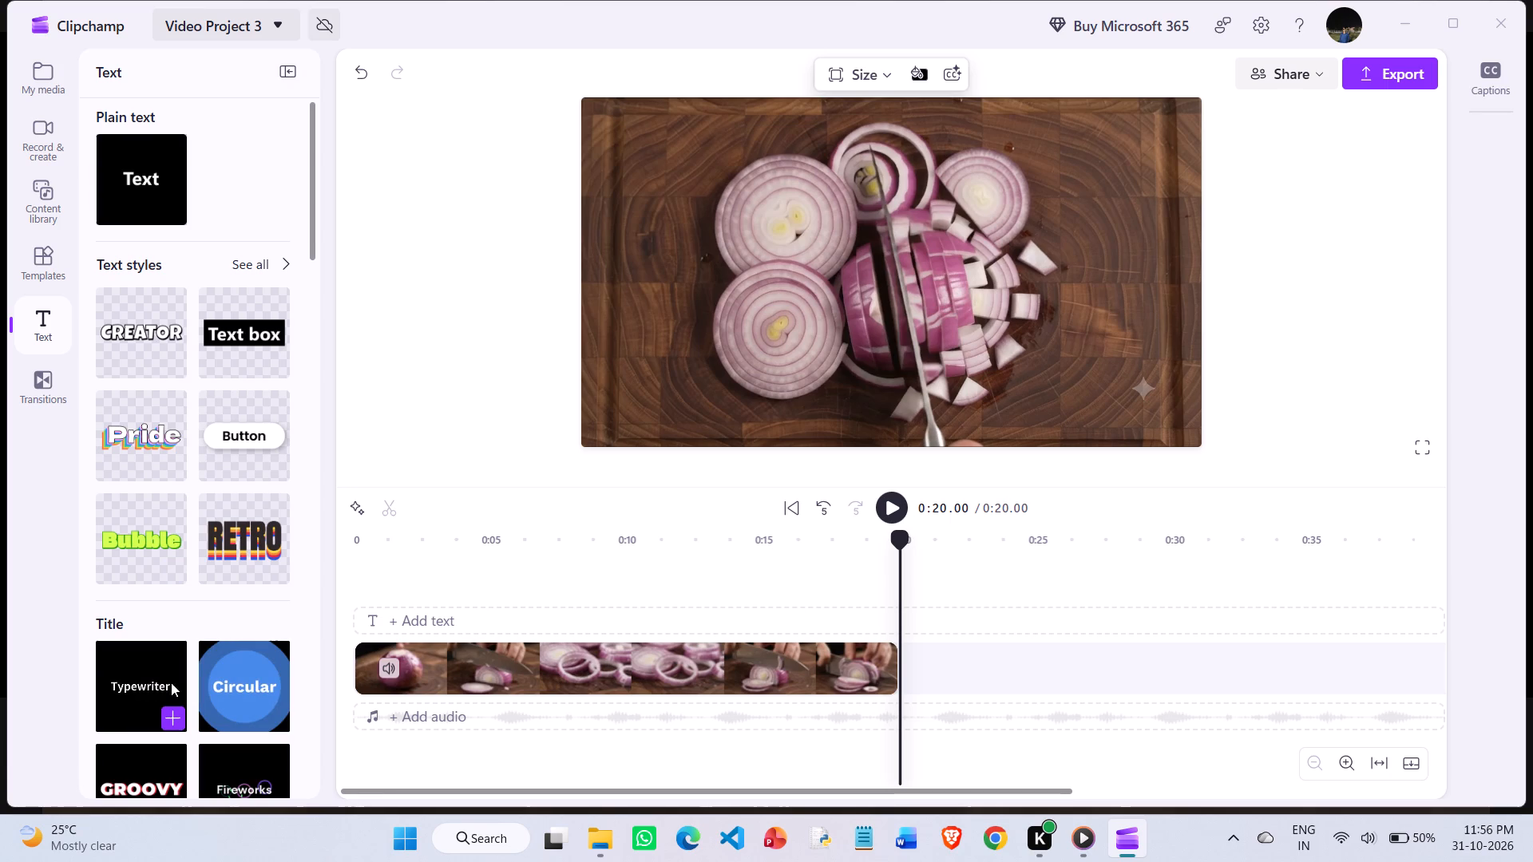
click(171, 726)
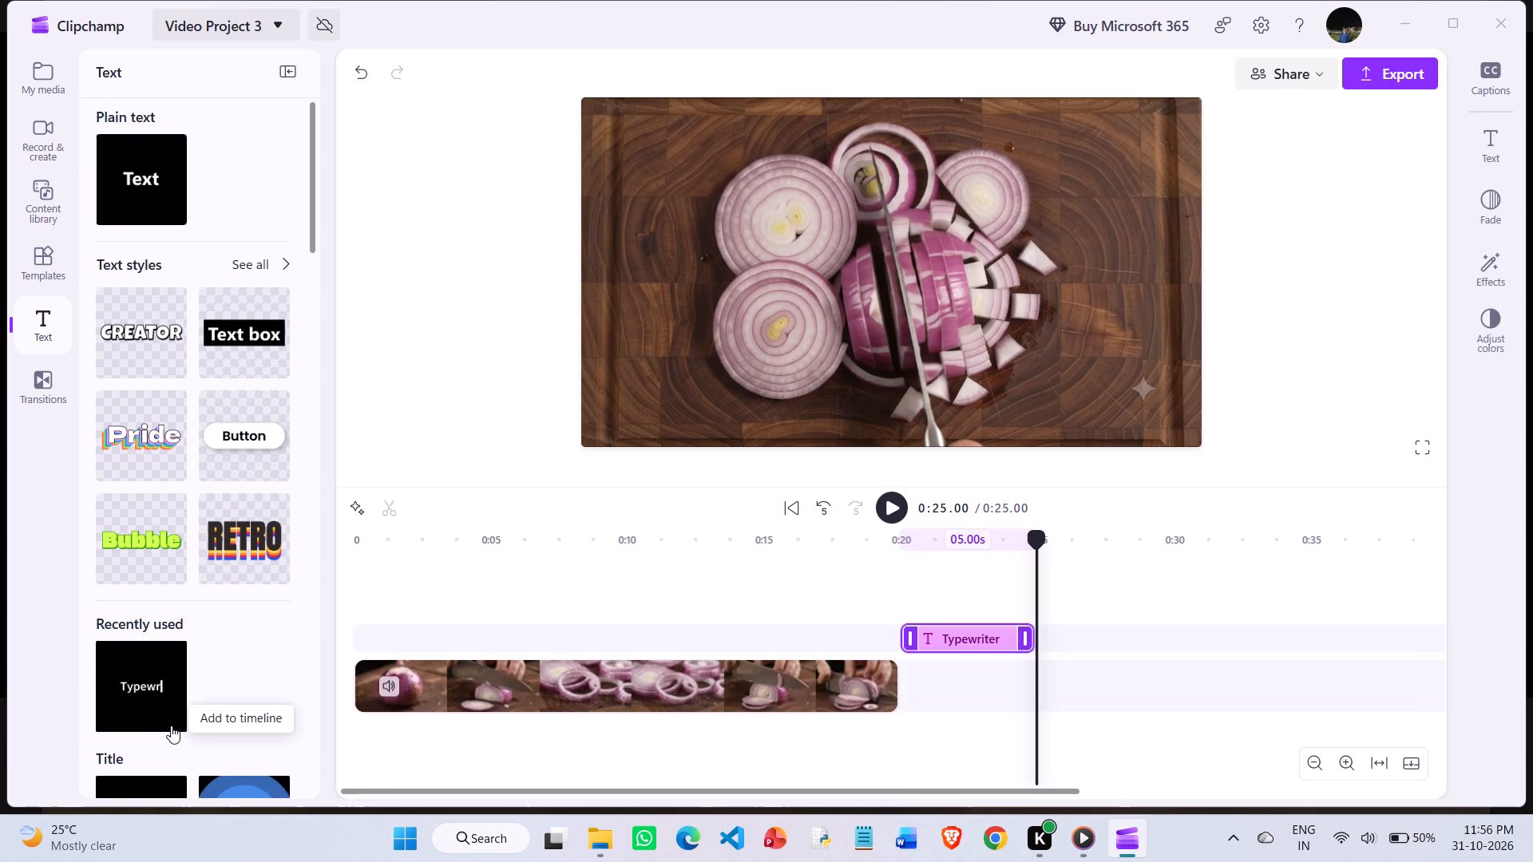
drag(945, 650, 901, 641)
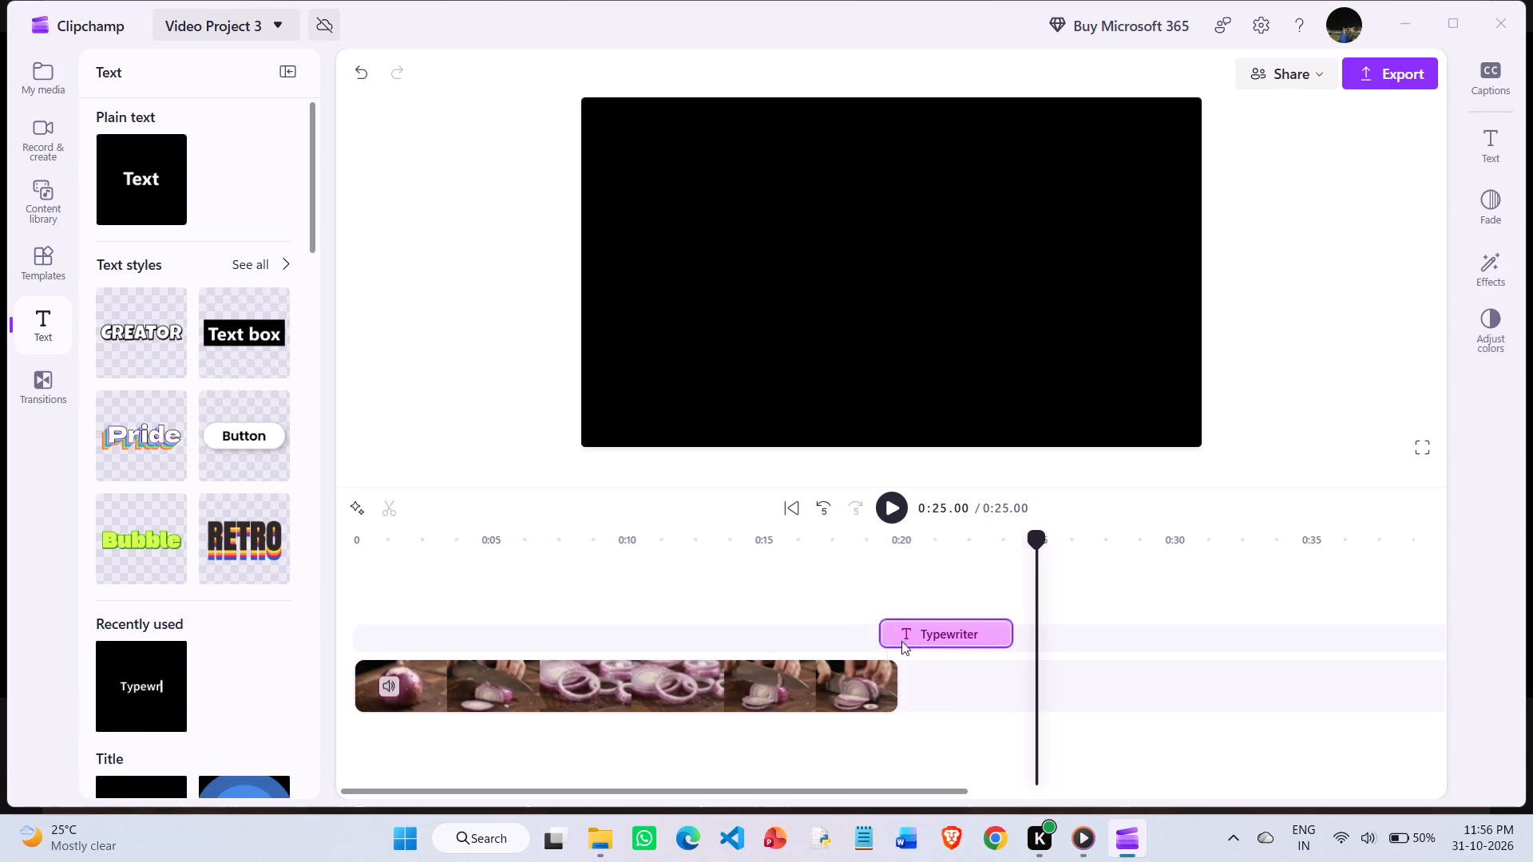
drag(901, 641, 387, 656)
key(o)
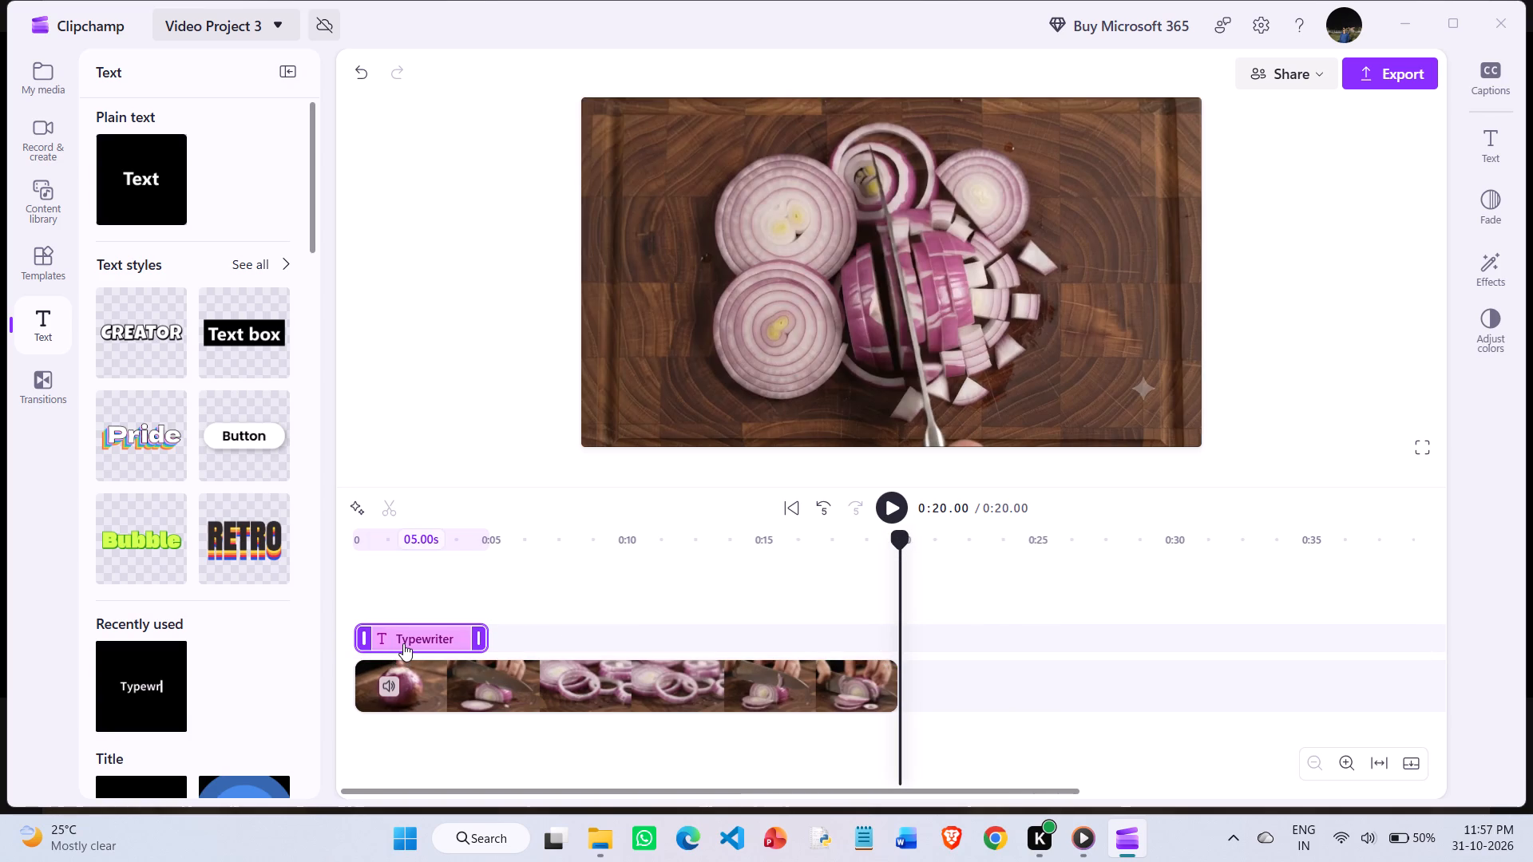
Replace the Typewriter title's wording with ONION.
click(404, 626)
text(KNKN)
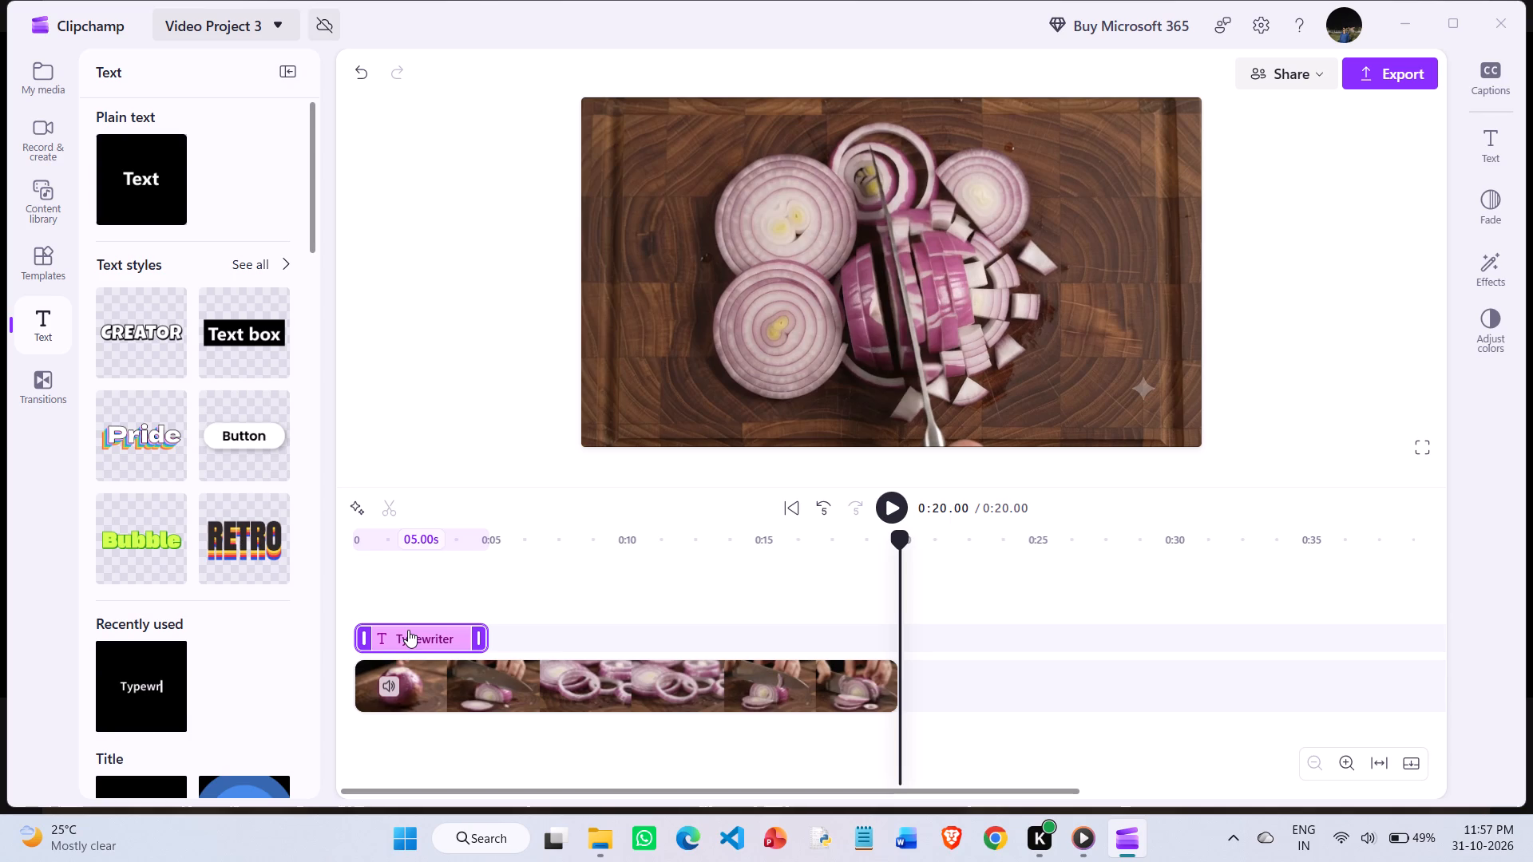
double_click(408, 630)
click(1495, 148)
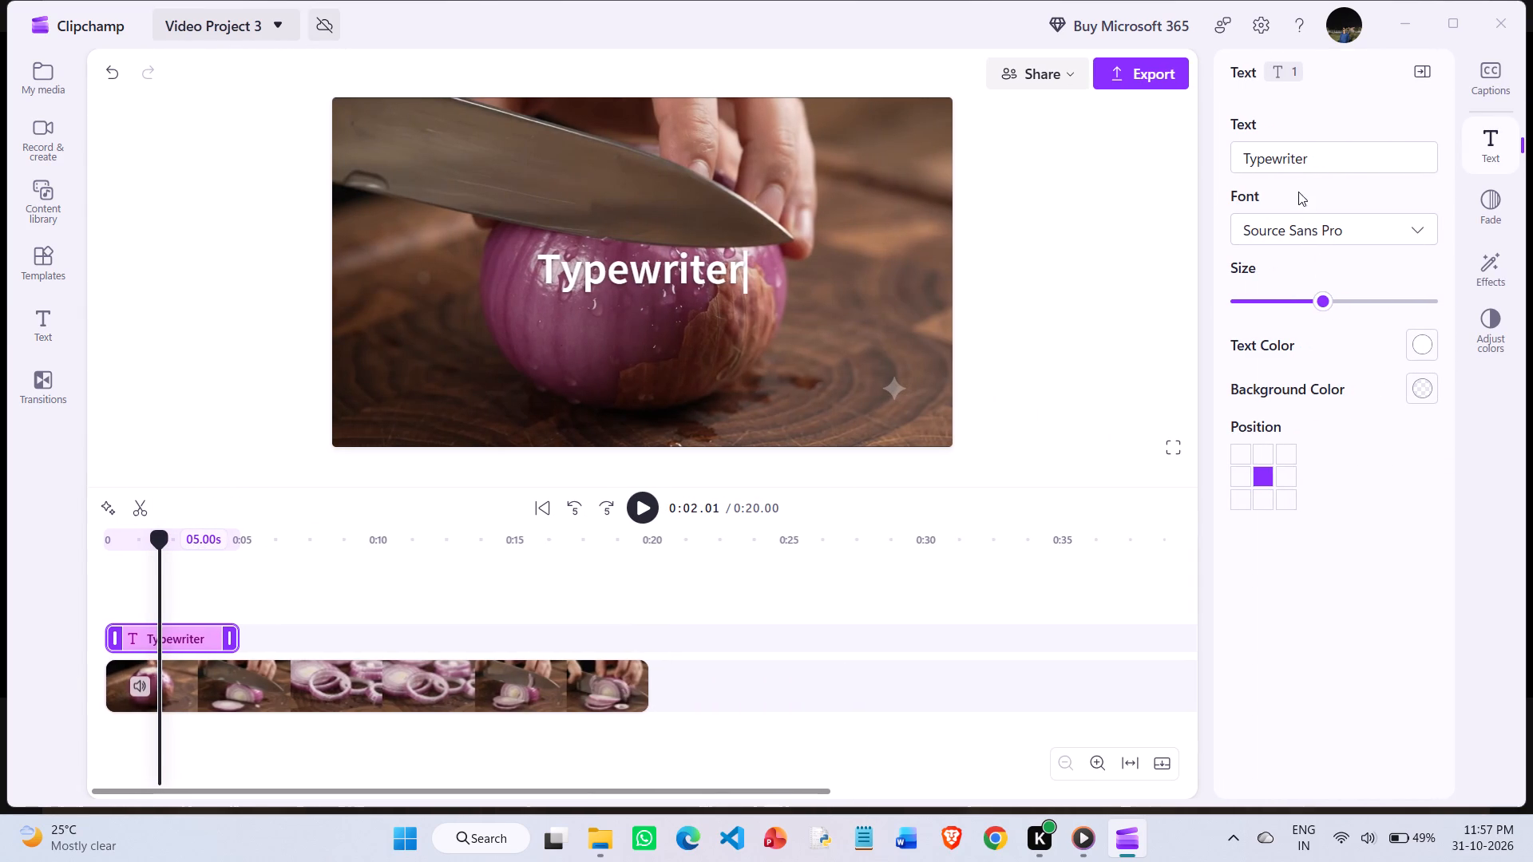
click(1290, 166)
key(BackSpace)
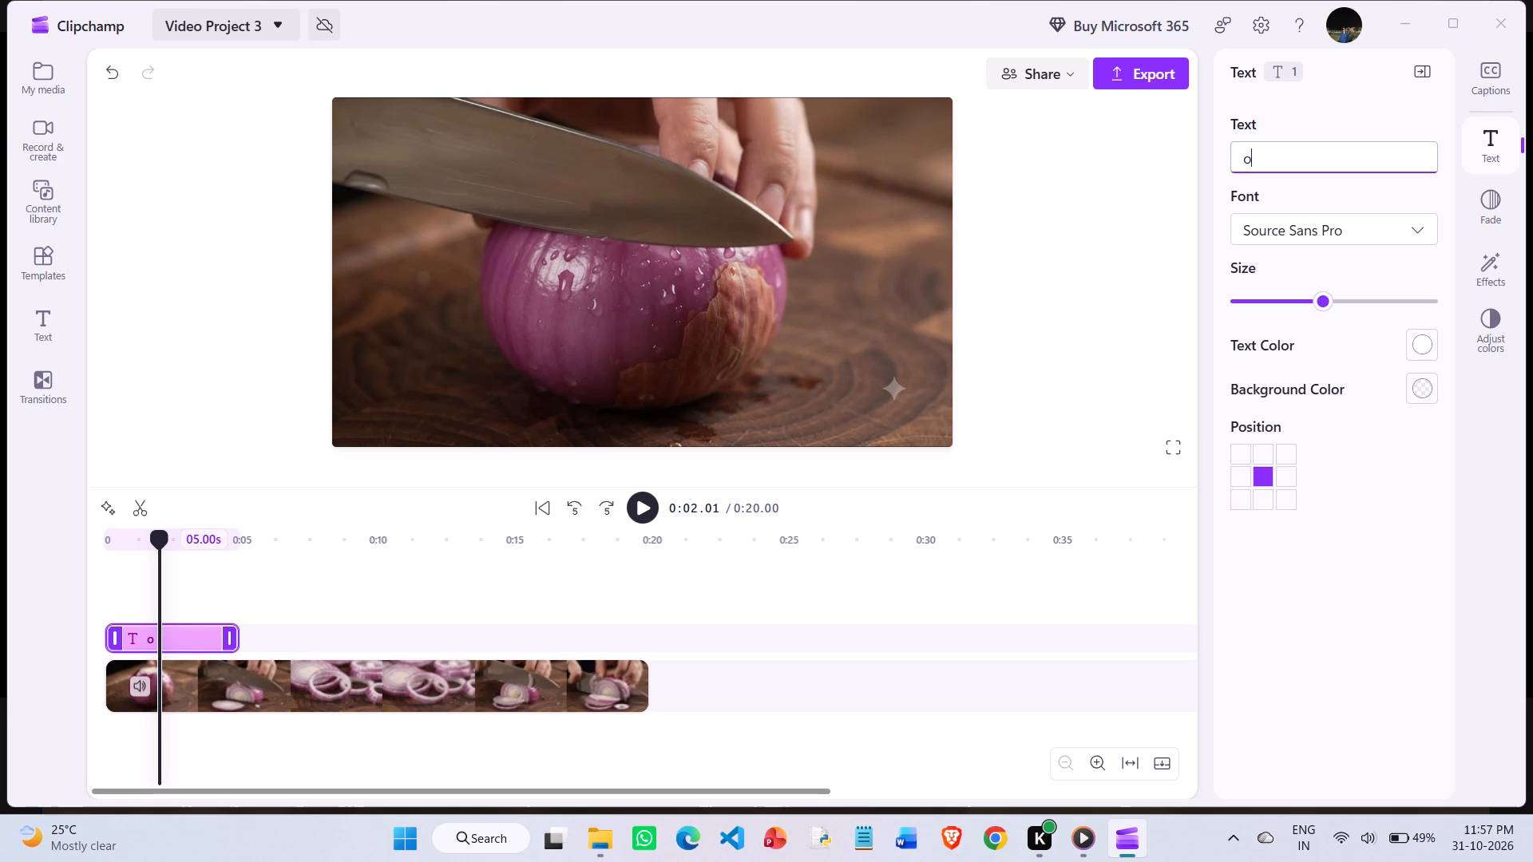
key(BackSpace)
key(BackSpace)
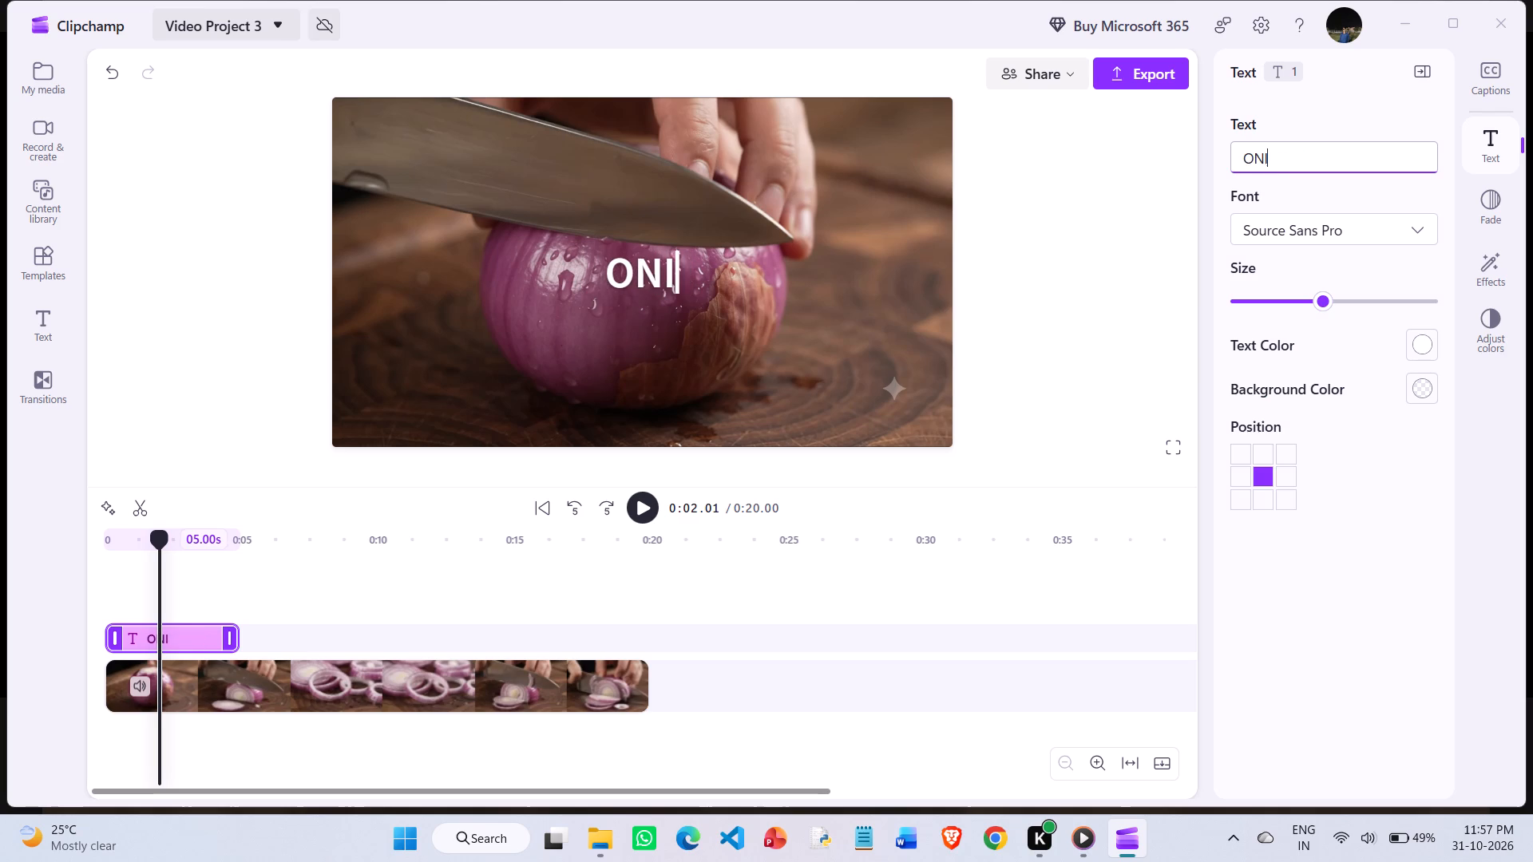
text(ON)
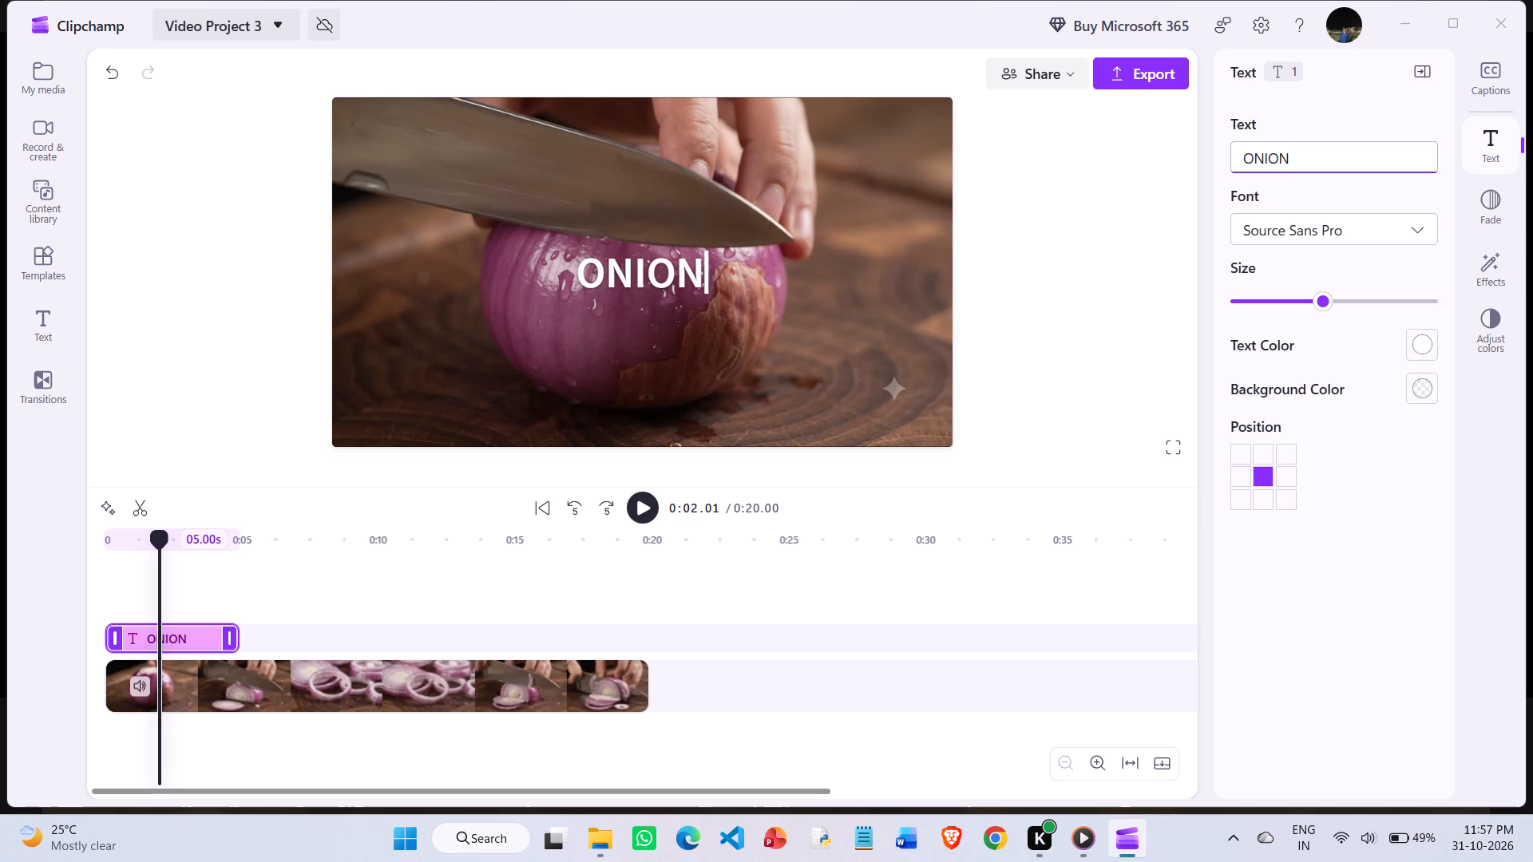
Try the Rubik font on the ONION title, and settle on Delius.
right_click(1415, 227)
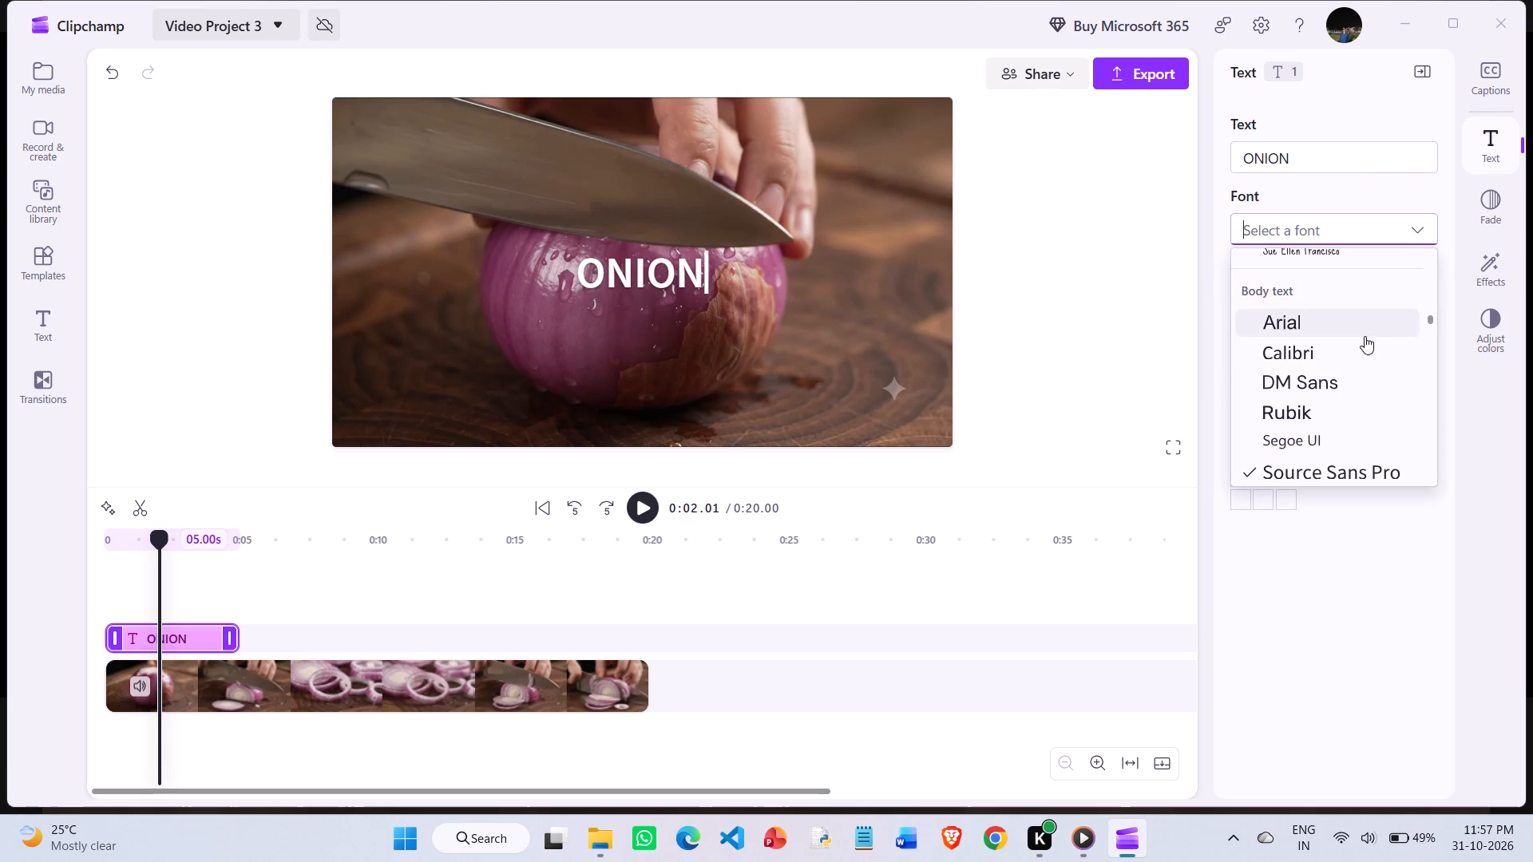
click(1320, 409)
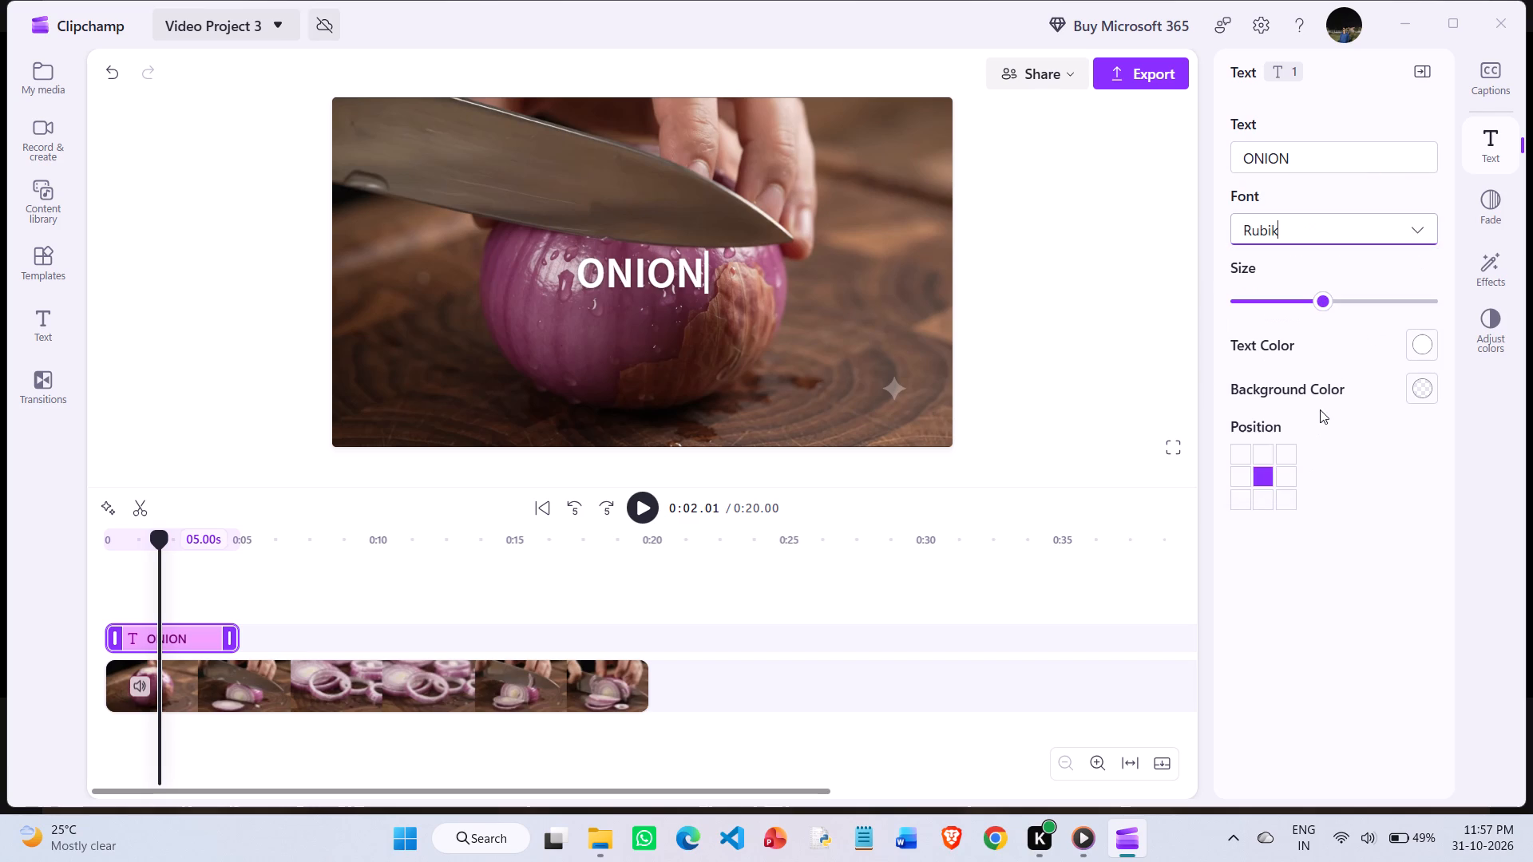
click(1346, 221)
scroll(1341, 416, down, 1)
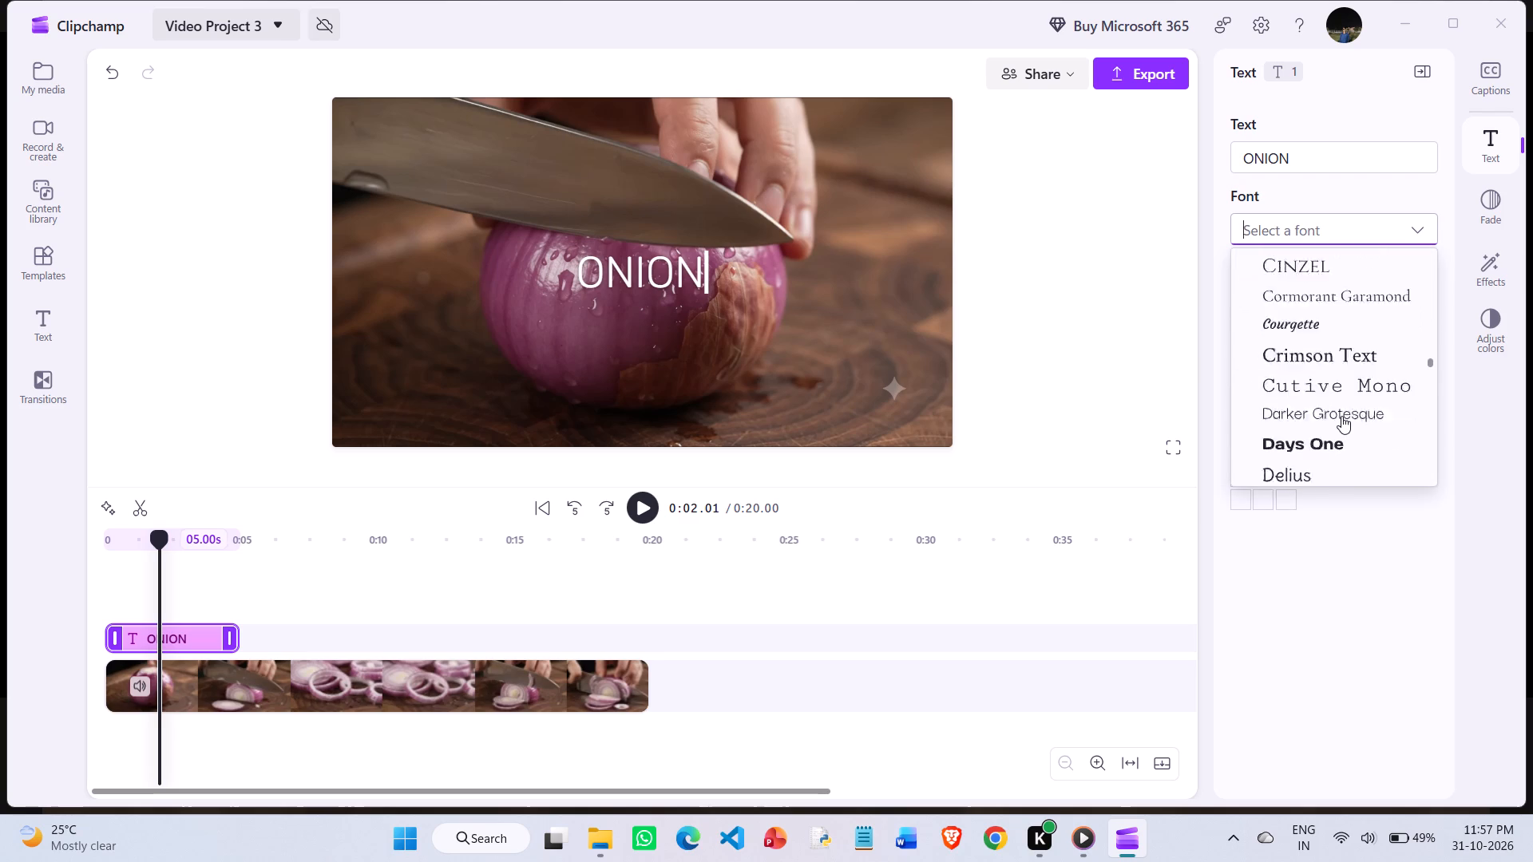
scroll(1341, 416, down, 1)
click(1311, 358)
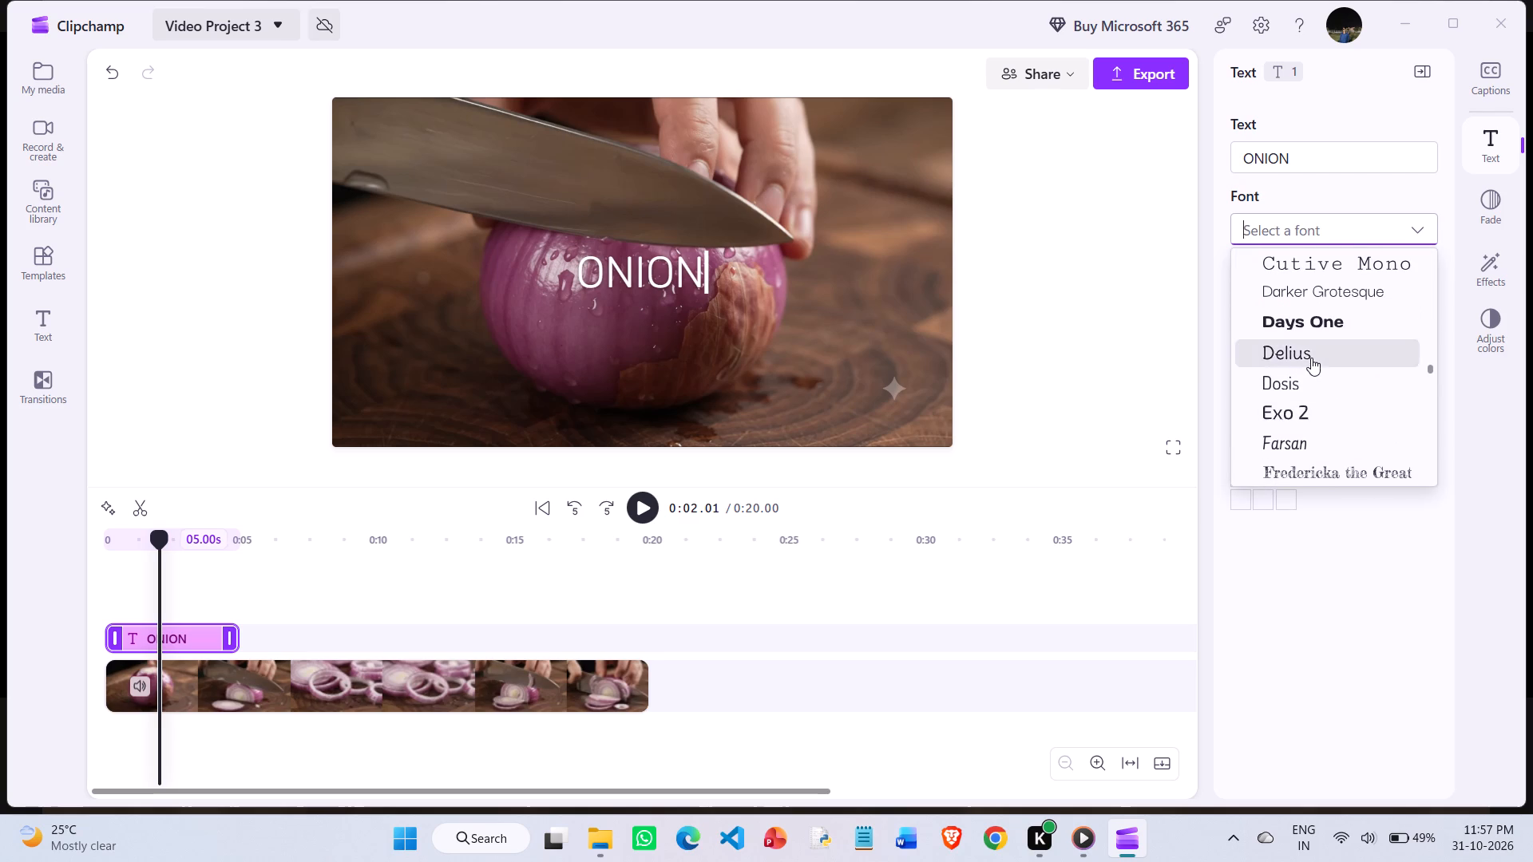
Lower the ONION title's size setting to near the low end of its range.
drag(1293, 299, 1269, 302)
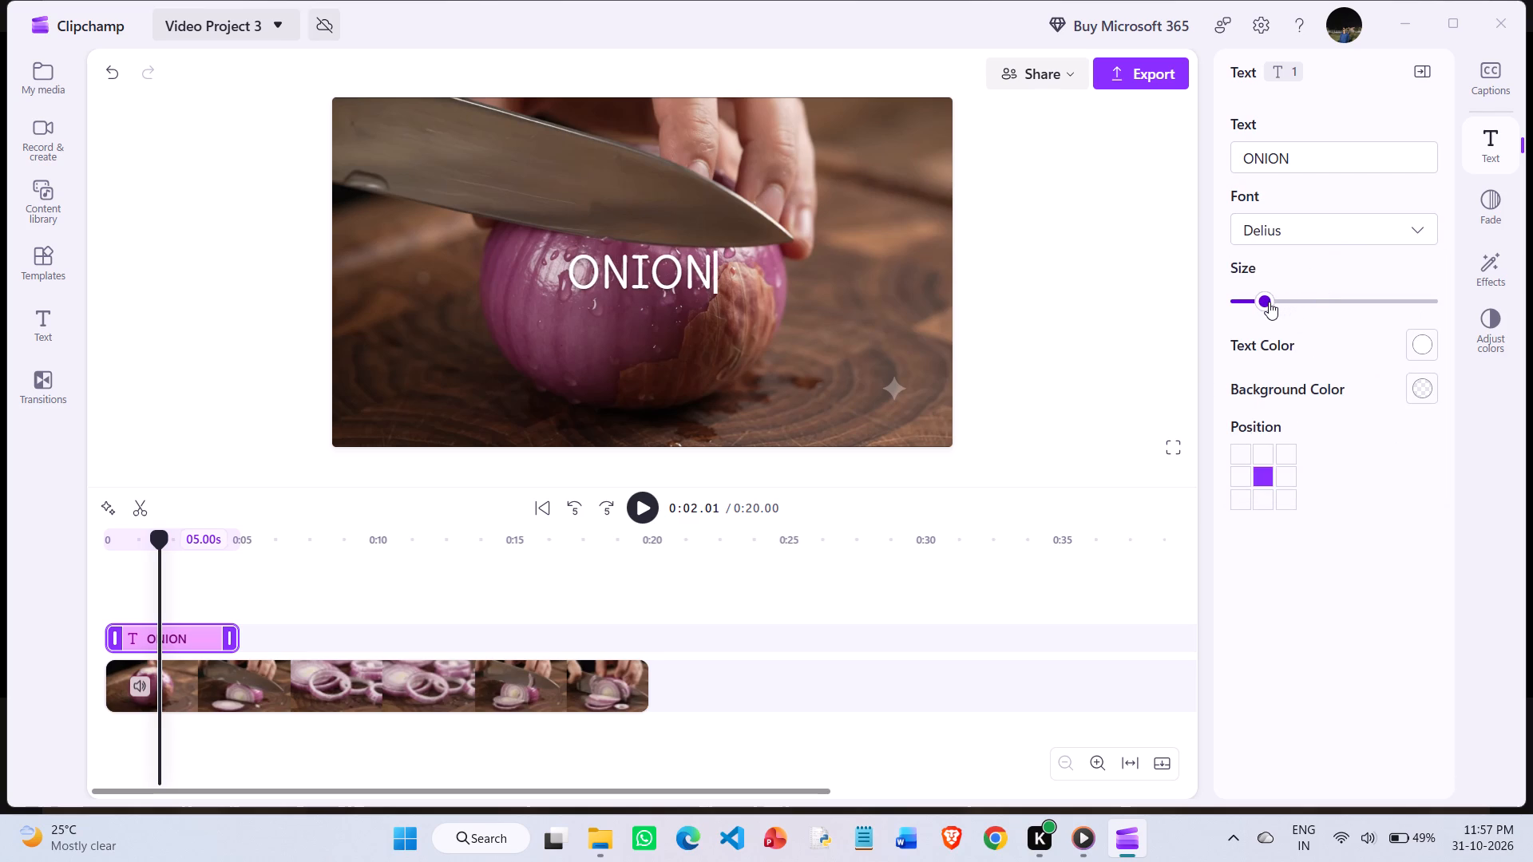
drag(1269, 302, 1269, 302)
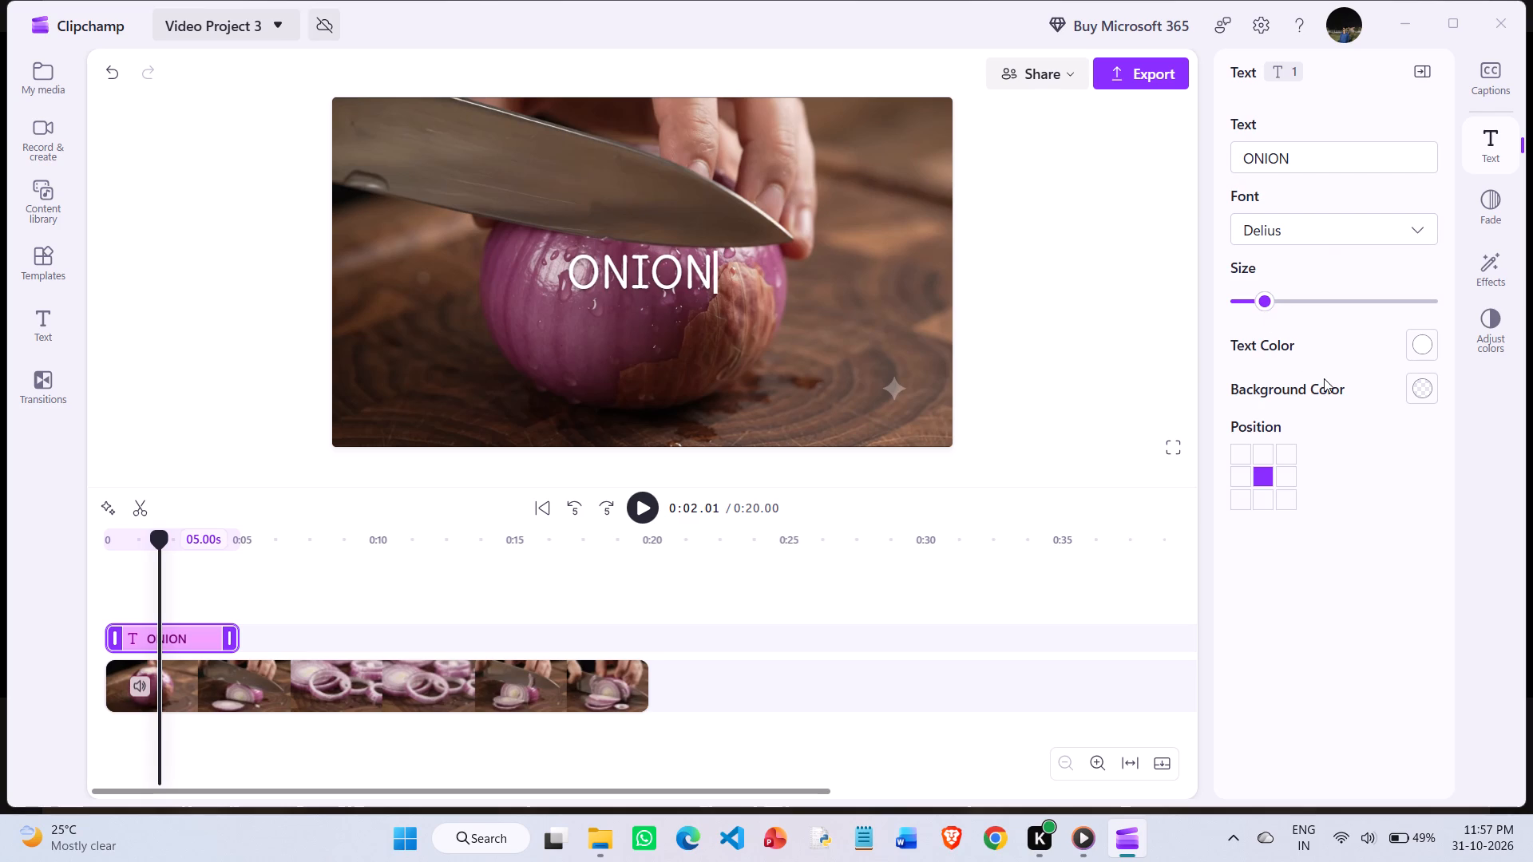
click(1324, 378)
Reposition the onion video in the preview so that it sits slightly right of and above the frame's centre.
drag(688, 265, 677, 301)
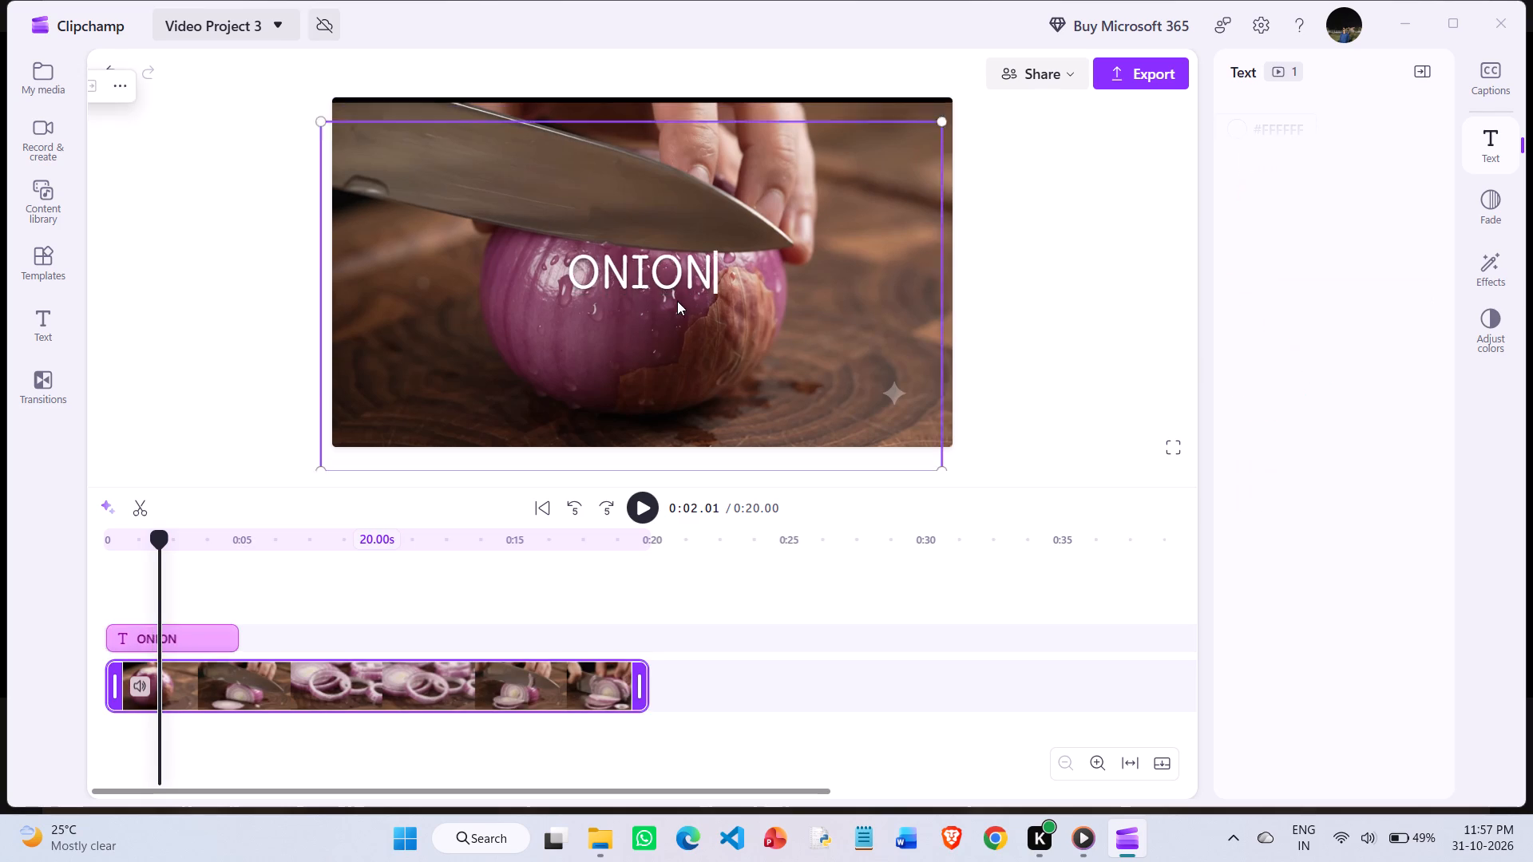
drag(677, 301, 740, 173)
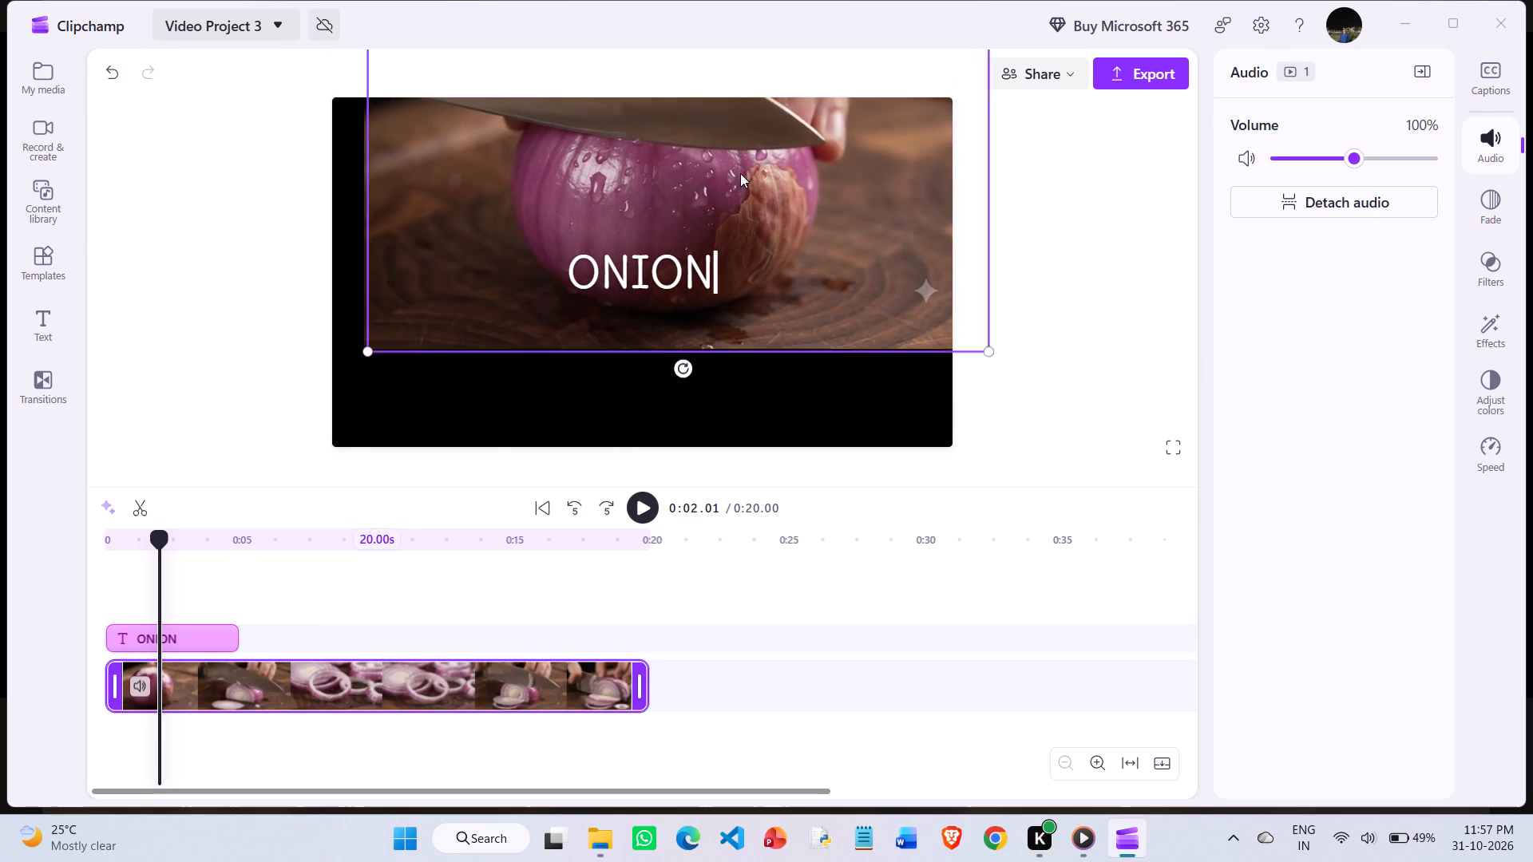
drag(740, 173, 837, 139)
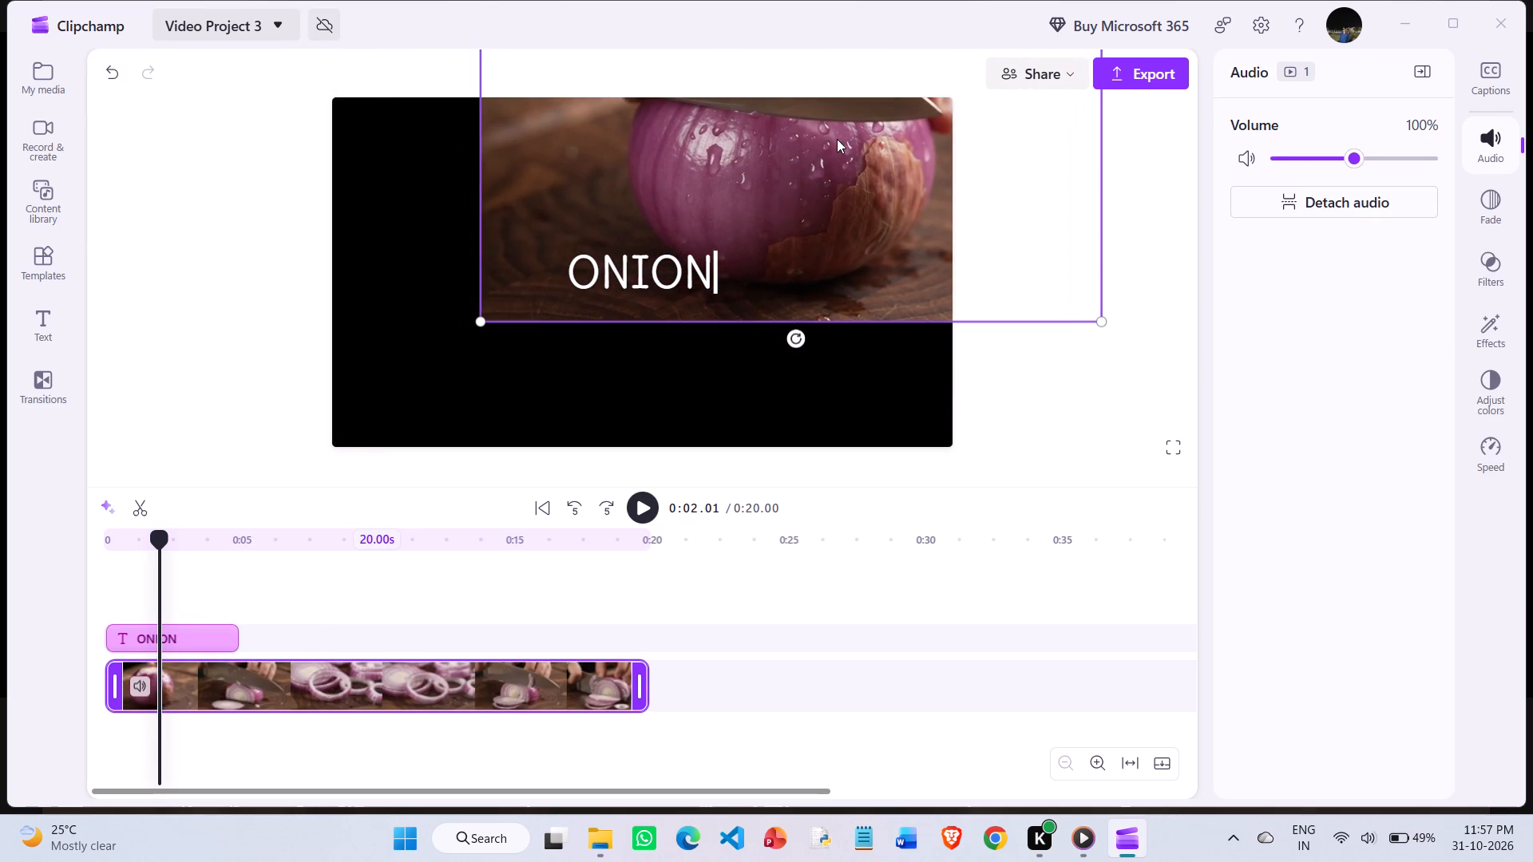
drag(837, 139, 838, 144)
ctrl+scroll(862, 393, down, 4)
ctrl+scroll(954, 380, down, 4)
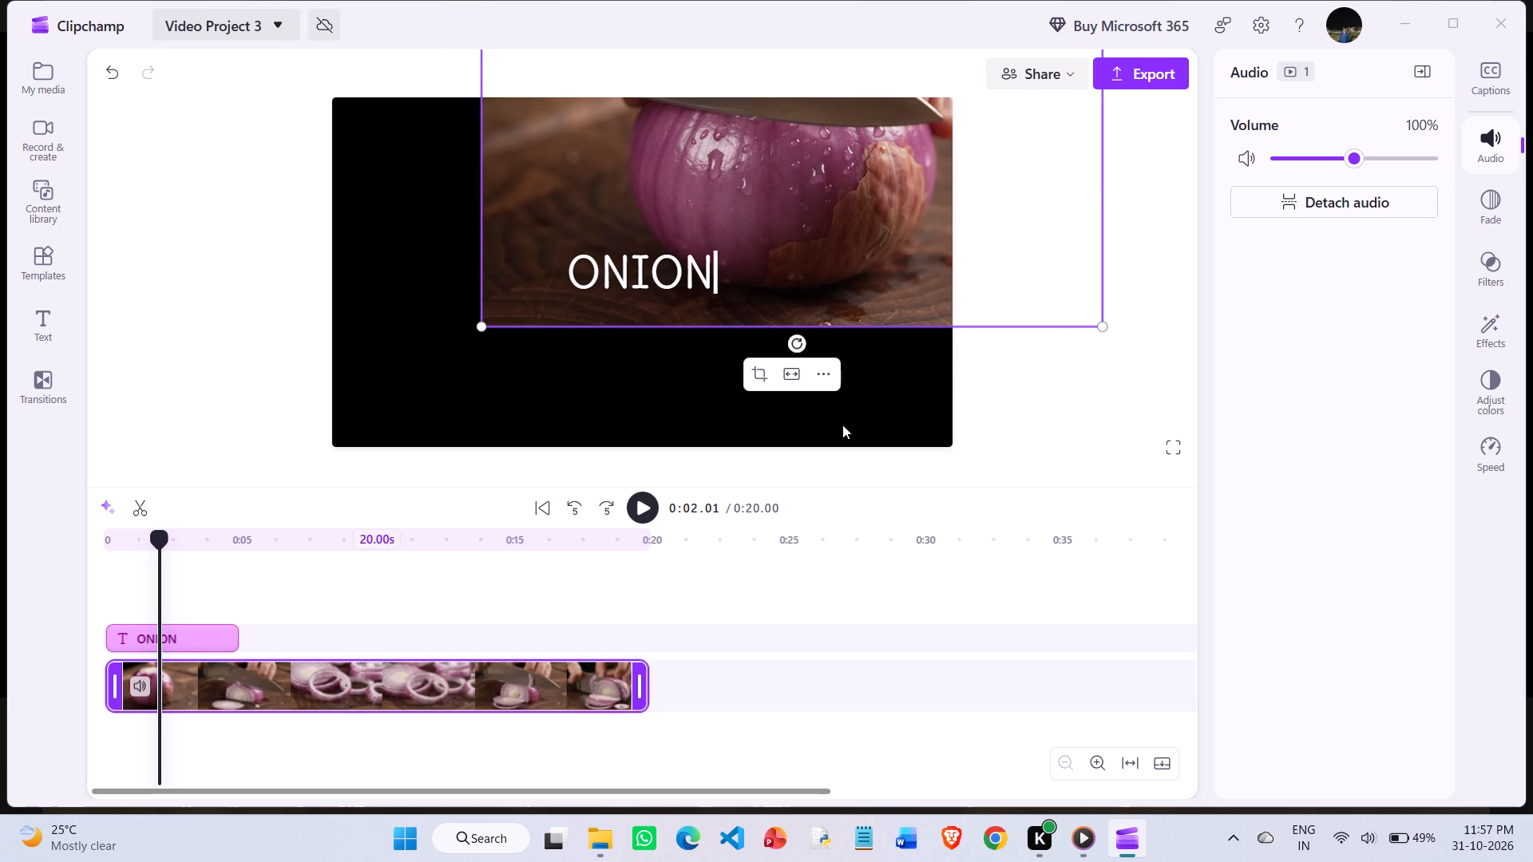
ctrl+scroll(838, 433, down, 5)
drag(883, 302, 836, 362)
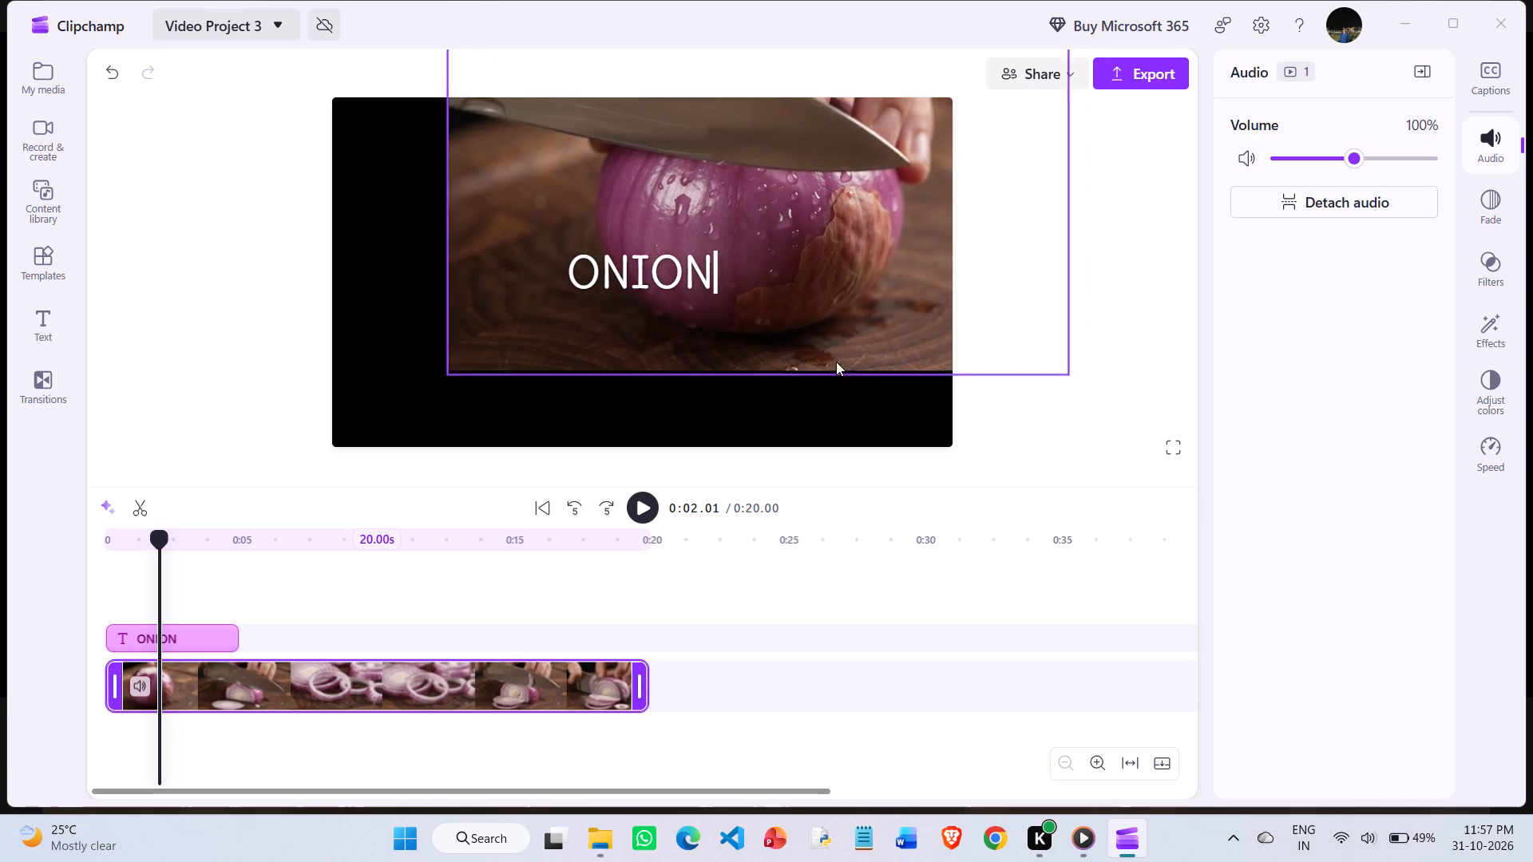
drag(836, 362, 774, 415)
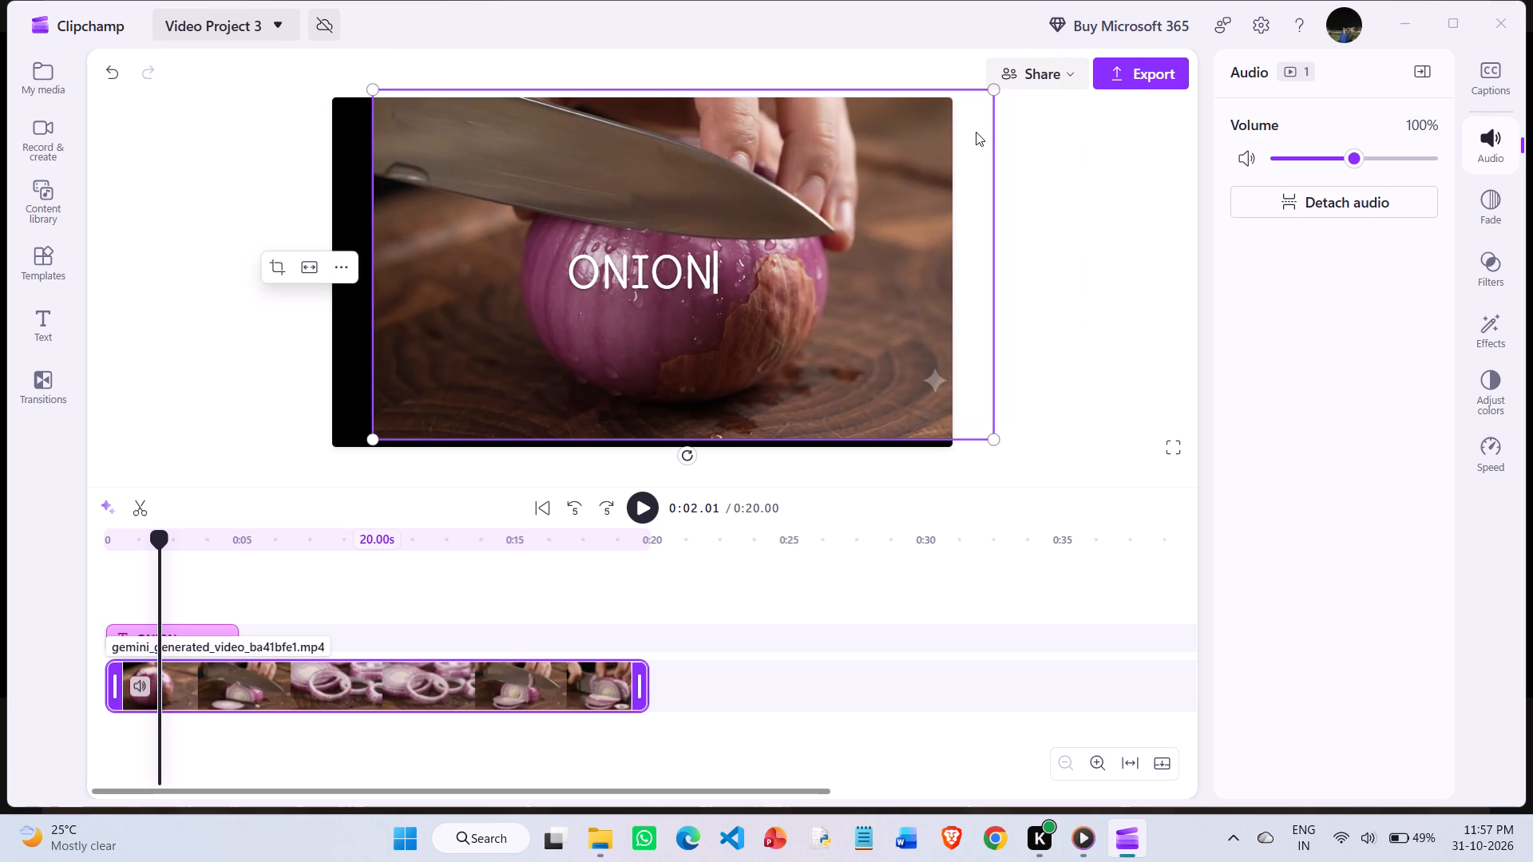
Shrink the onion video from its upper-right corner to about four fifths of the frame's width.
click(996, 85)
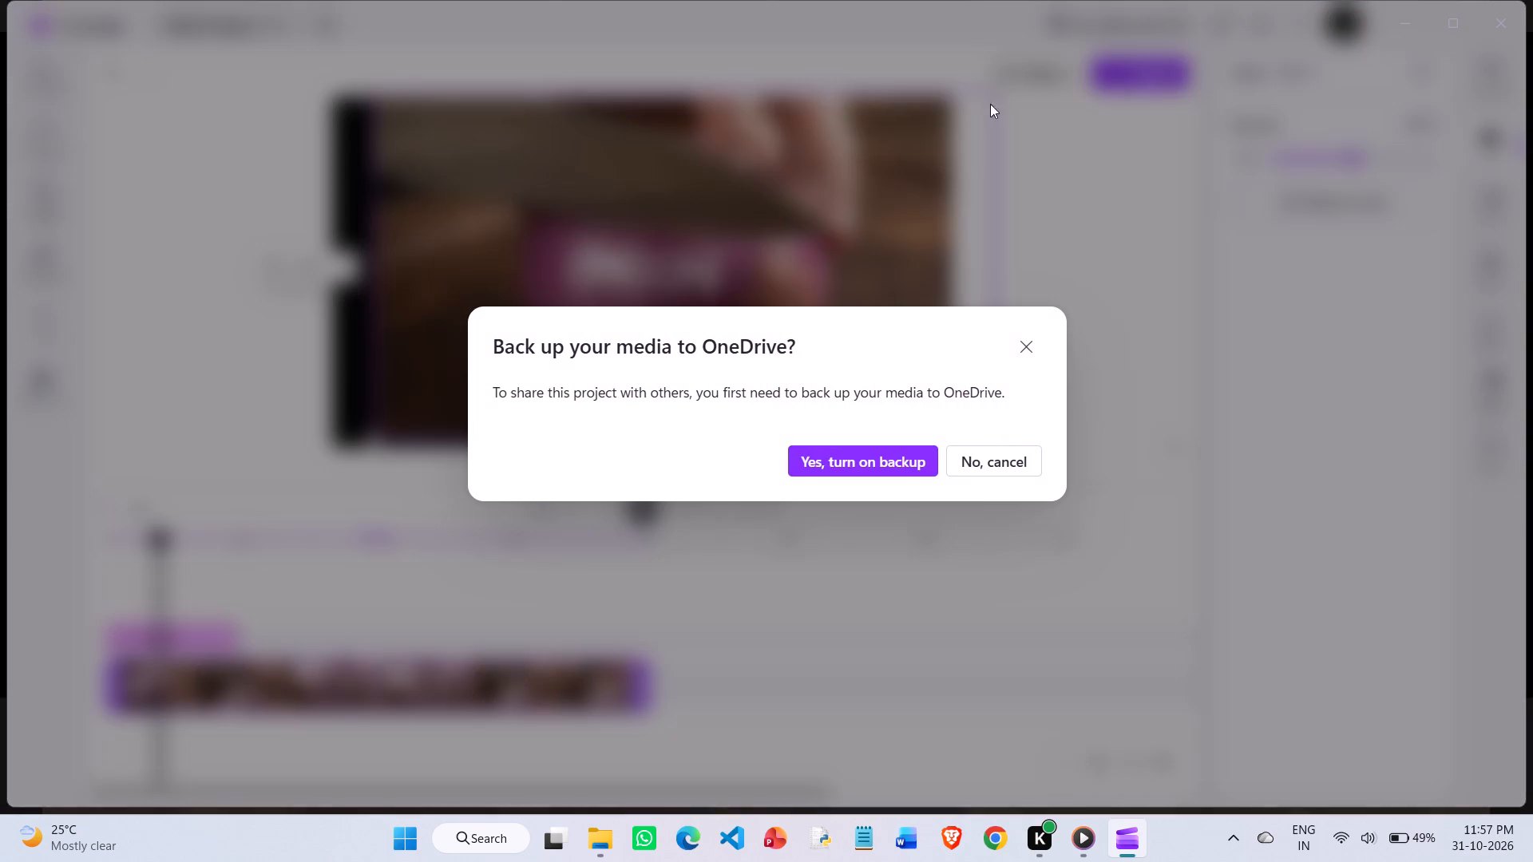
click(1026, 344)
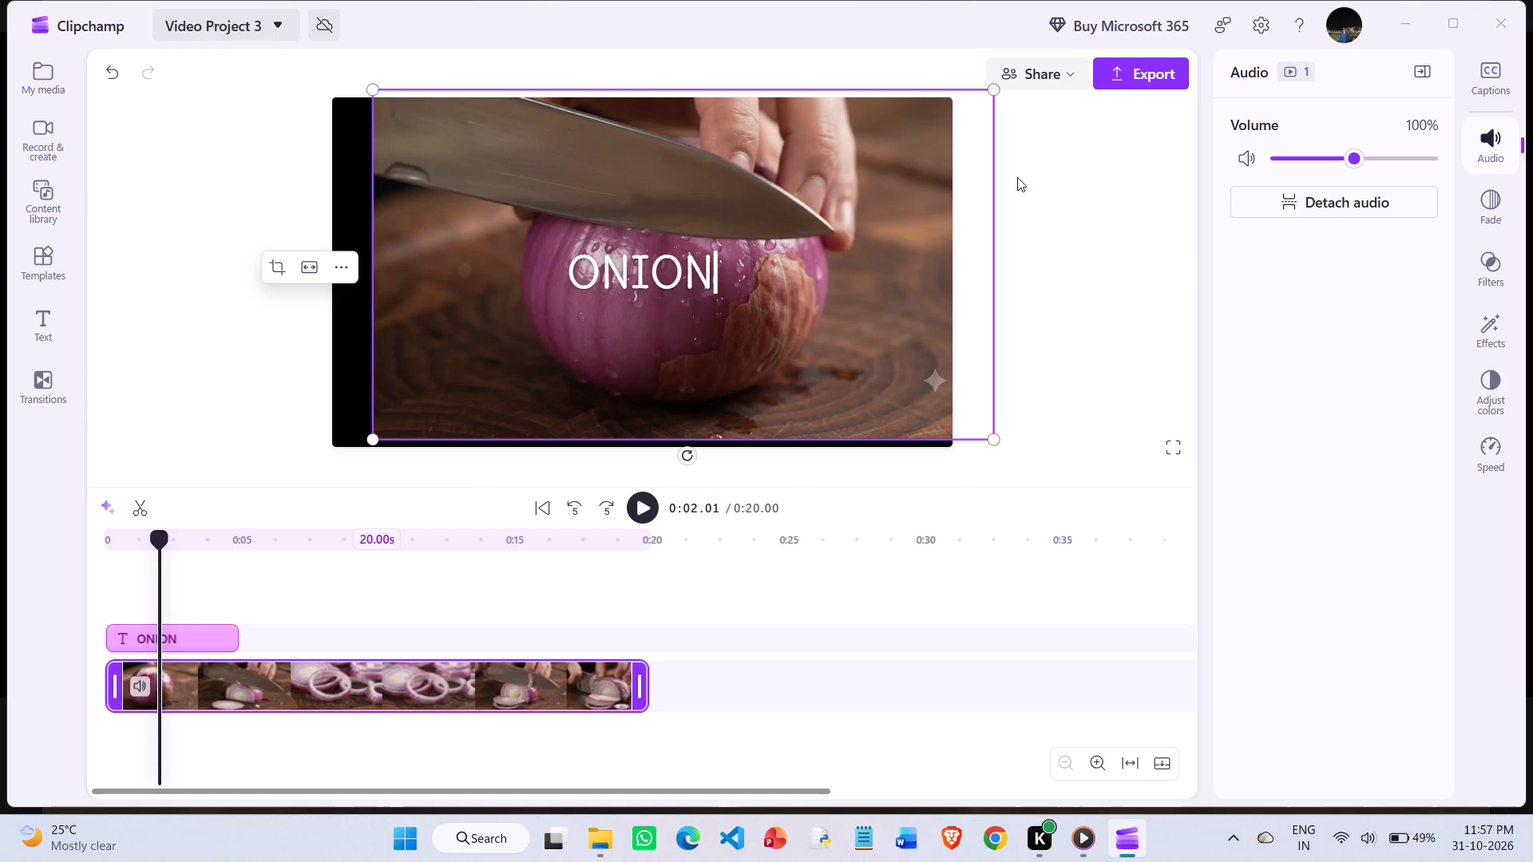
drag(991, 94, 948, 117)
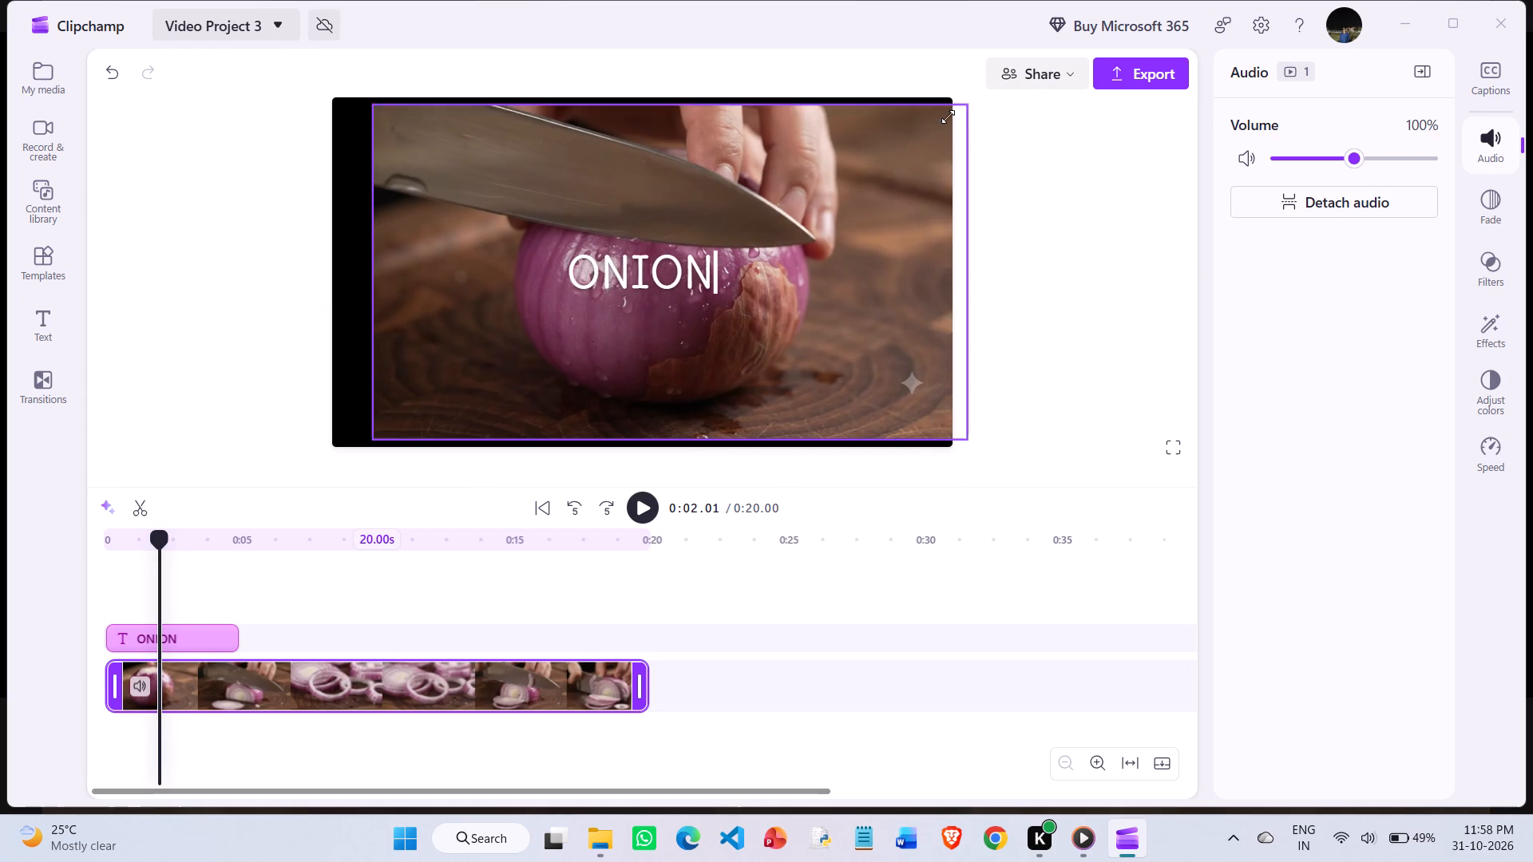
drag(948, 117, 839, 132)
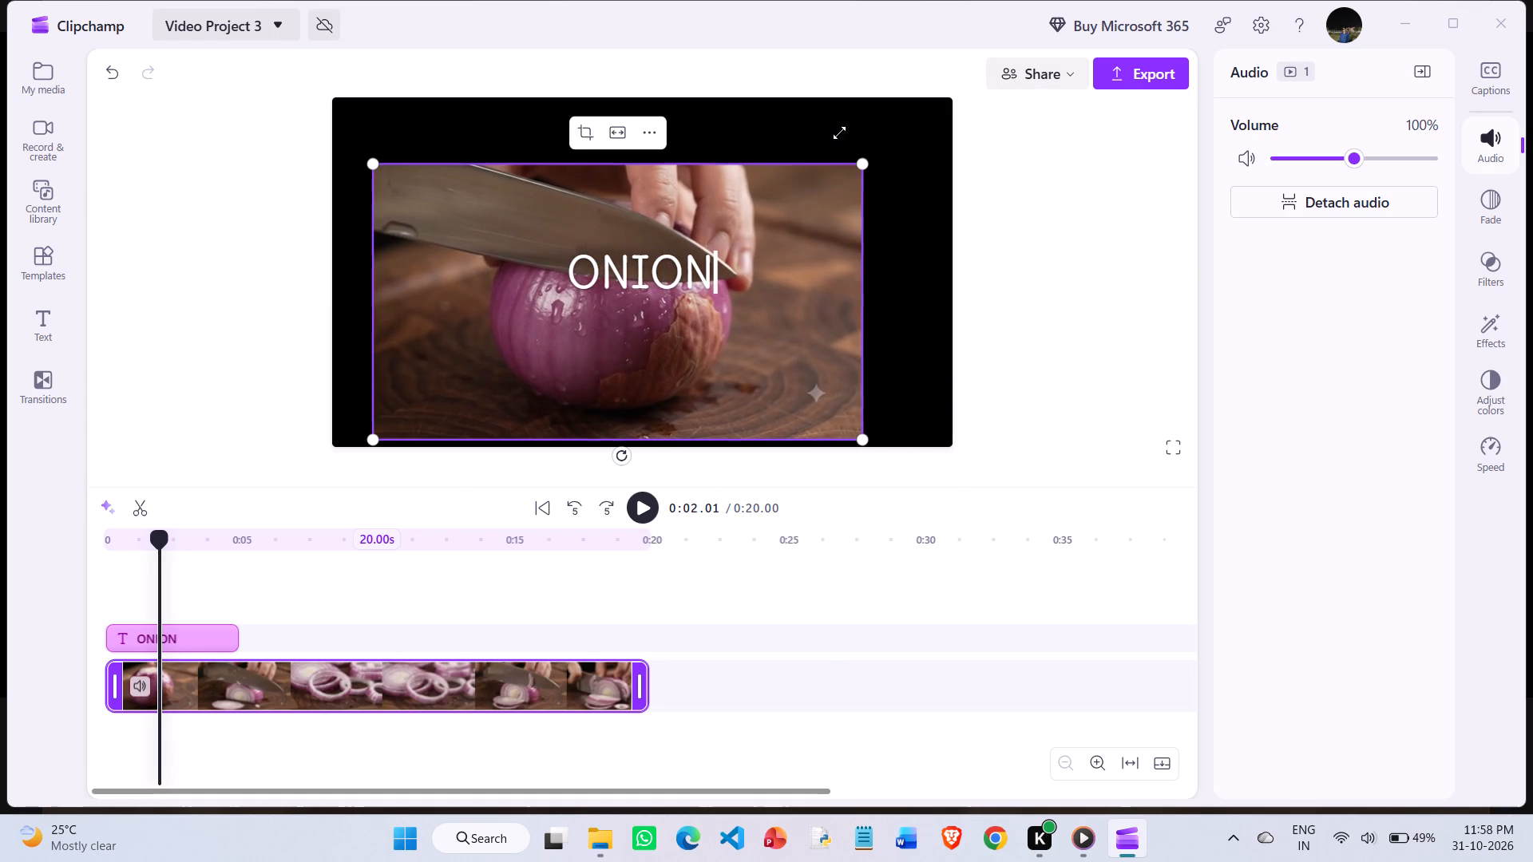
ctrl+scroll(839, 132, down, 4)
drag(676, 267, 676, 274)
Move the onion video slightly upward in the preview frame.
drag(676, 274, 678, 255)
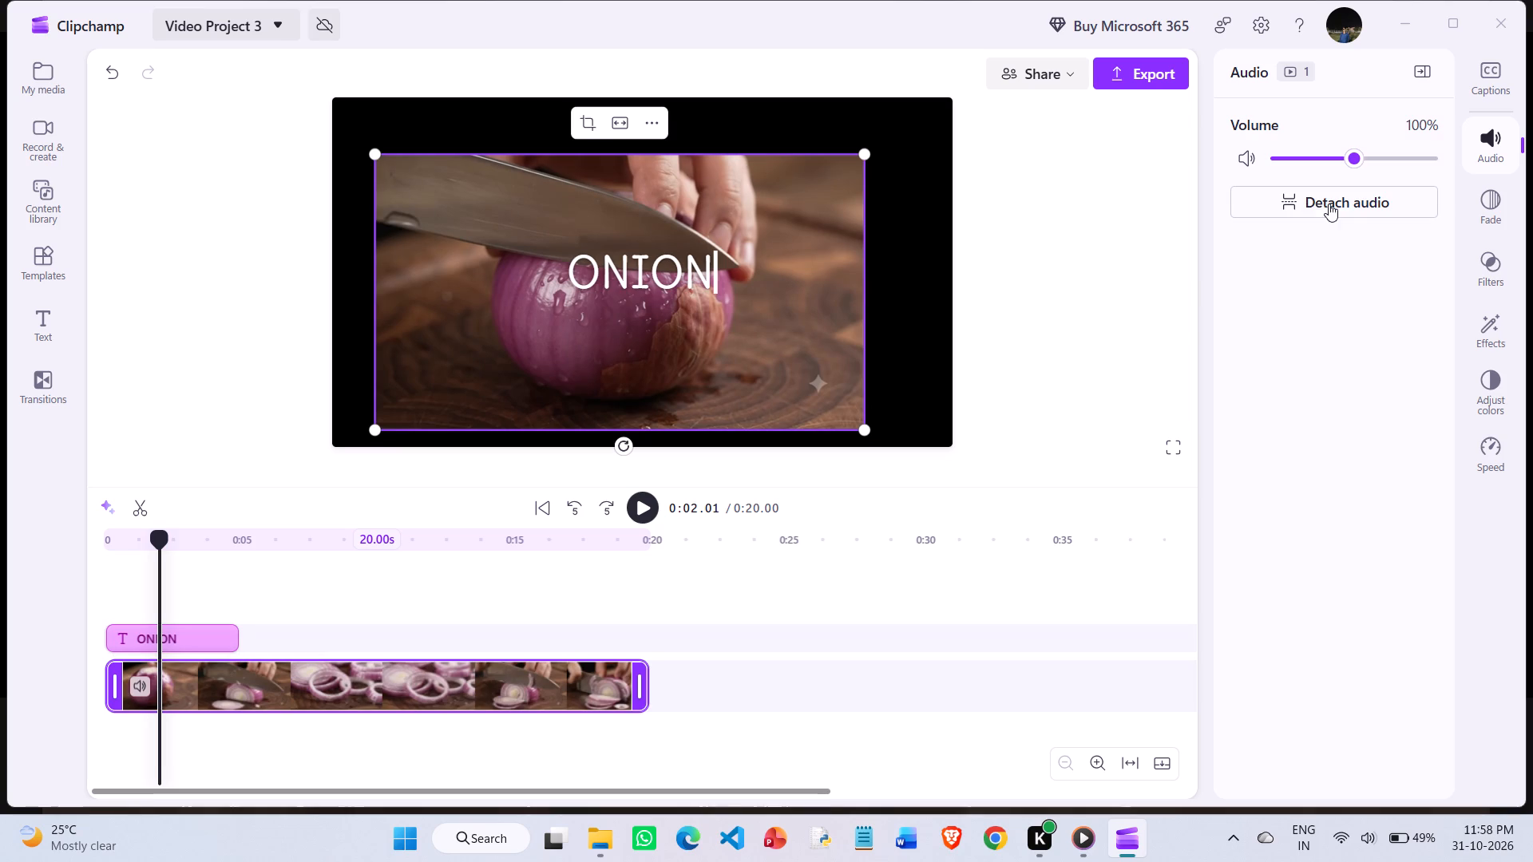
Detach the audio from the onion video onto its own track and dismiss the downloads notice.
click(1346, 201)
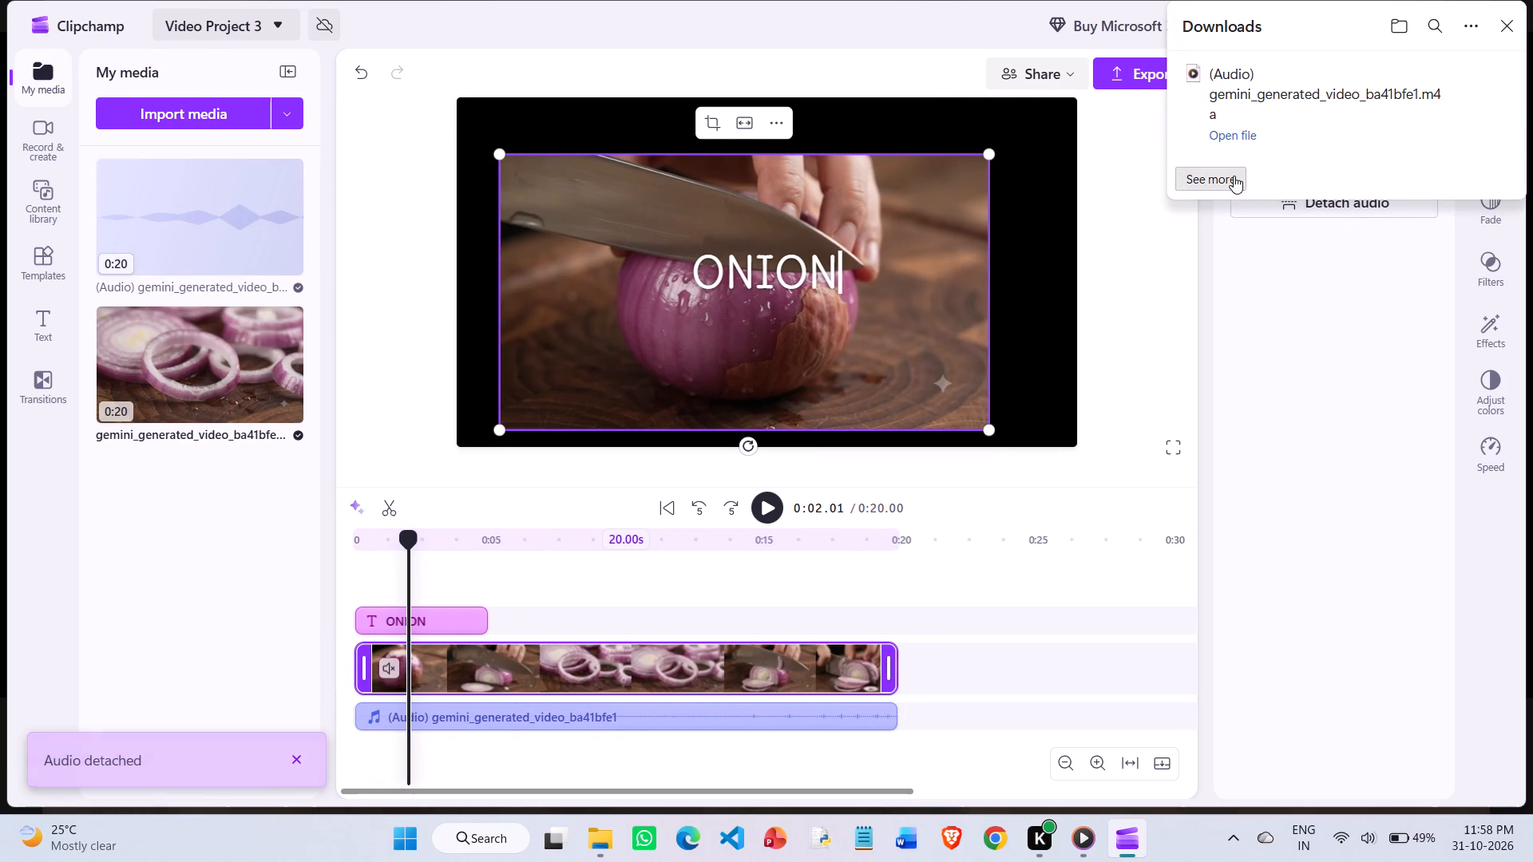
click(1490, 28)
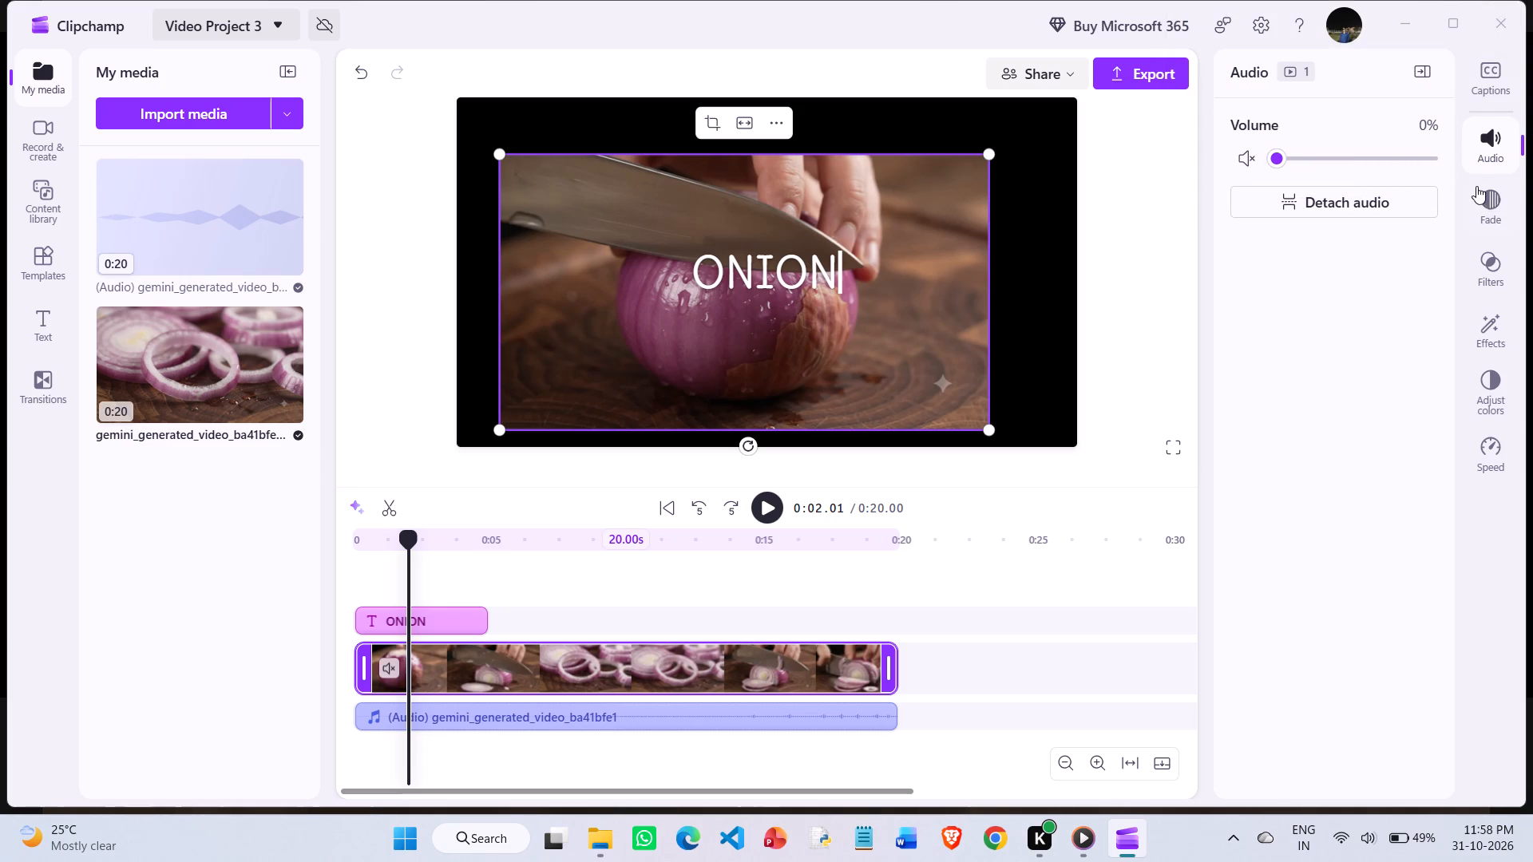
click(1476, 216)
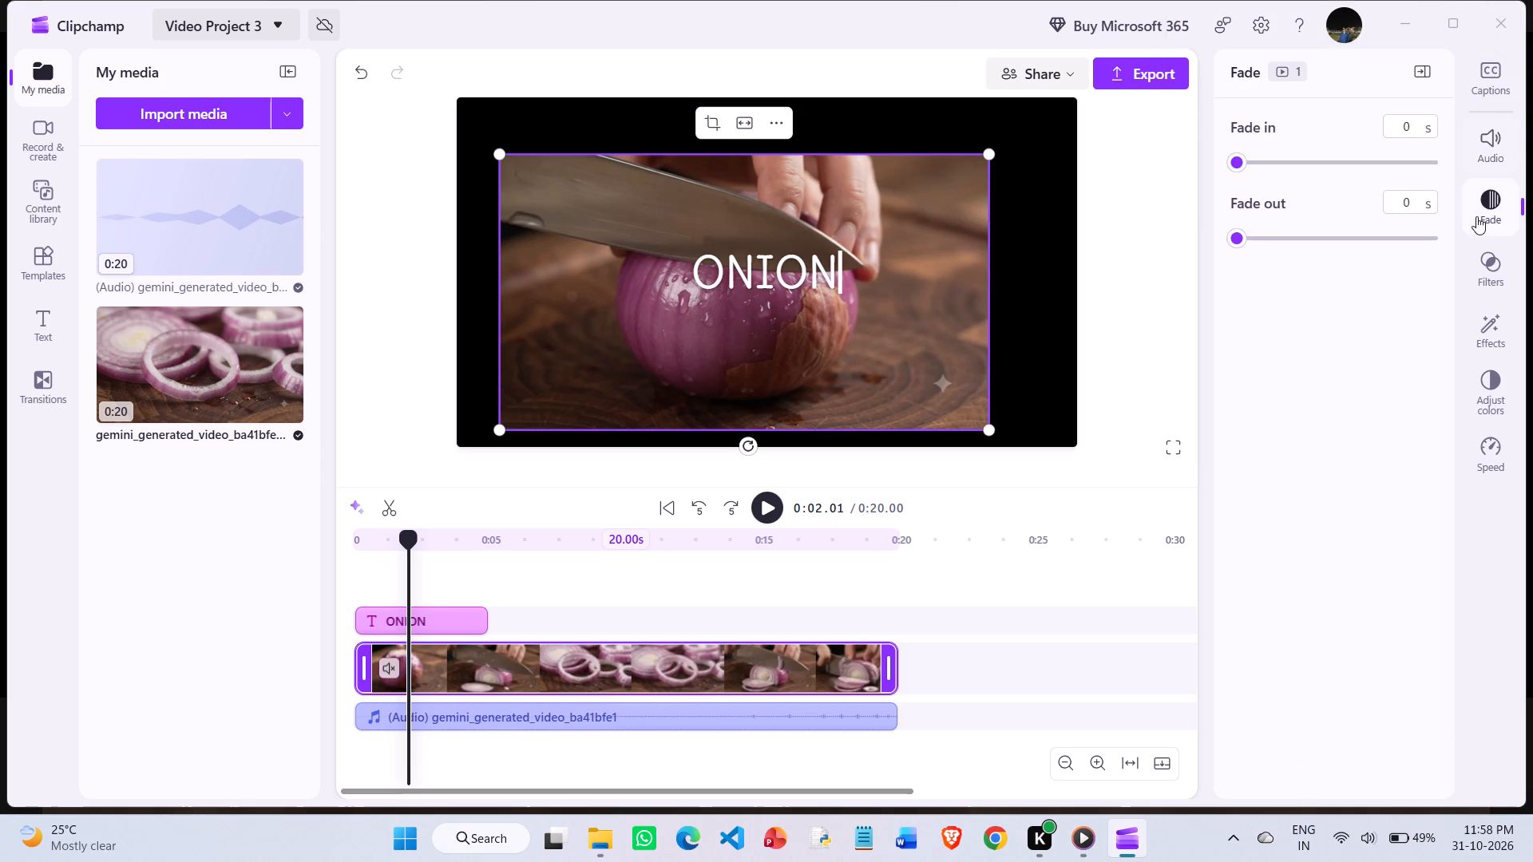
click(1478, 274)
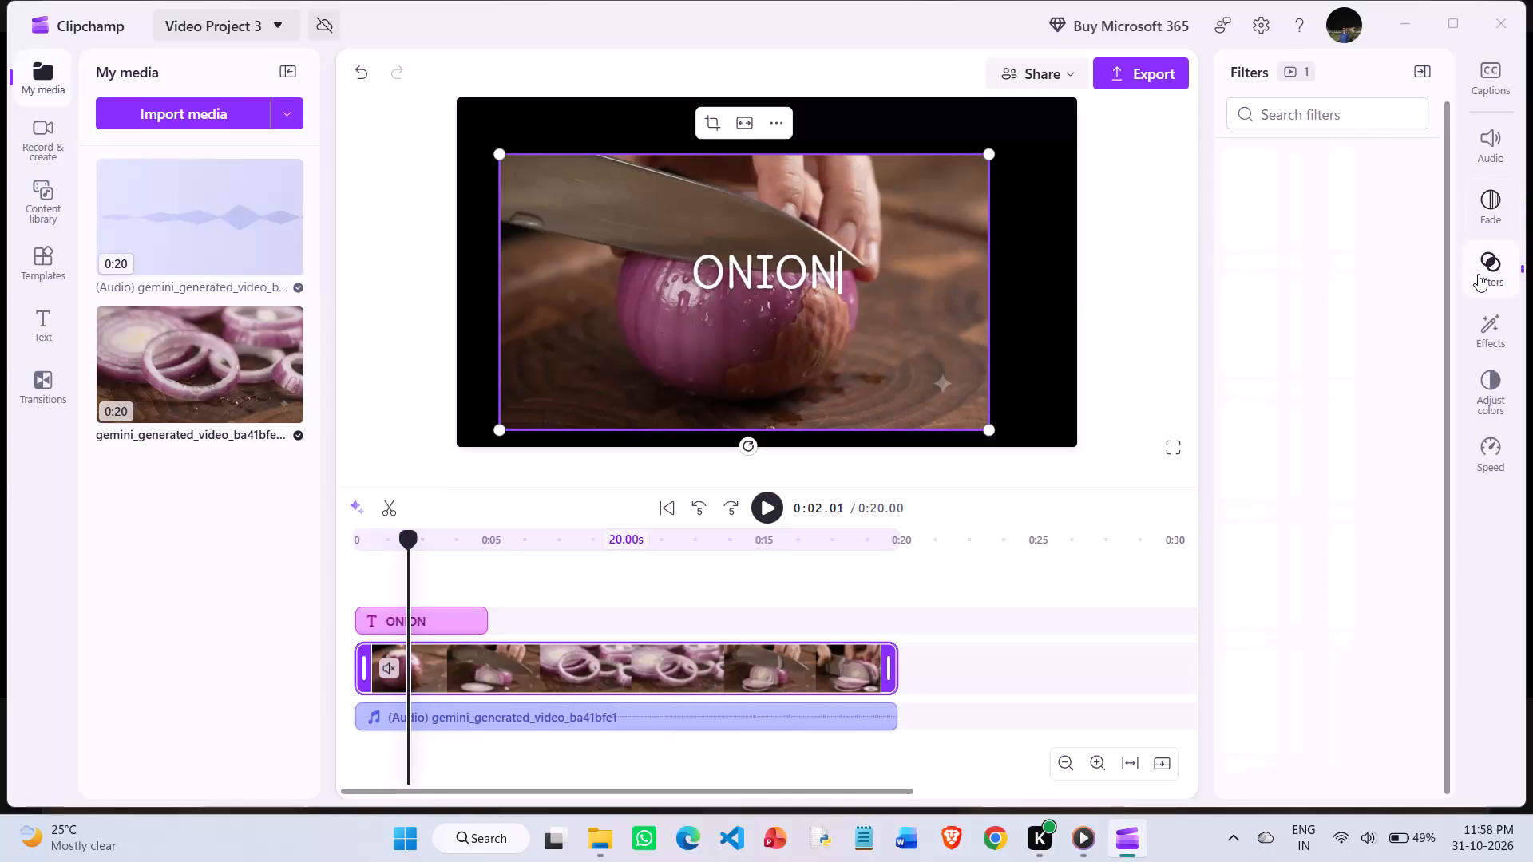
Try black and light yellow as the ONION title's text colour, and settle on the darker yellow #FDD800.
click(479, 611)
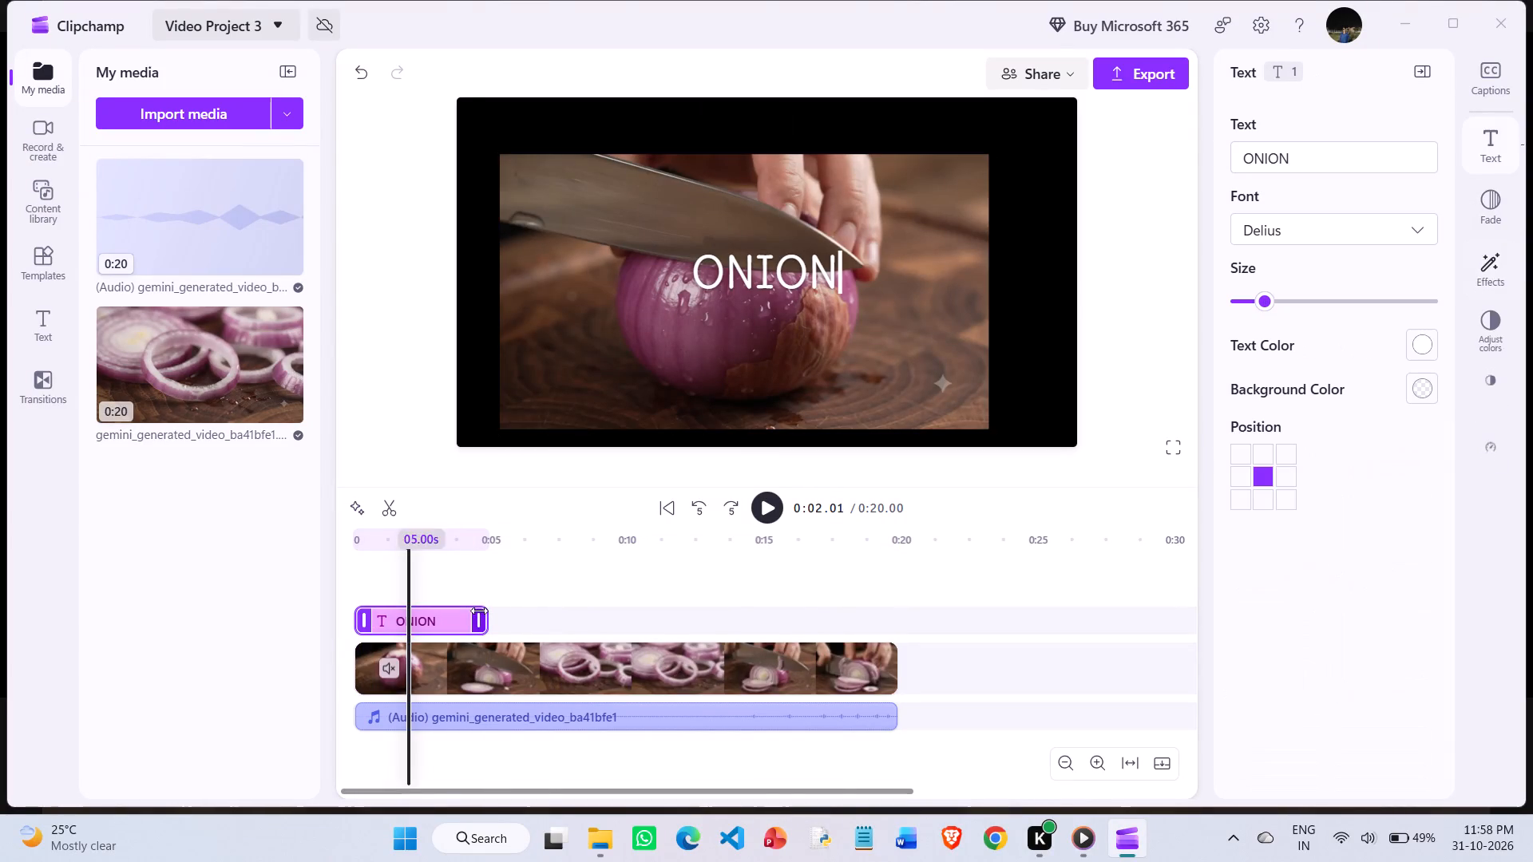
click(1414, 345)
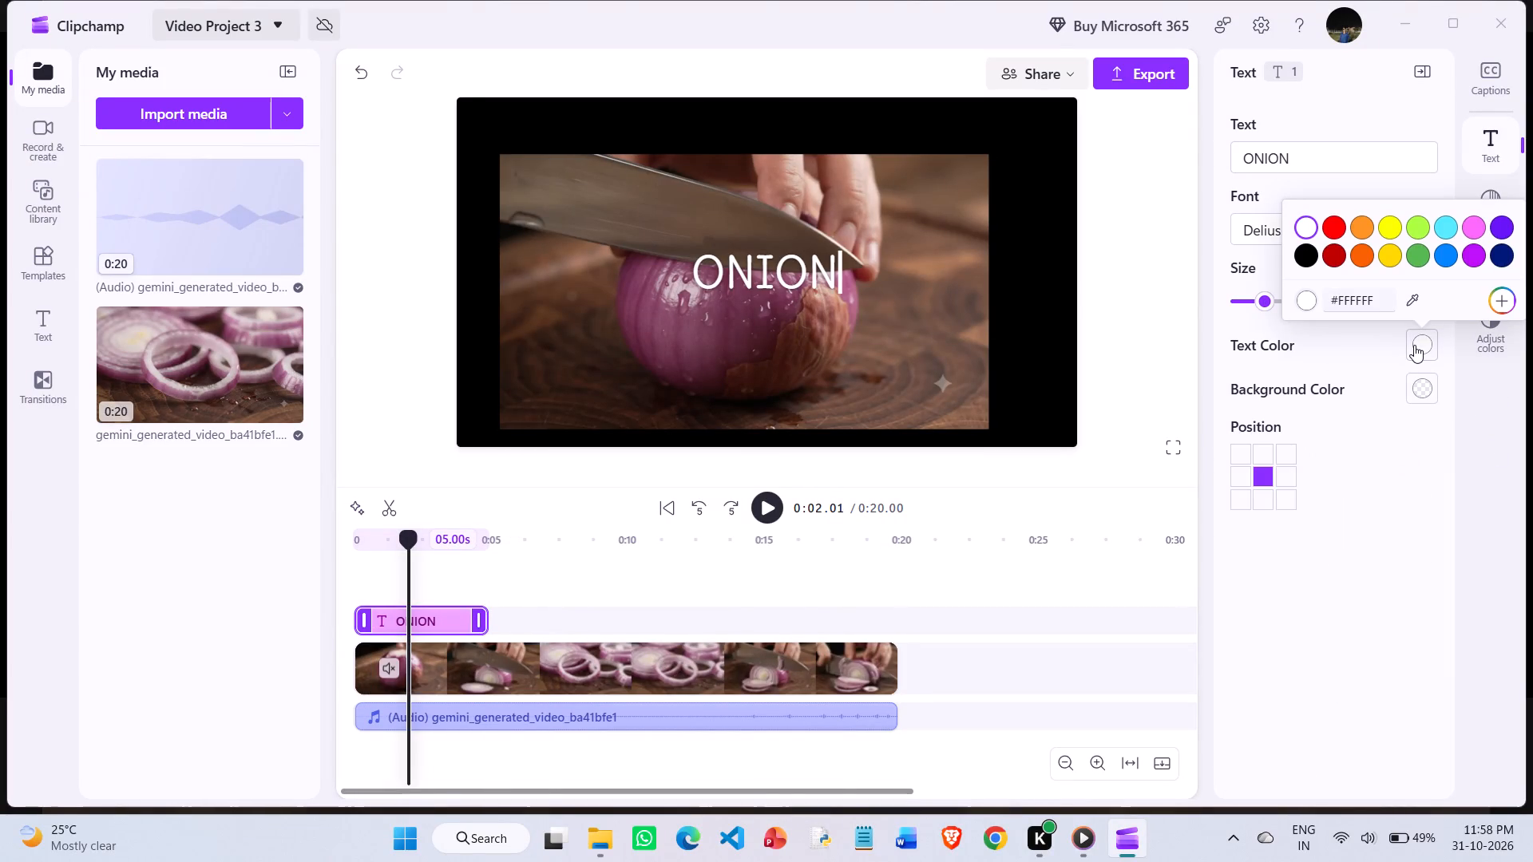
click(1309, 251)
click(1388, 230)
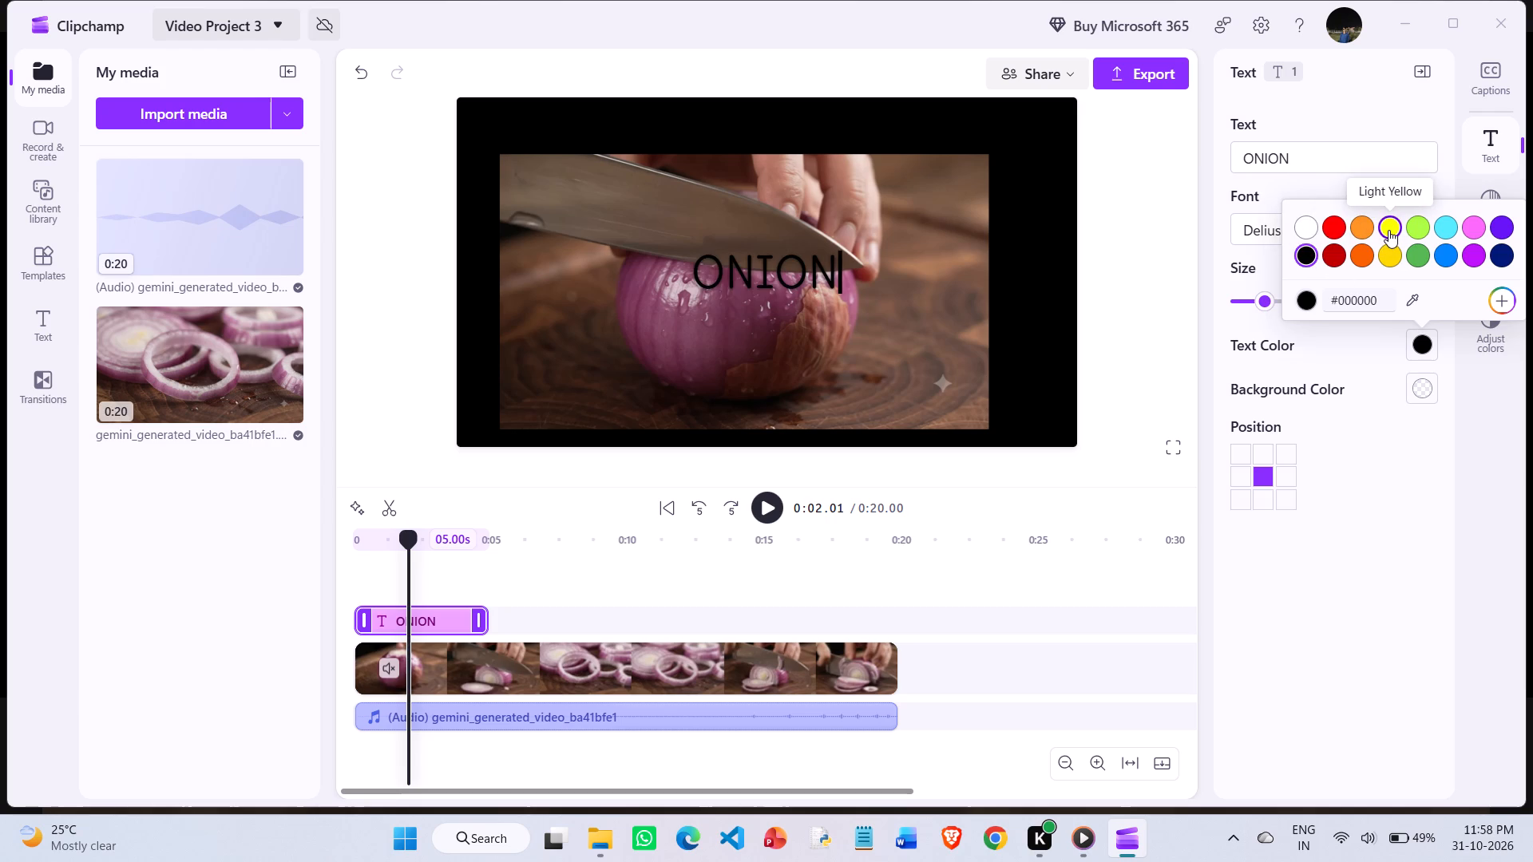
click(1389, 264)
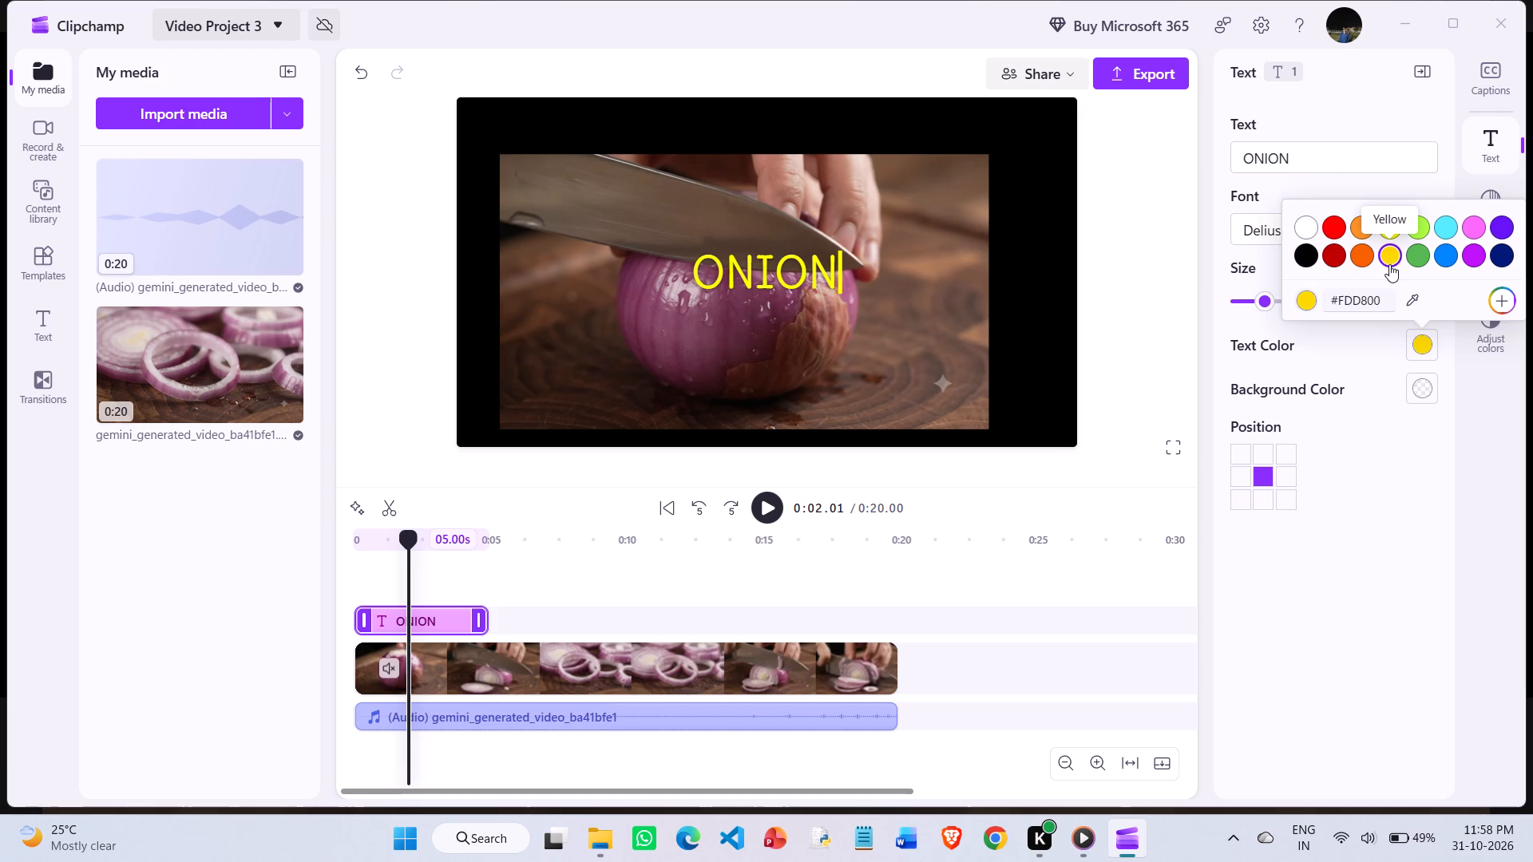
Try white as the ONION title's background colour, and settle on orange #F76000.
click(1424, 384)
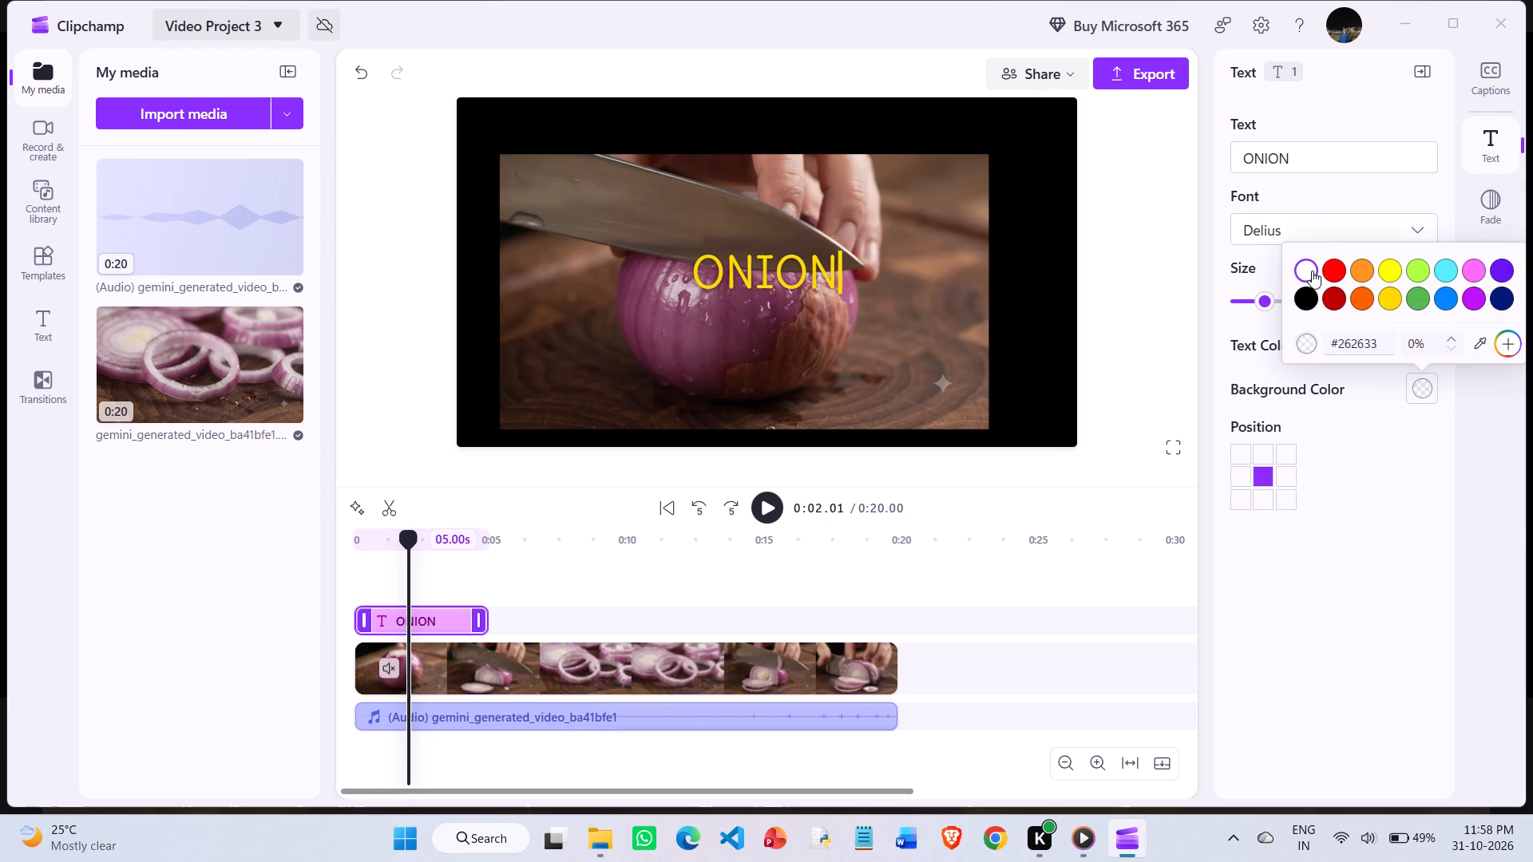
click(1312, 271)
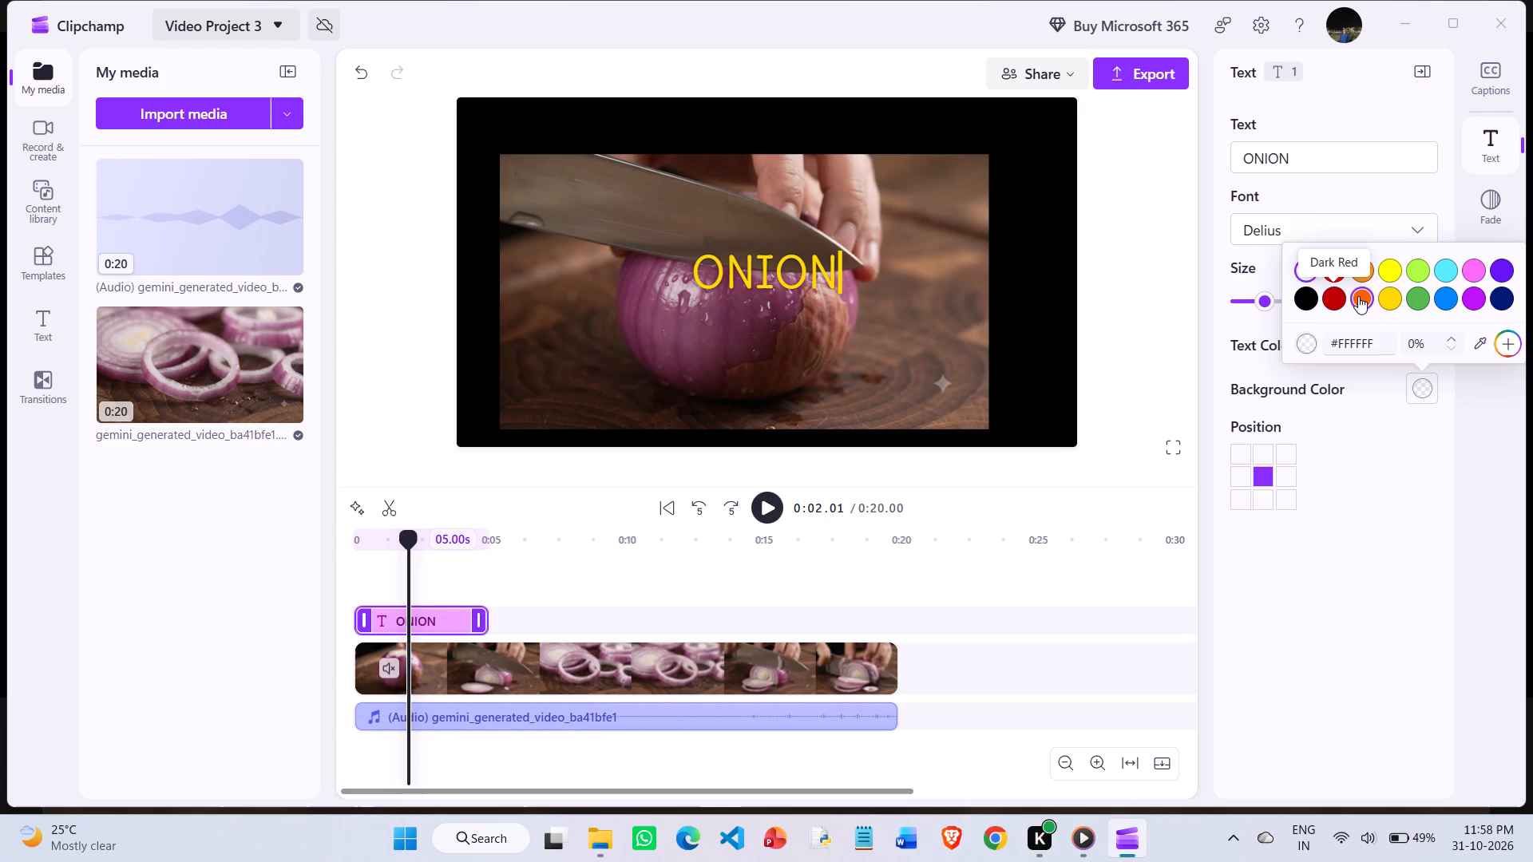
click(1358, 296)
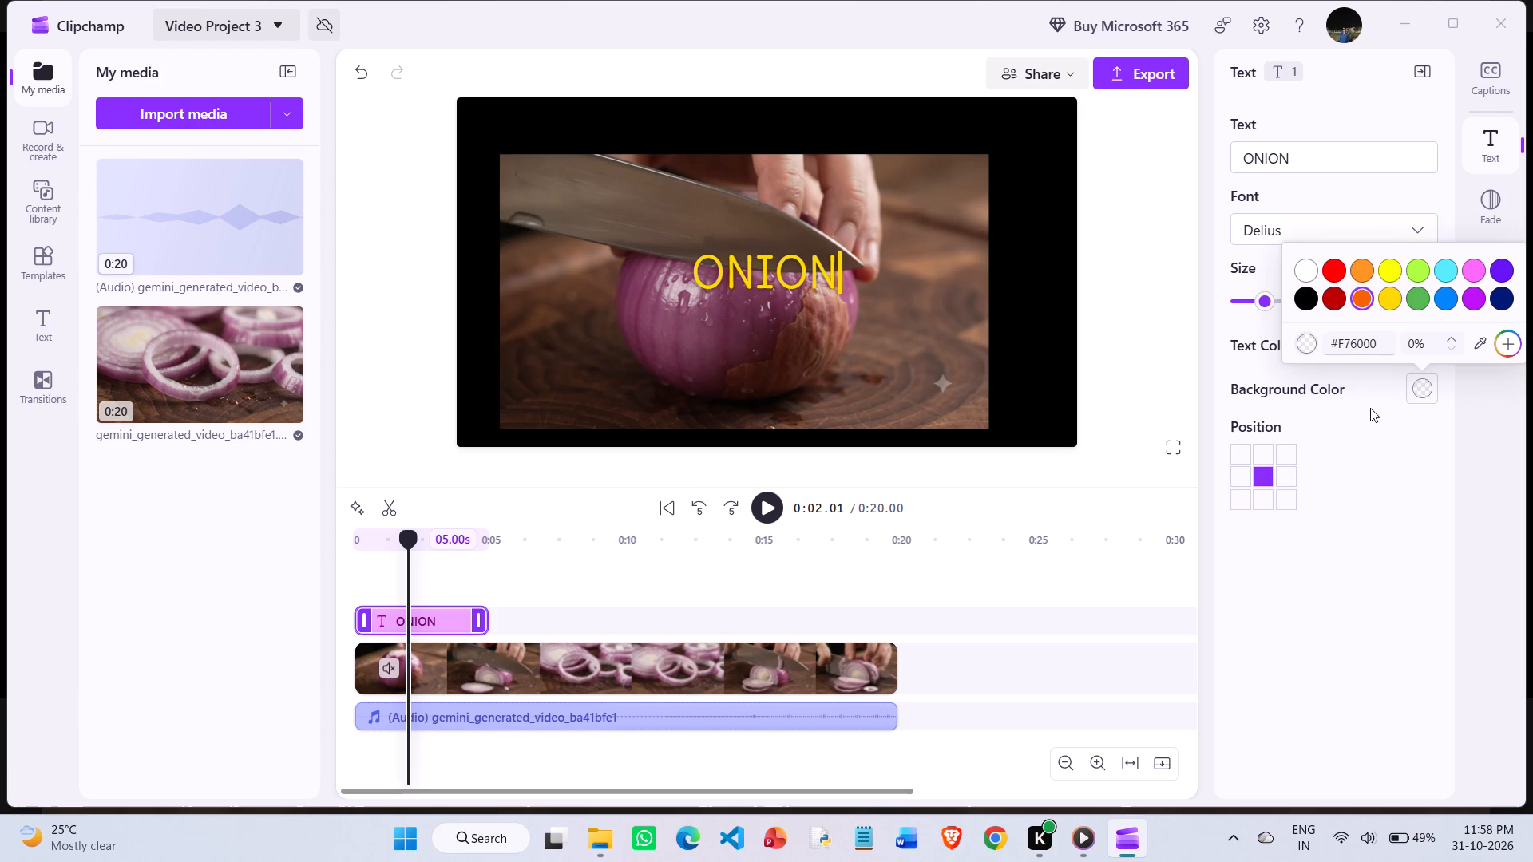
click(1370, 408)
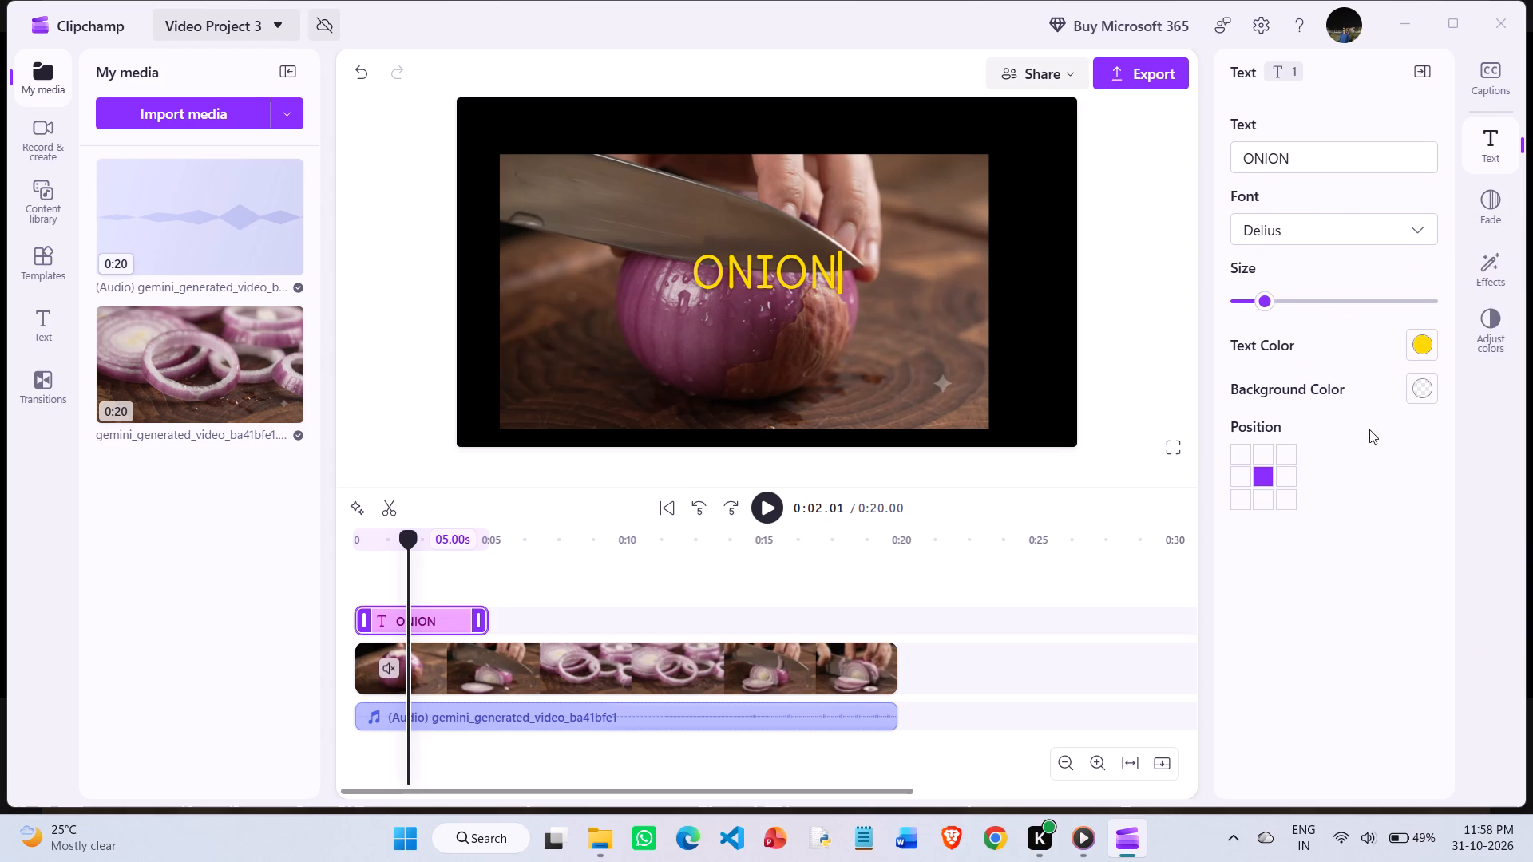
Place the ONION title at the bottom-left position of the video frame.
click(1246, 499)
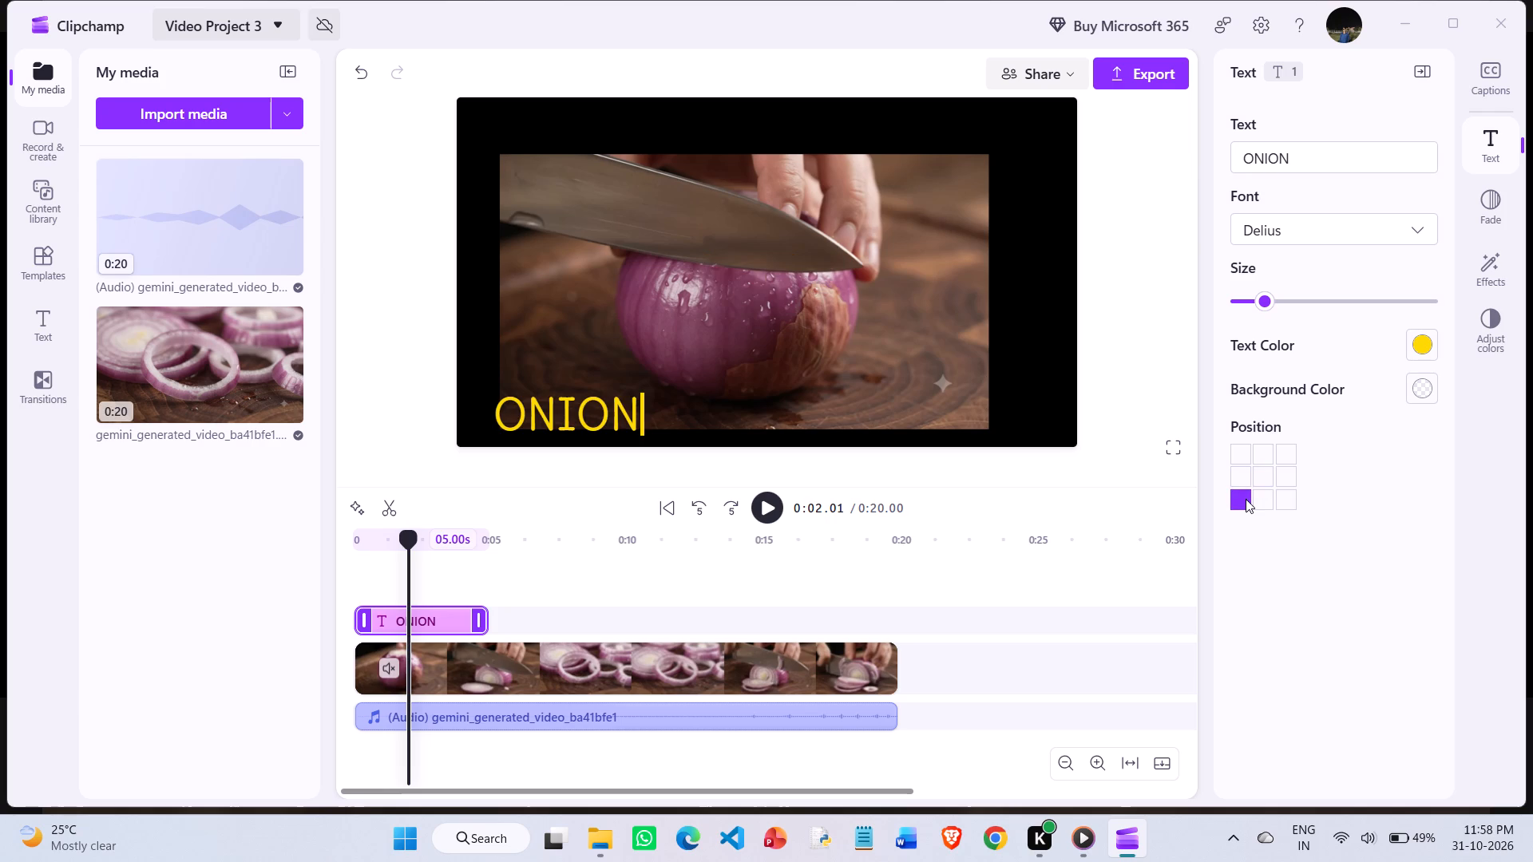
click(1328, 512)
Give the ONION title a fade-out of 2 seconds.
click(1476, 212)
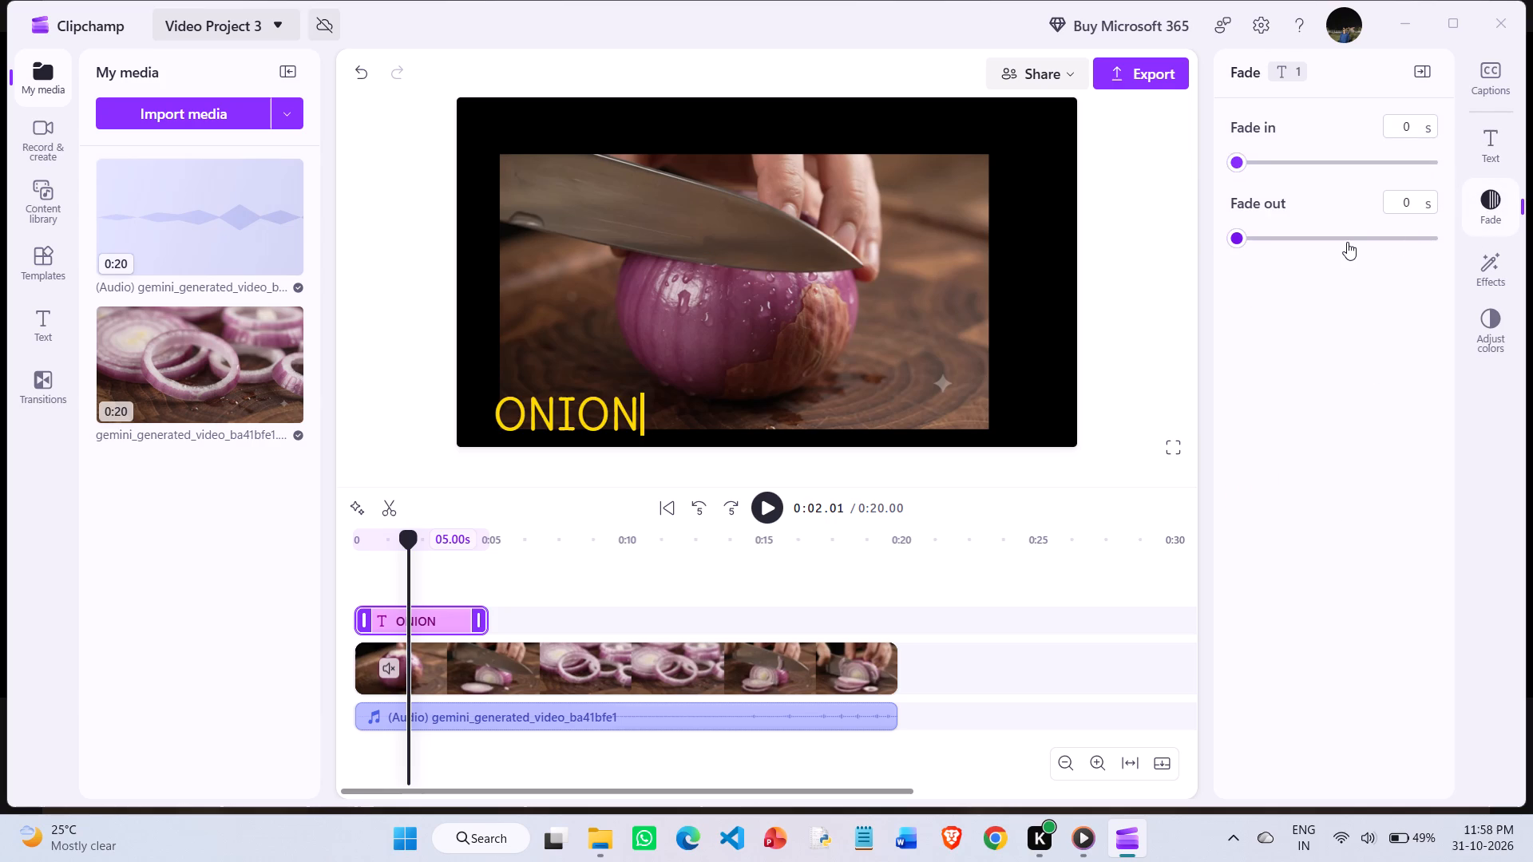
drag(1347, 242, 1456, 227)
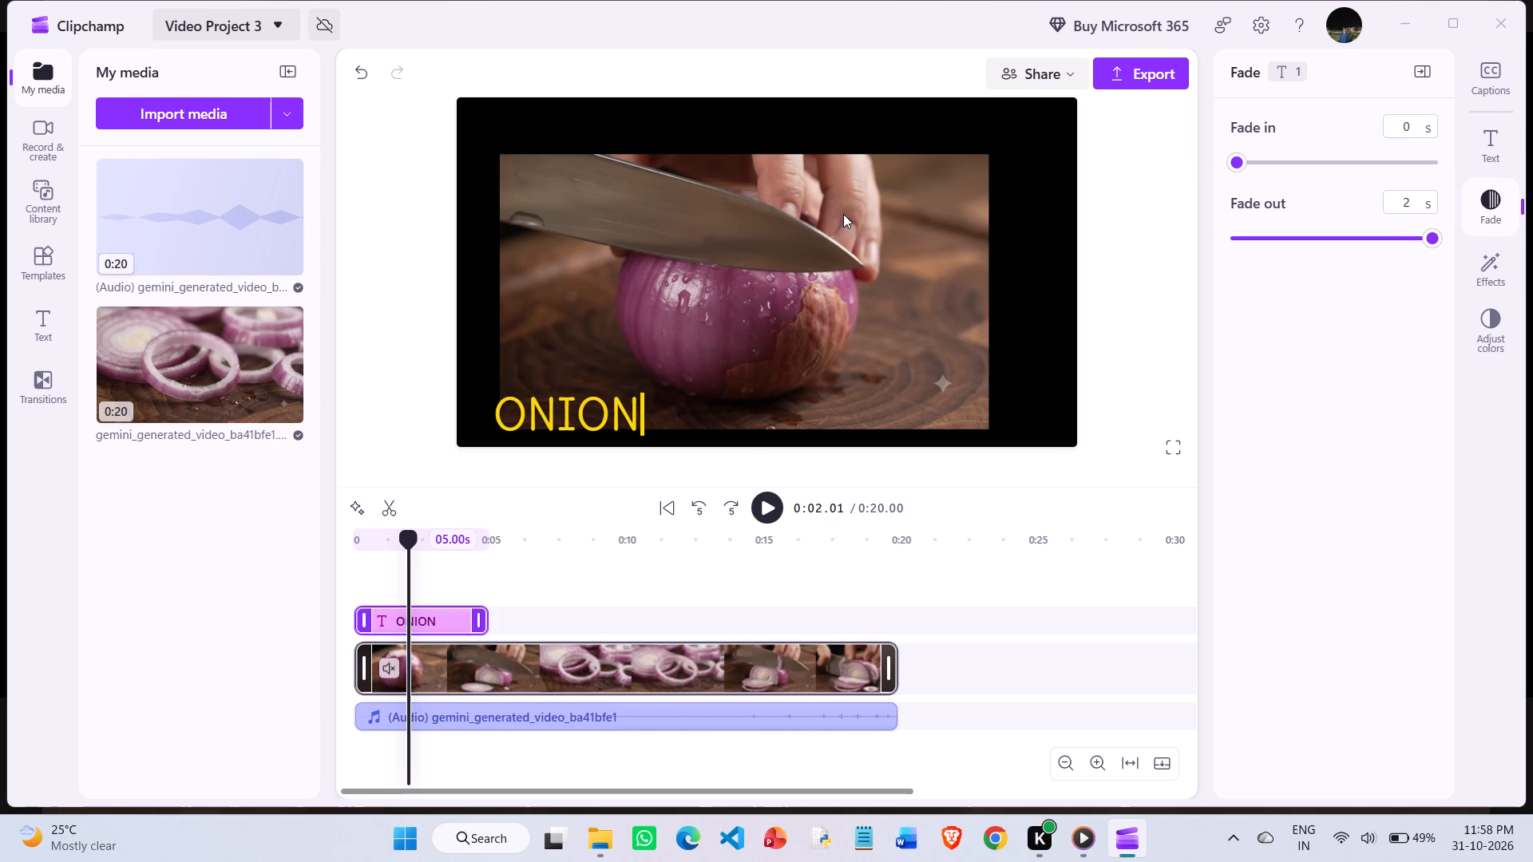
Step back to an earlier point in the timeline and play the edit to review the title and its fade-out.
click(843, 214)
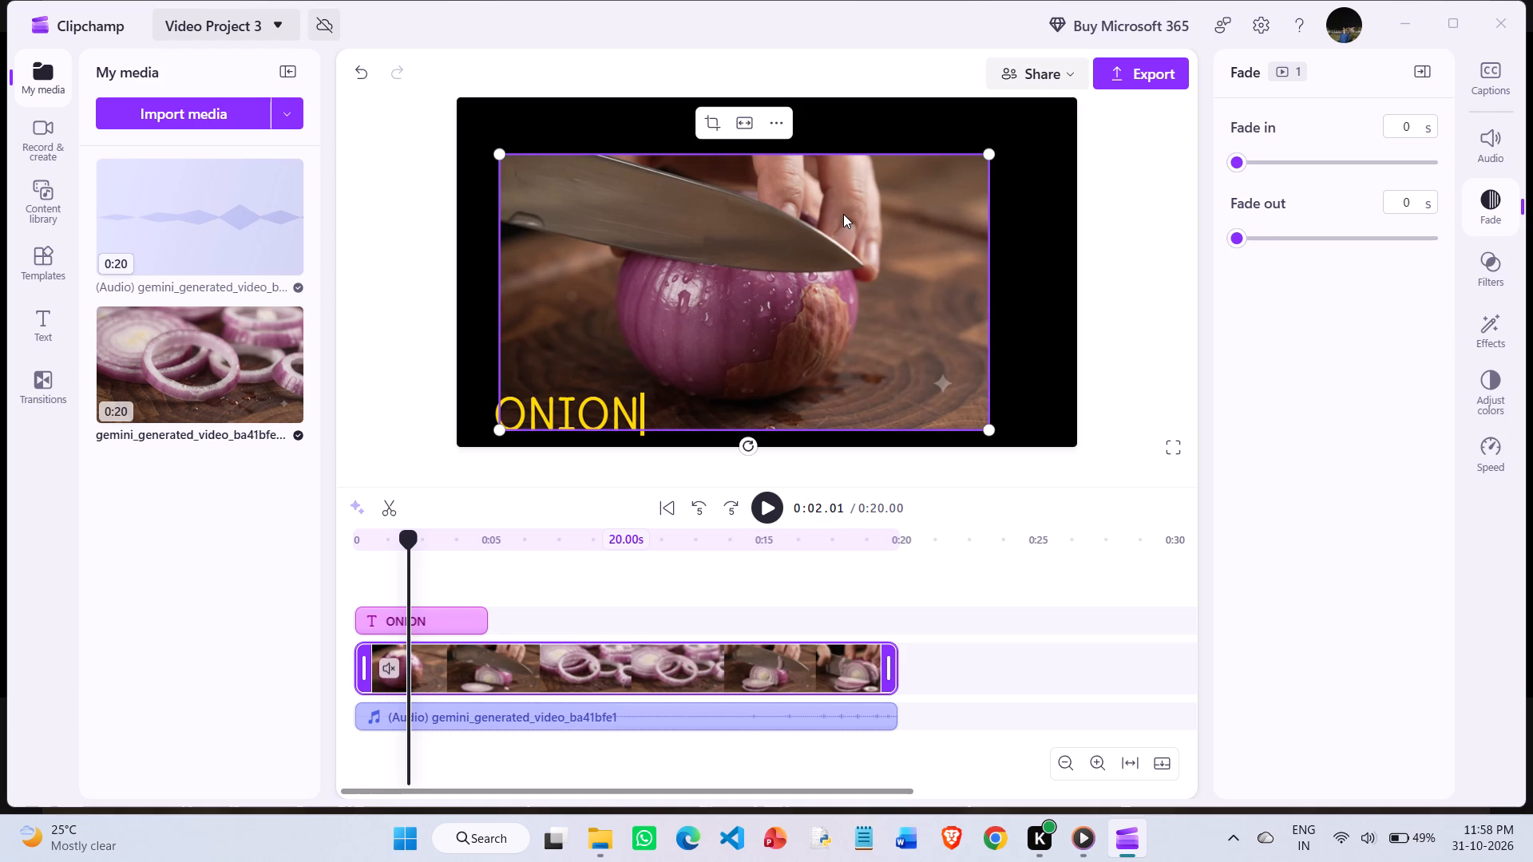
key(Left)
key(Left)
key(Left)
key(Left)
key(Left)
key(Left)
key(Left)
key(Left)
key(Left)
key(Left)
key(space)
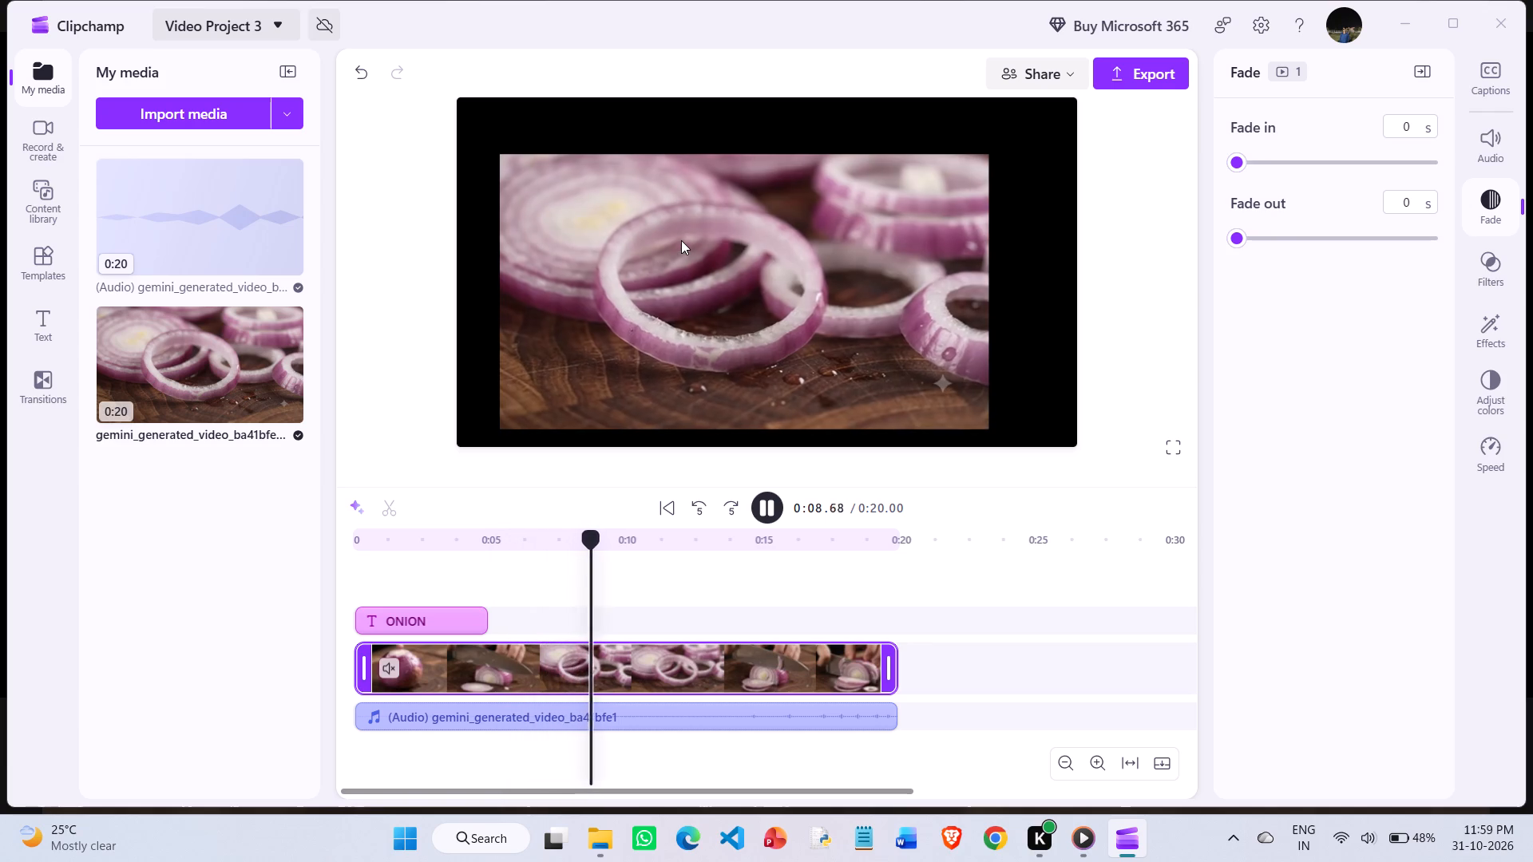
Add a second copy of the detached onion audio on a new track below the first, aligned with the timeline's start.
click(227, 233)
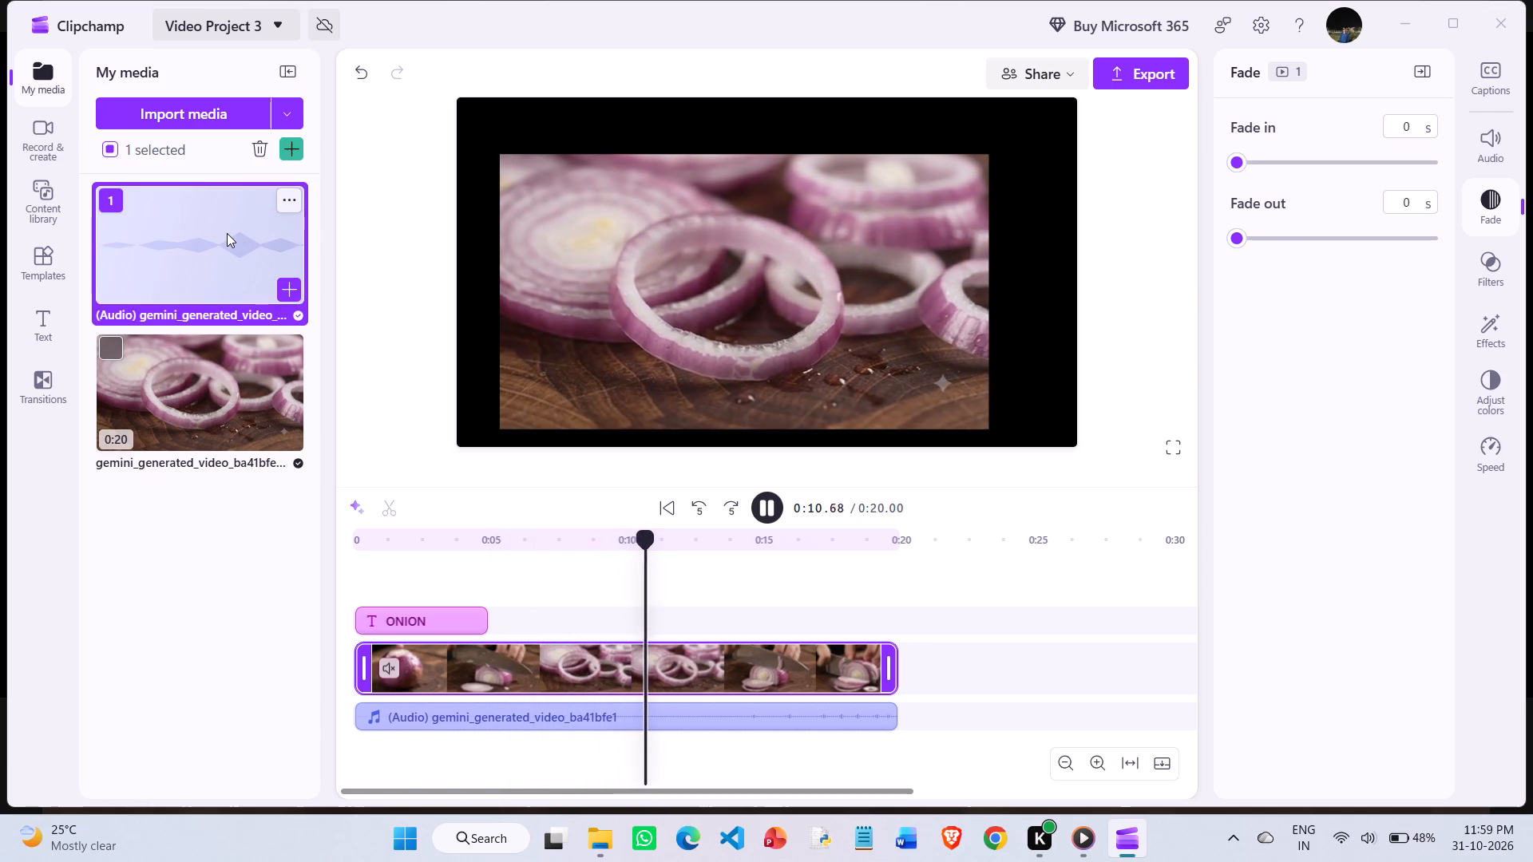
drag(227, 231, 552, 544)
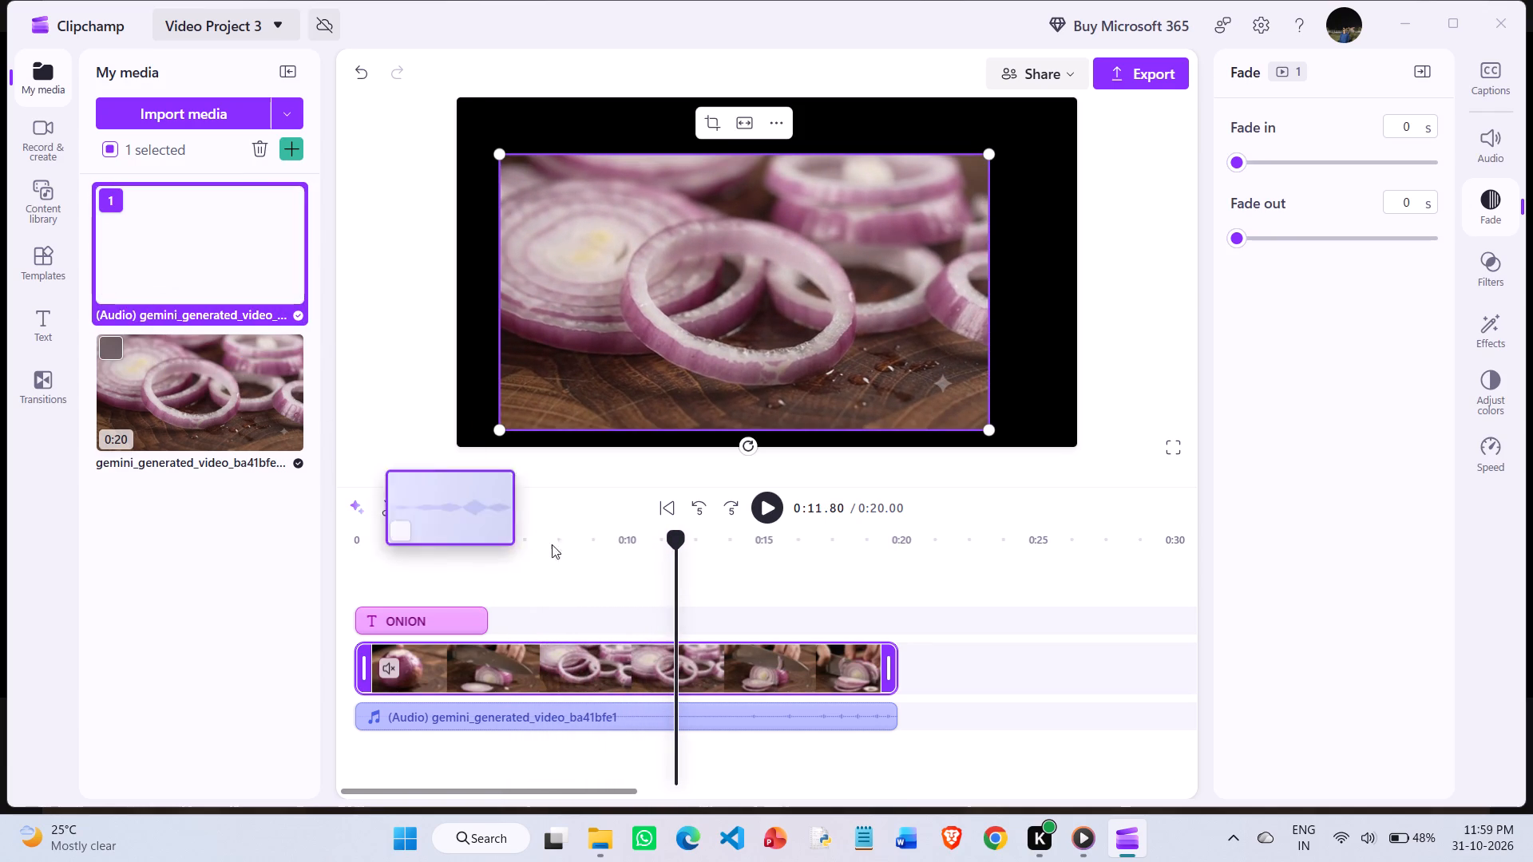
drag(552, 544, 642, 718)
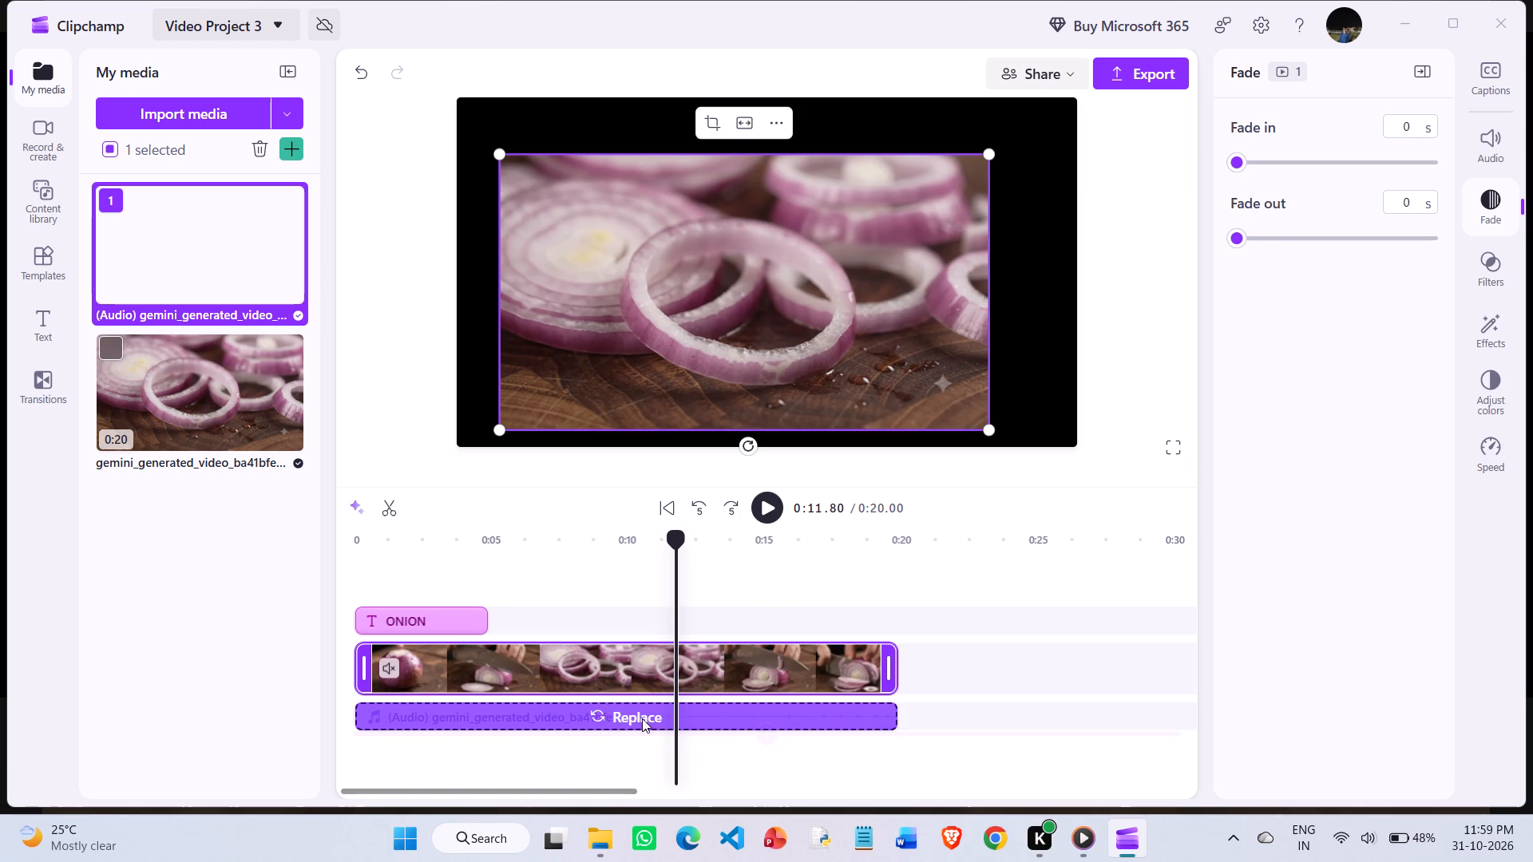
drag(642, 718, 620, 741)
click(620, 741)
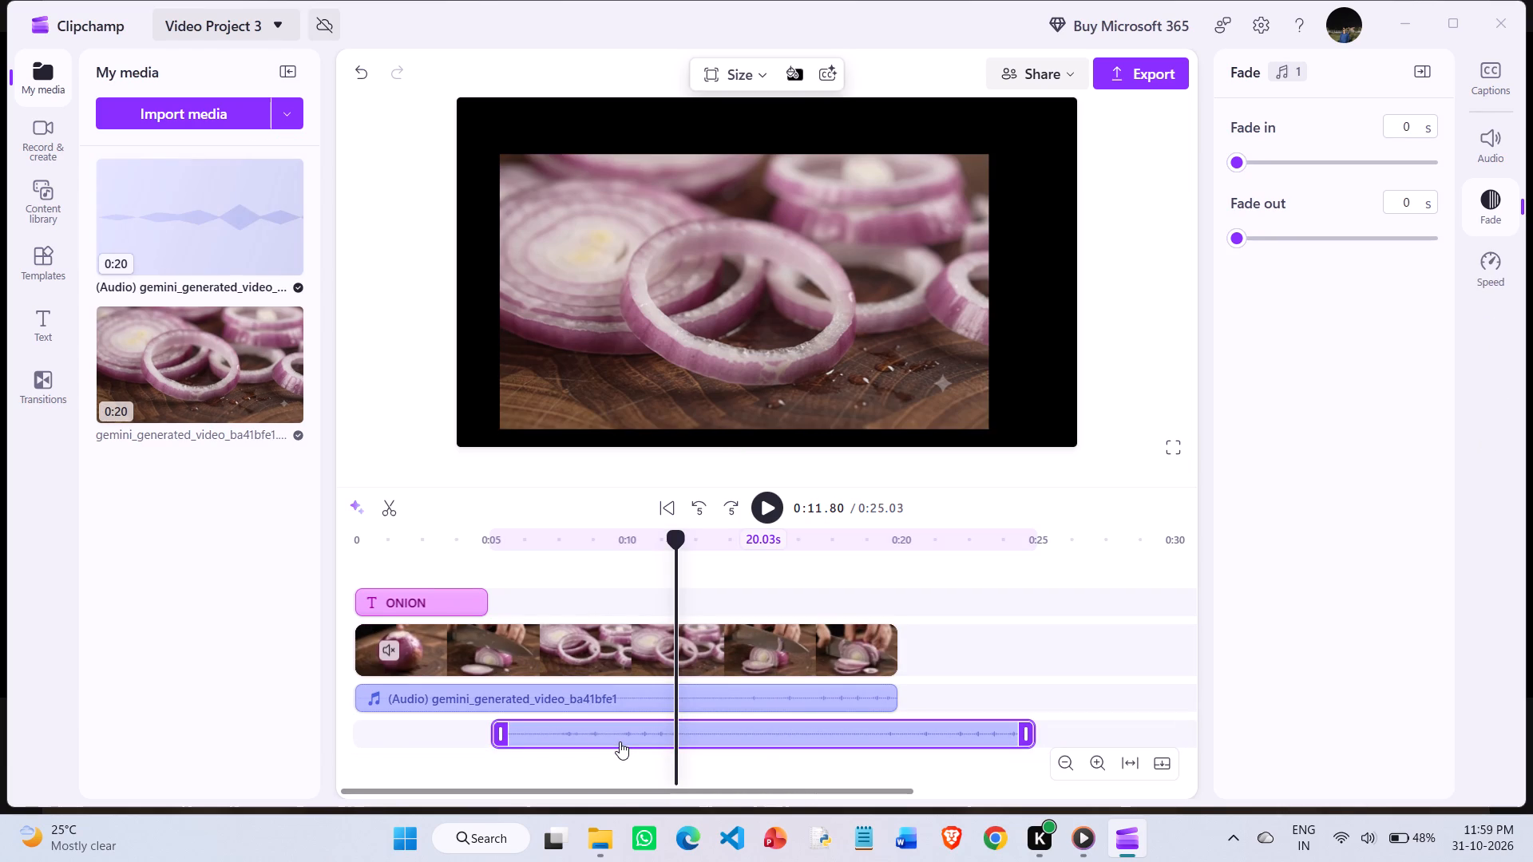
drag(620, 741, 471, 725)
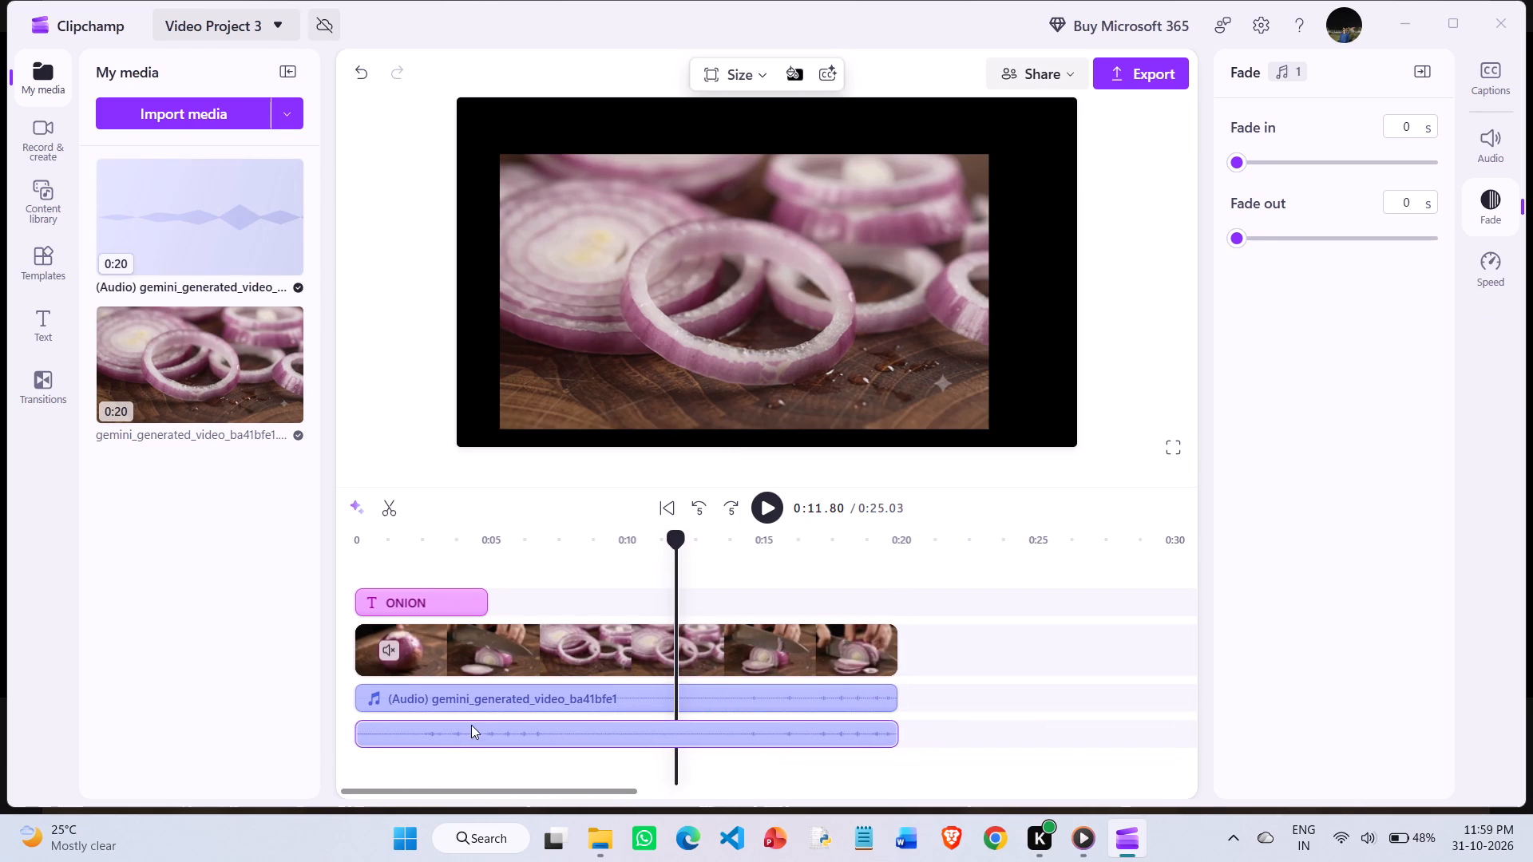
Step back through the timeline and play the edit to review it with the doubled audio tracks.
key(Left)
key(Left)
key(Left)
key(Left)
key(Left)
key(Left)
key(Left)
key(Left)
key(Left)
key(Left)
key(Left)
key(Left)
key(Left)
key(Left)
key(Left)
key(Left)
key(Left)
key(Left)
key(Left)
key(Left)
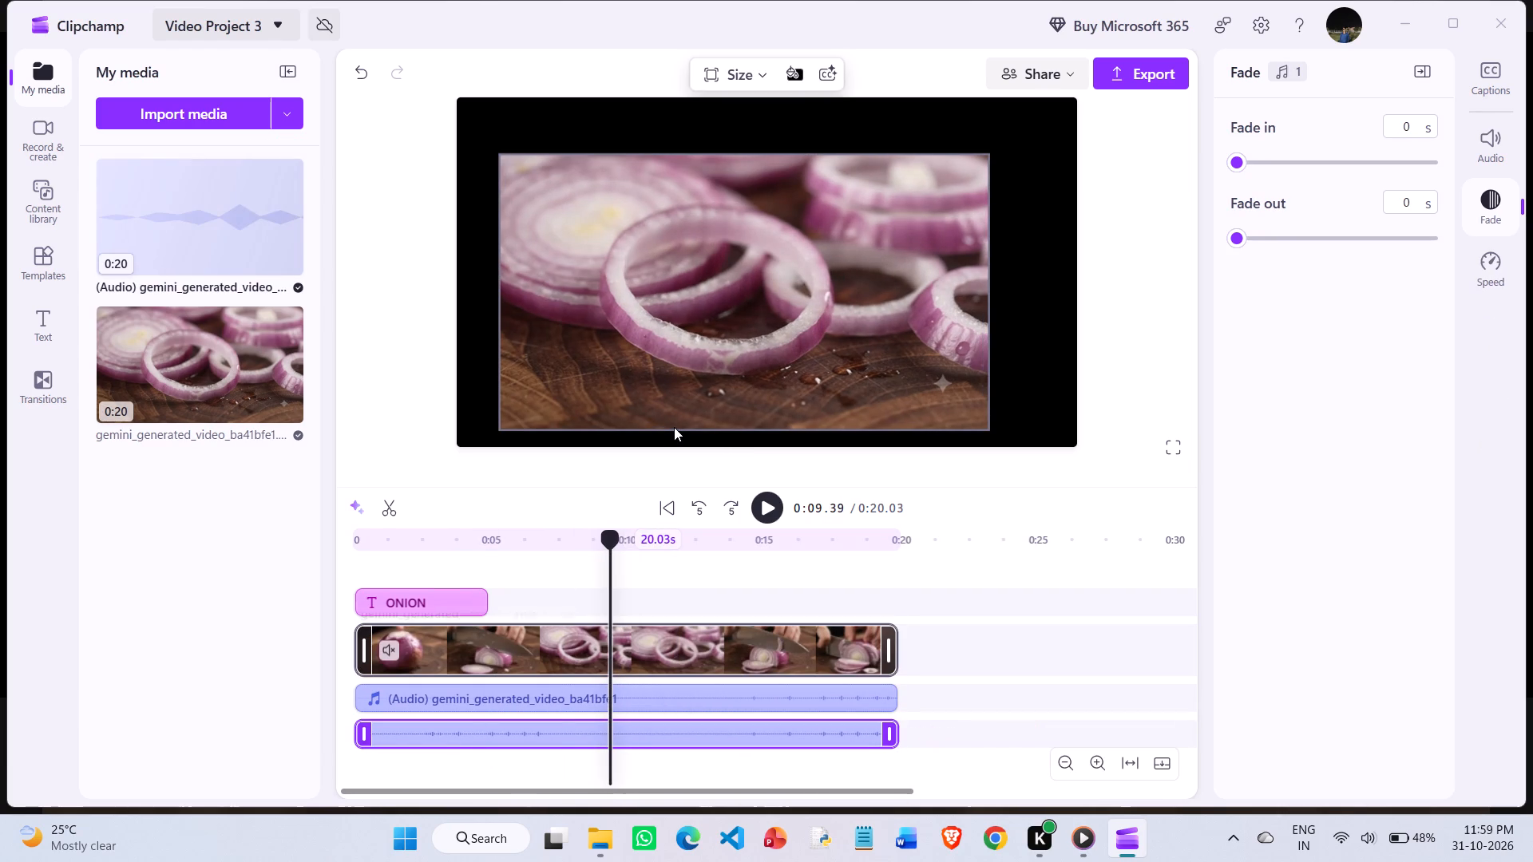
key(space)
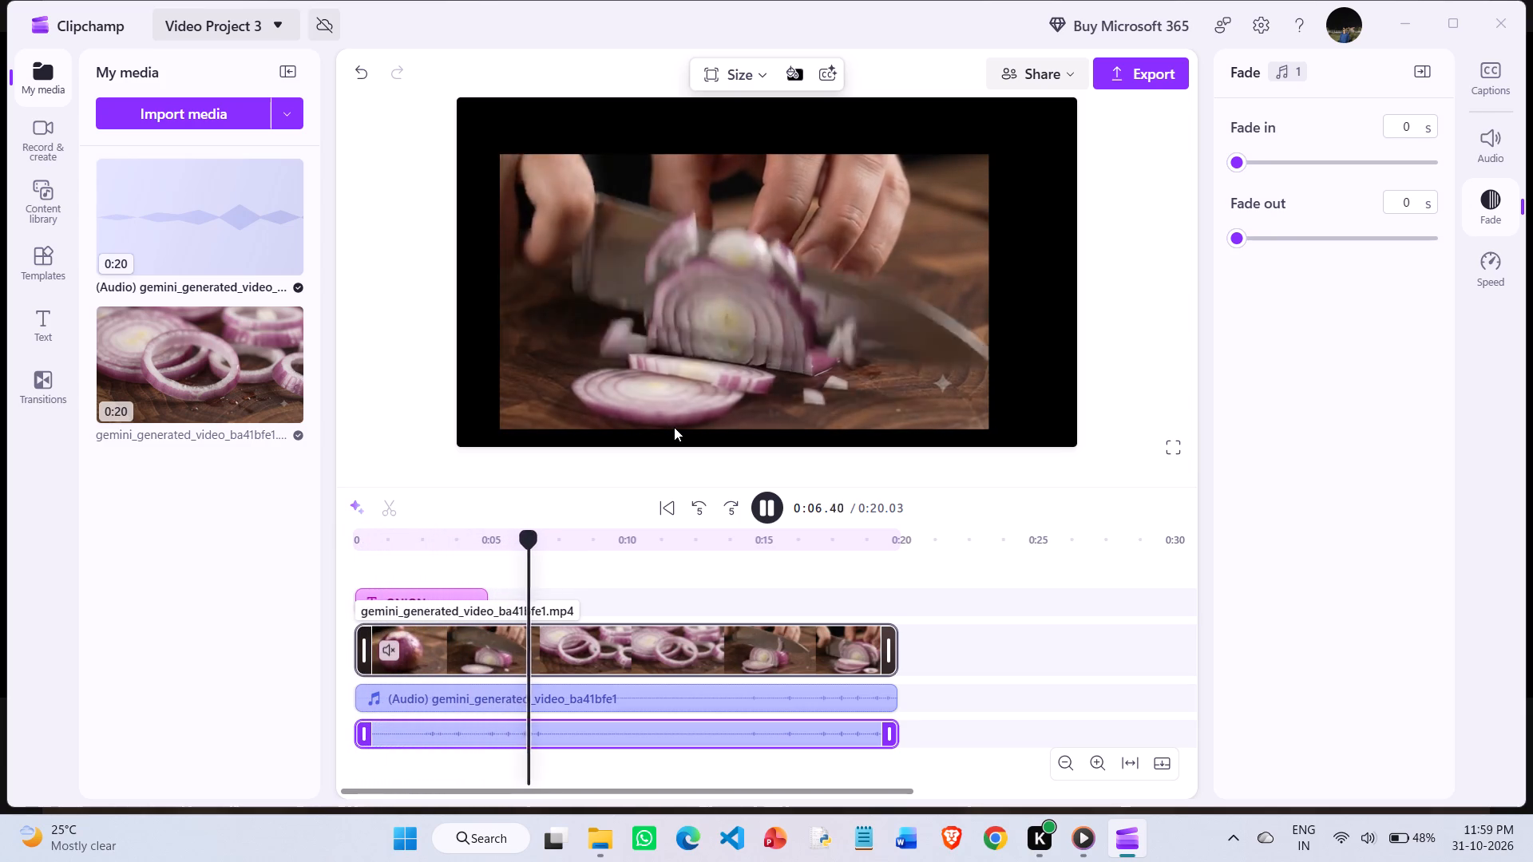
key(space)
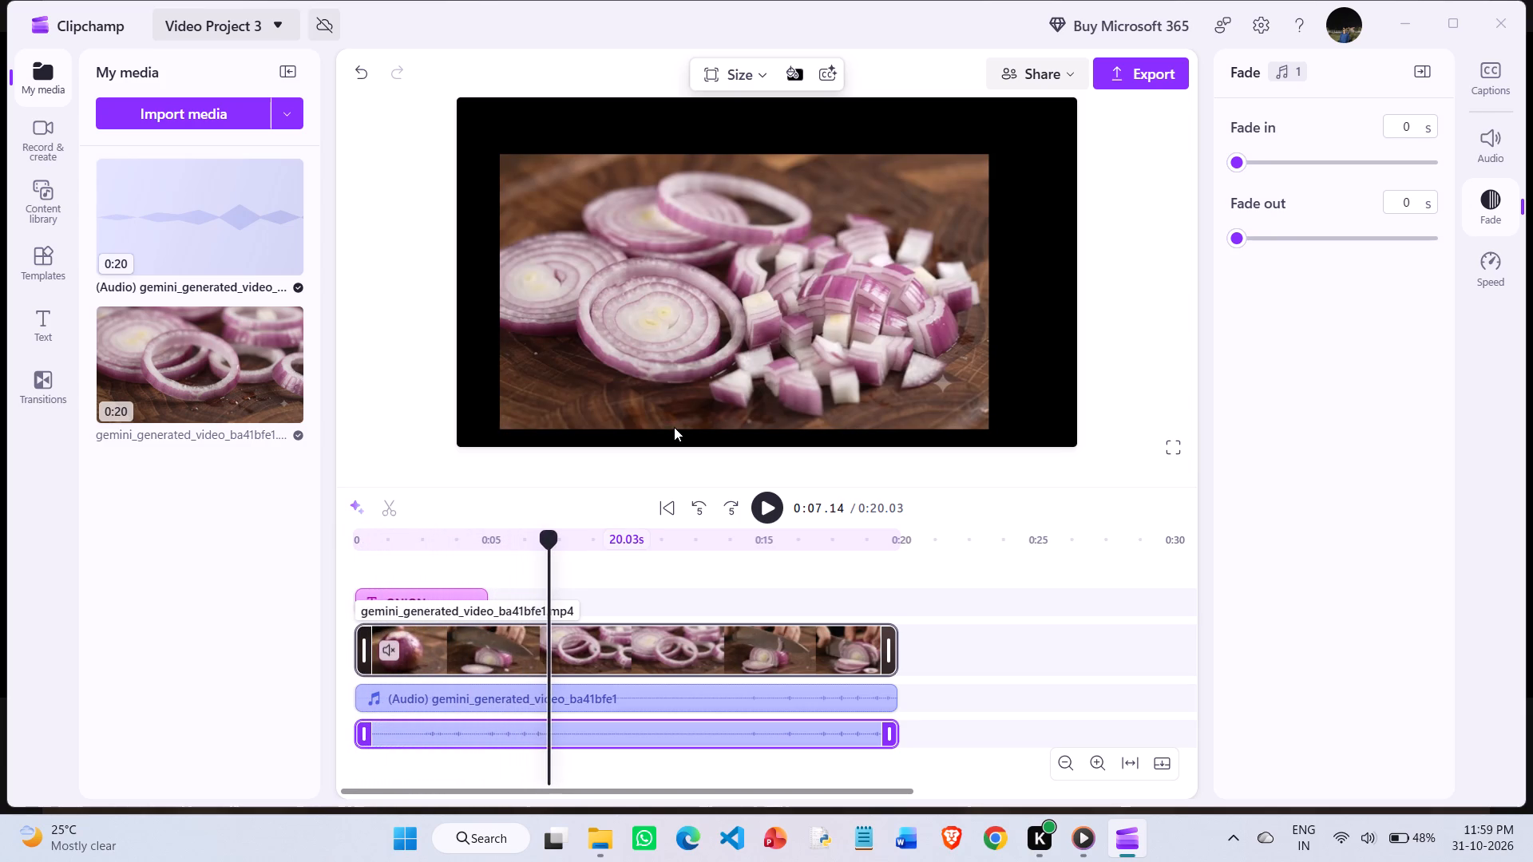
Enlarge the onion video from its upper-right and upper-left corners to about 95% of the frame's width.
click(965, 167)
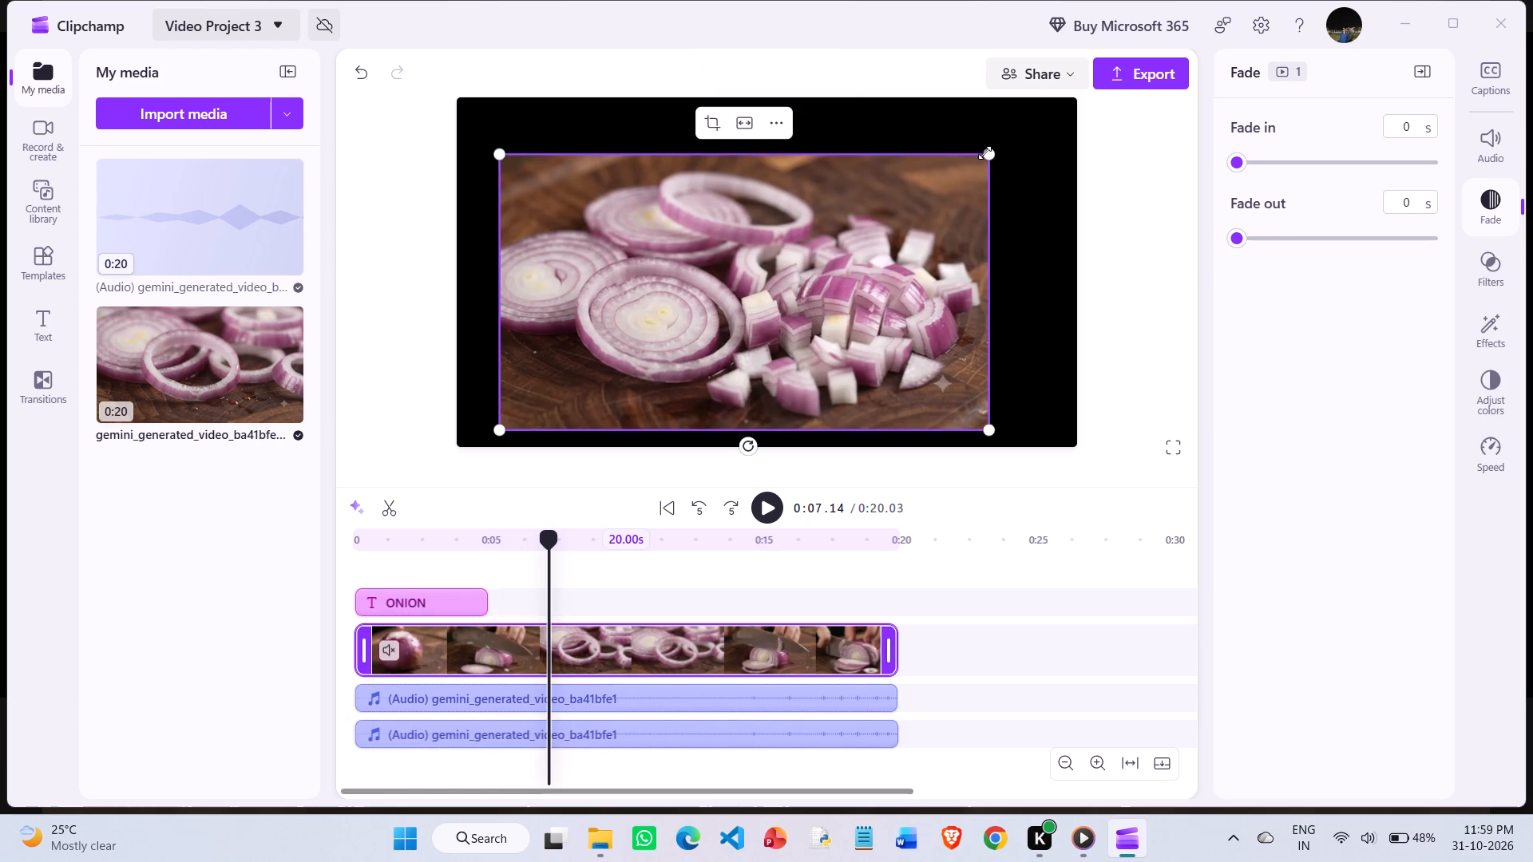
drag(984, 152, 984, 150)
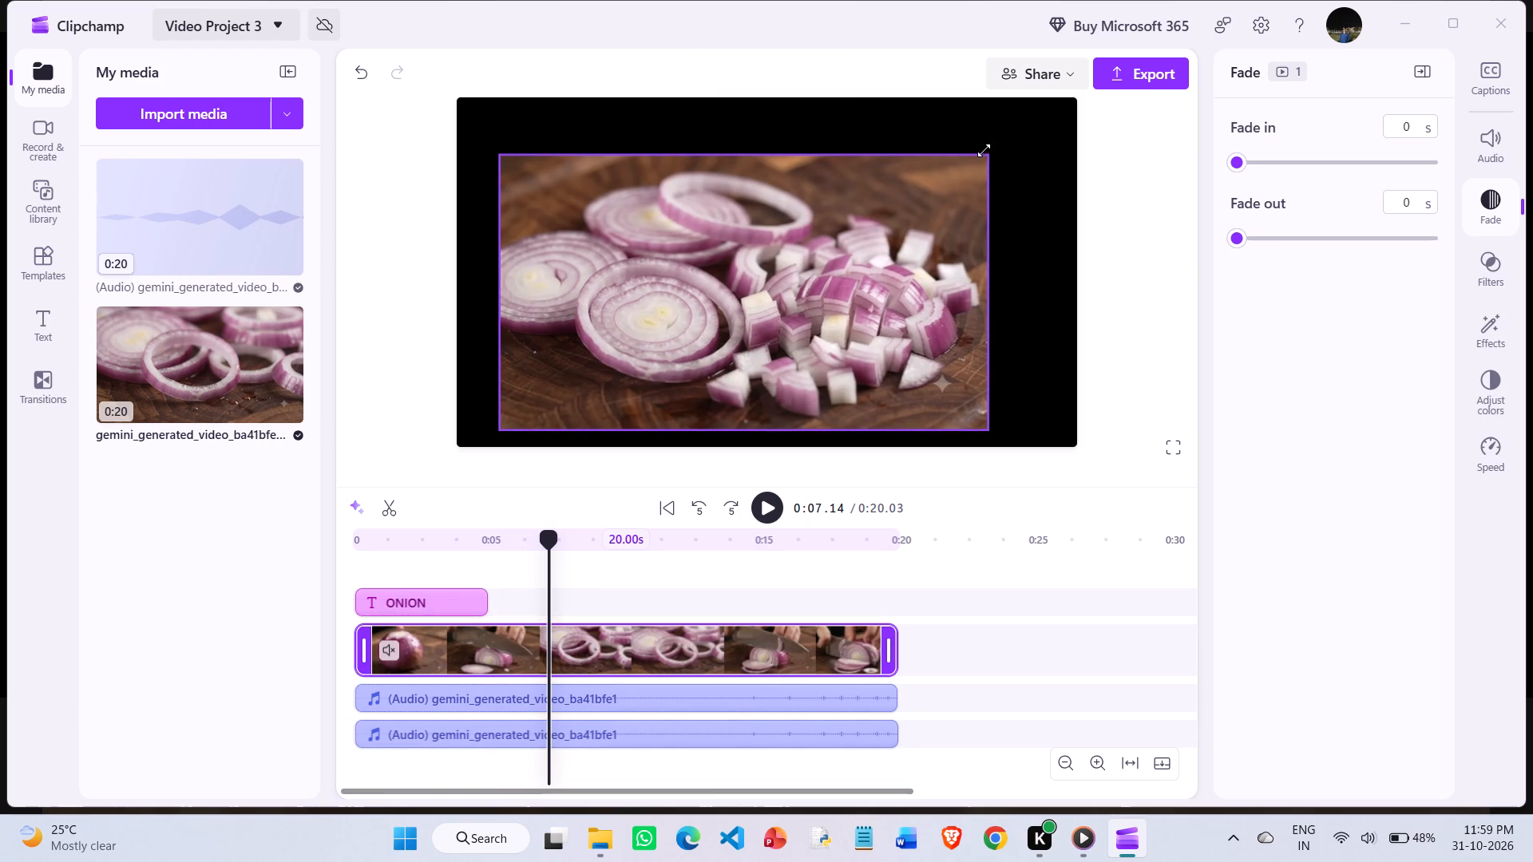
drag(984, 150, 1047, 93)
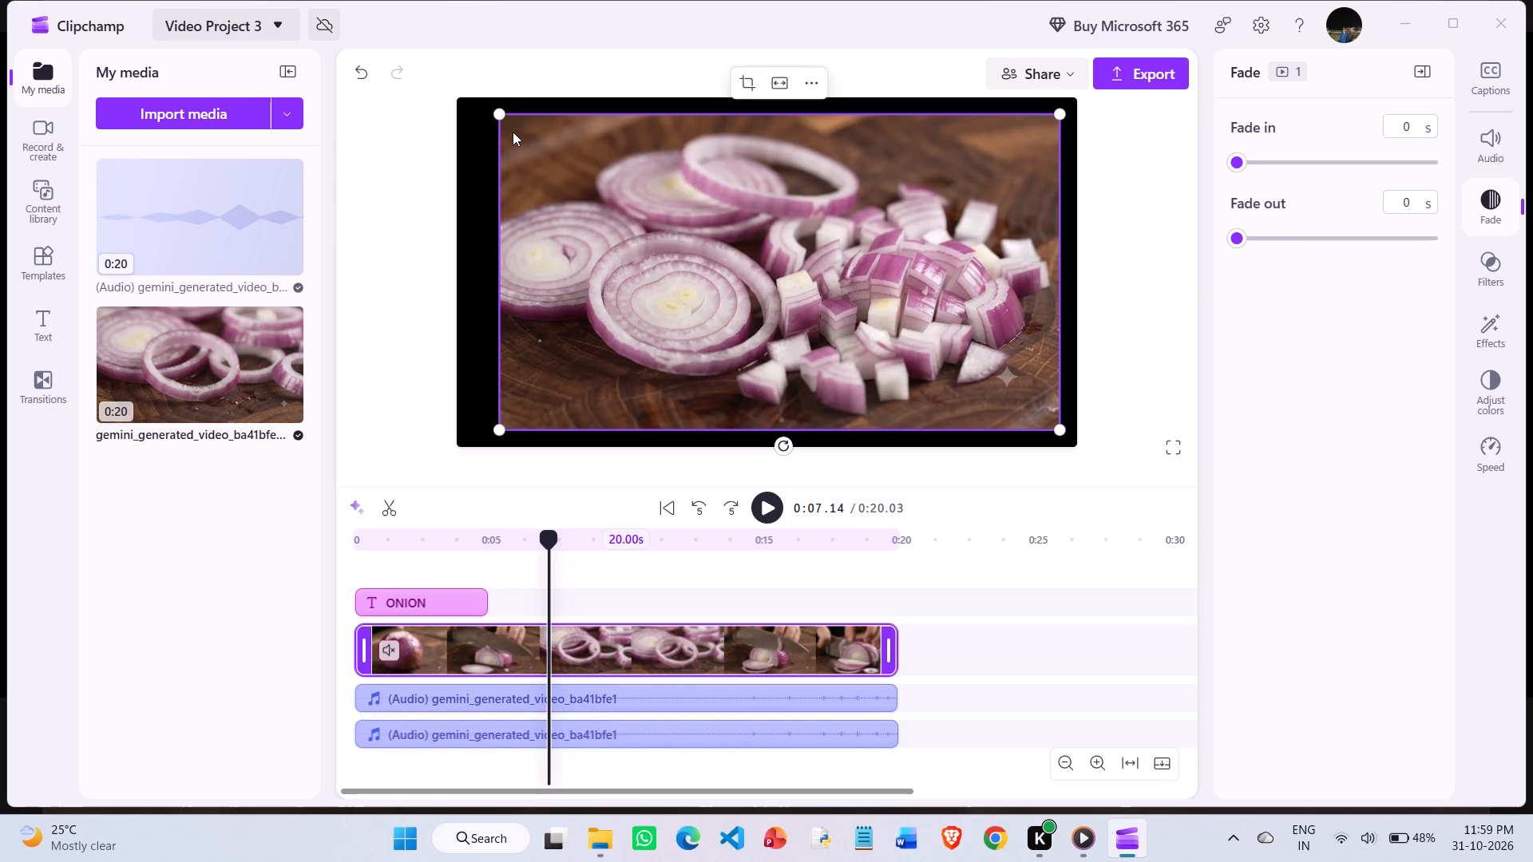
drag(503, 117, 484, 113)
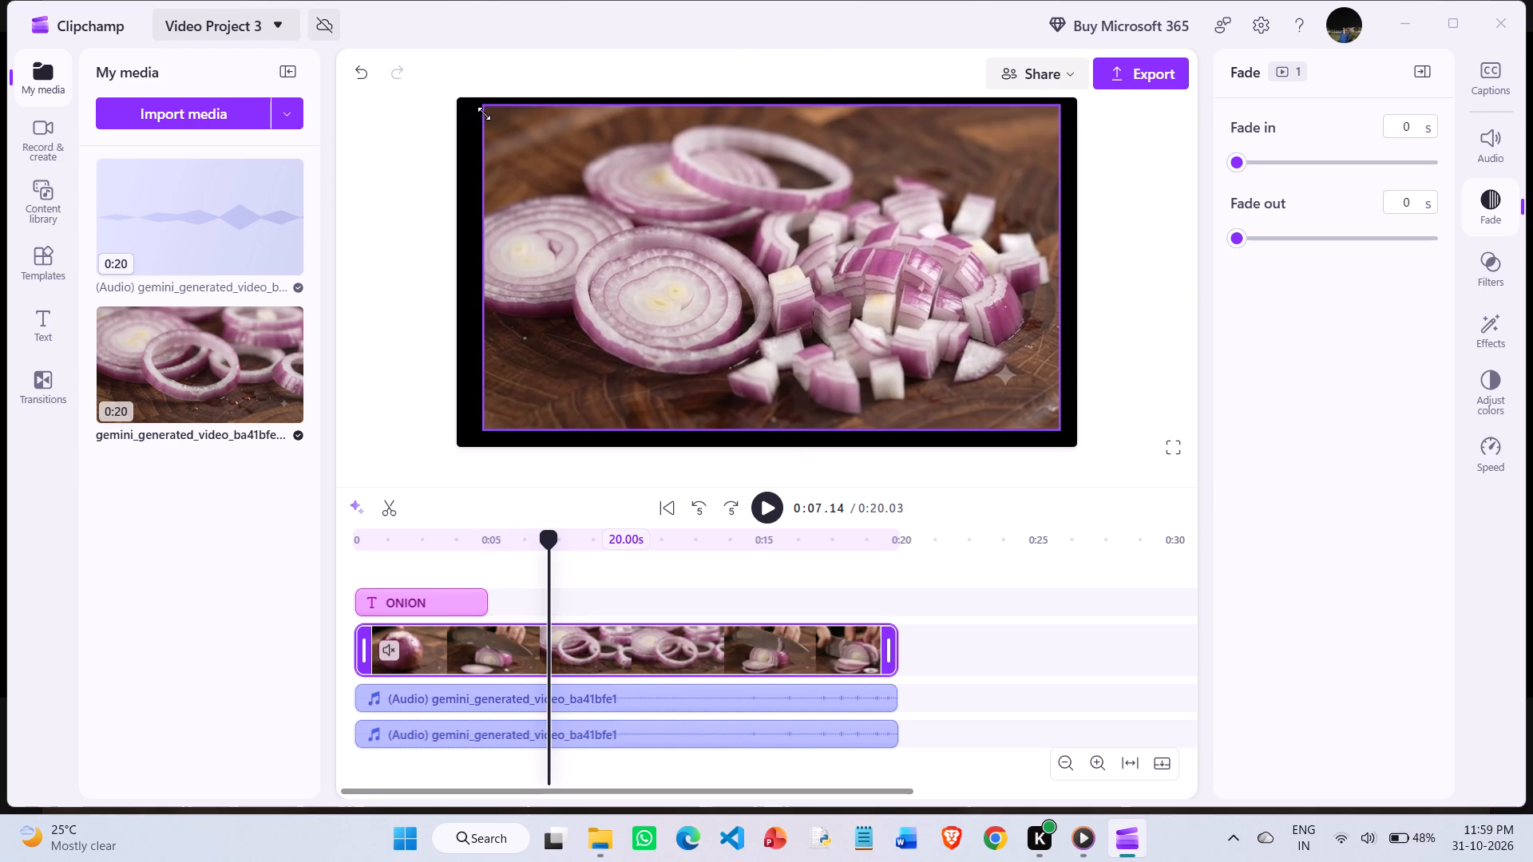
drag(484, 113, 466, 113)
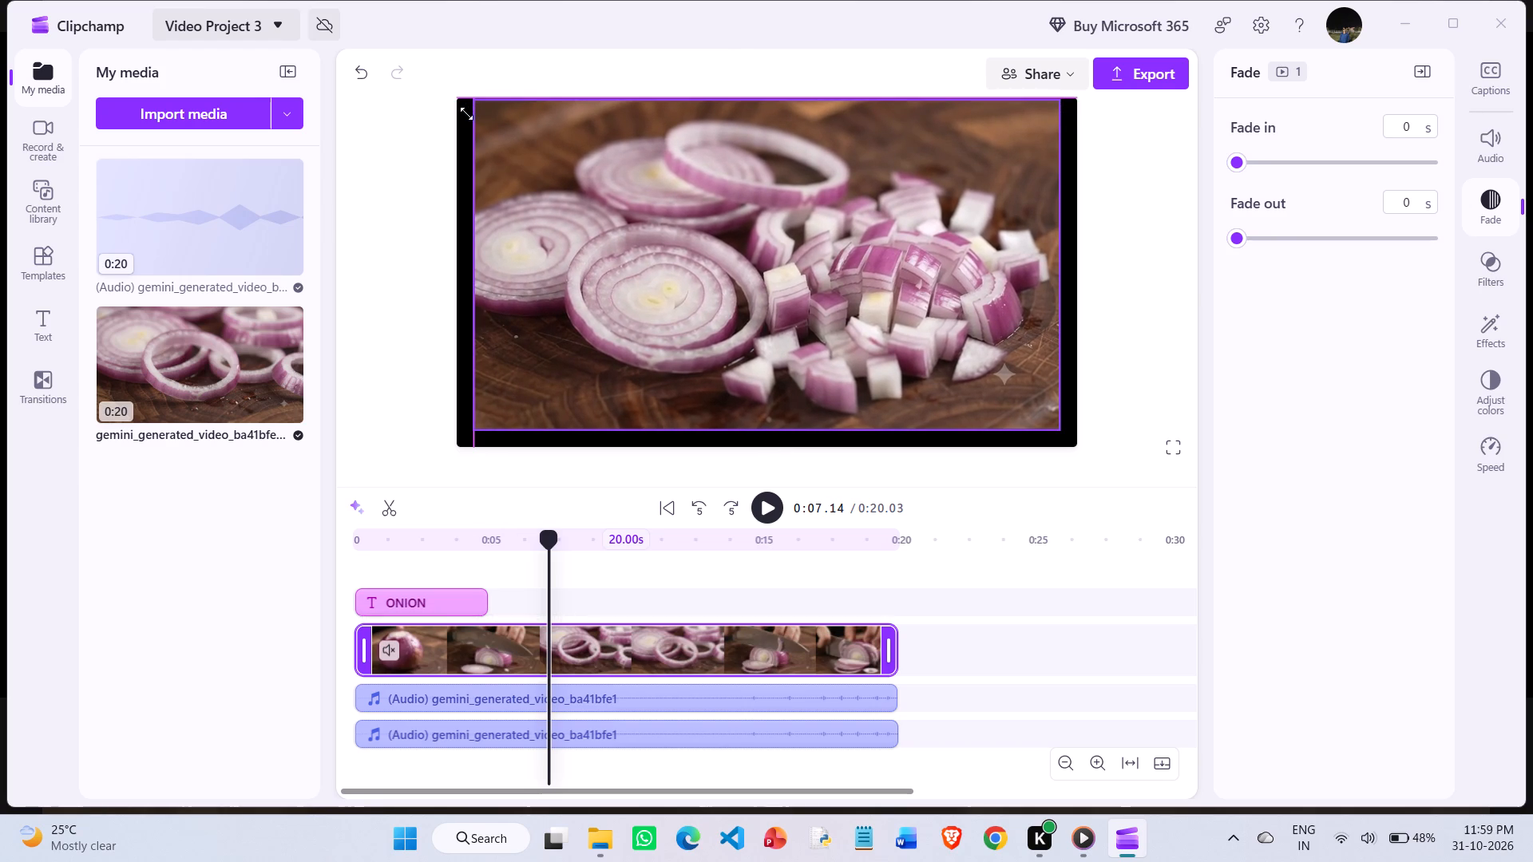
drag(466, 113, 461, 117)
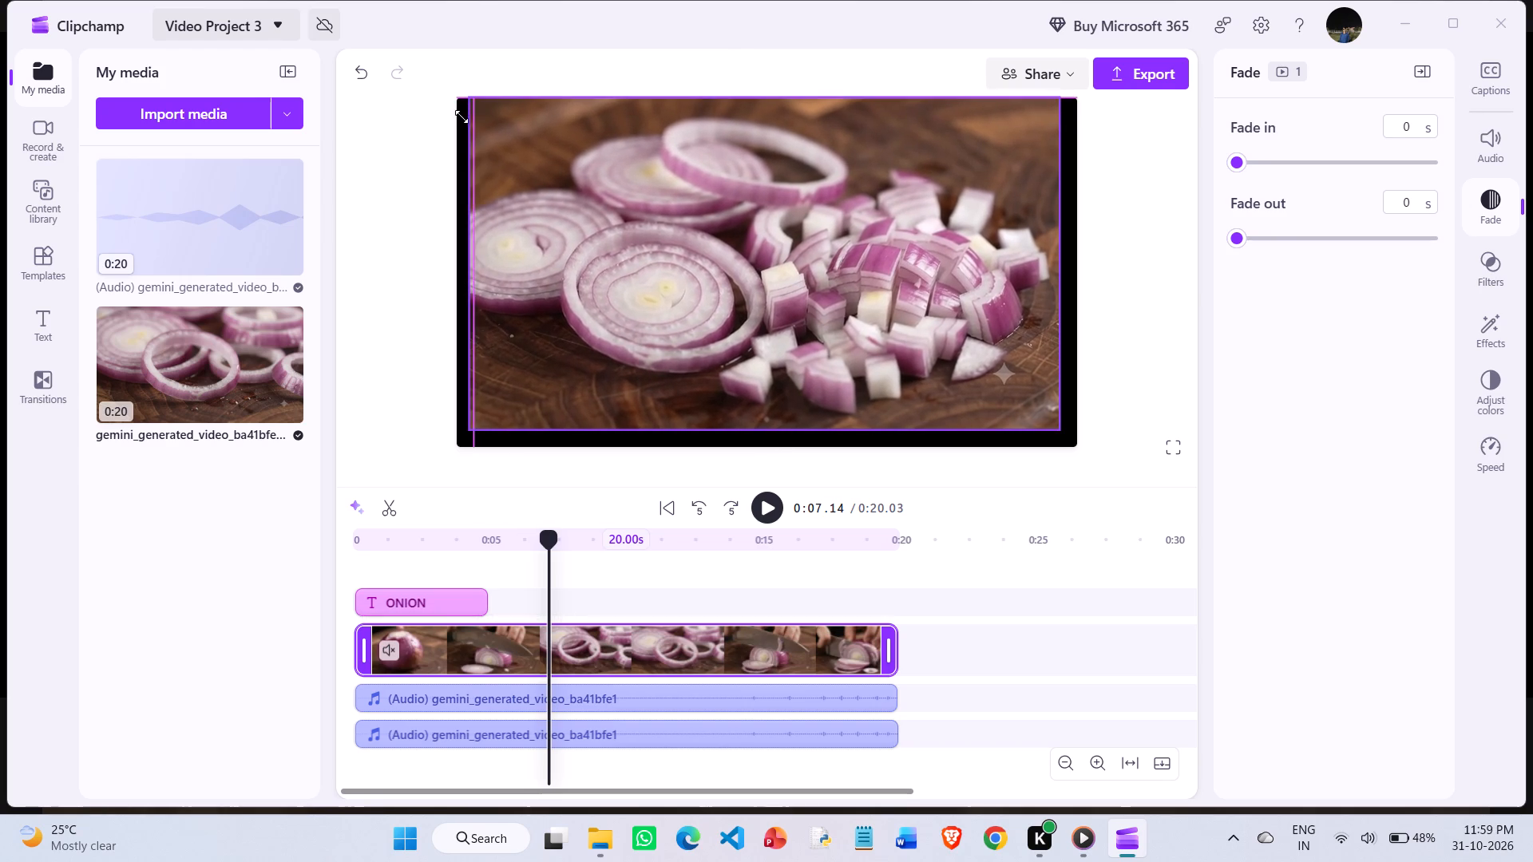
drag(461, 117, 461, 120)
Move the onion video into the frame's upper-left corner and enlarge it to fill the whole frame.
drag(594, 136, 600, 180)
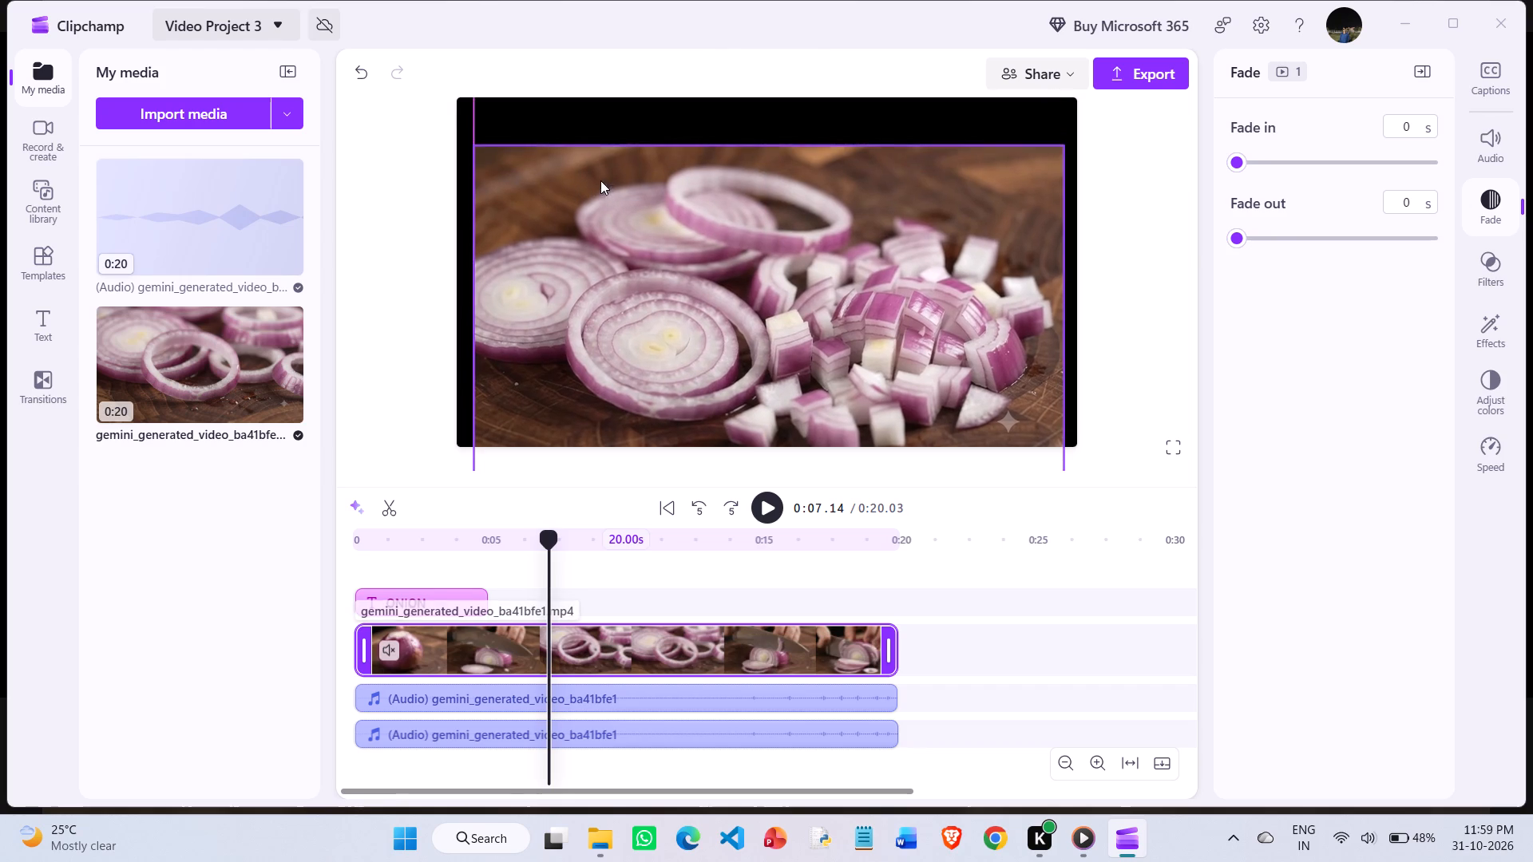
drag(600, 180, 592, 149)
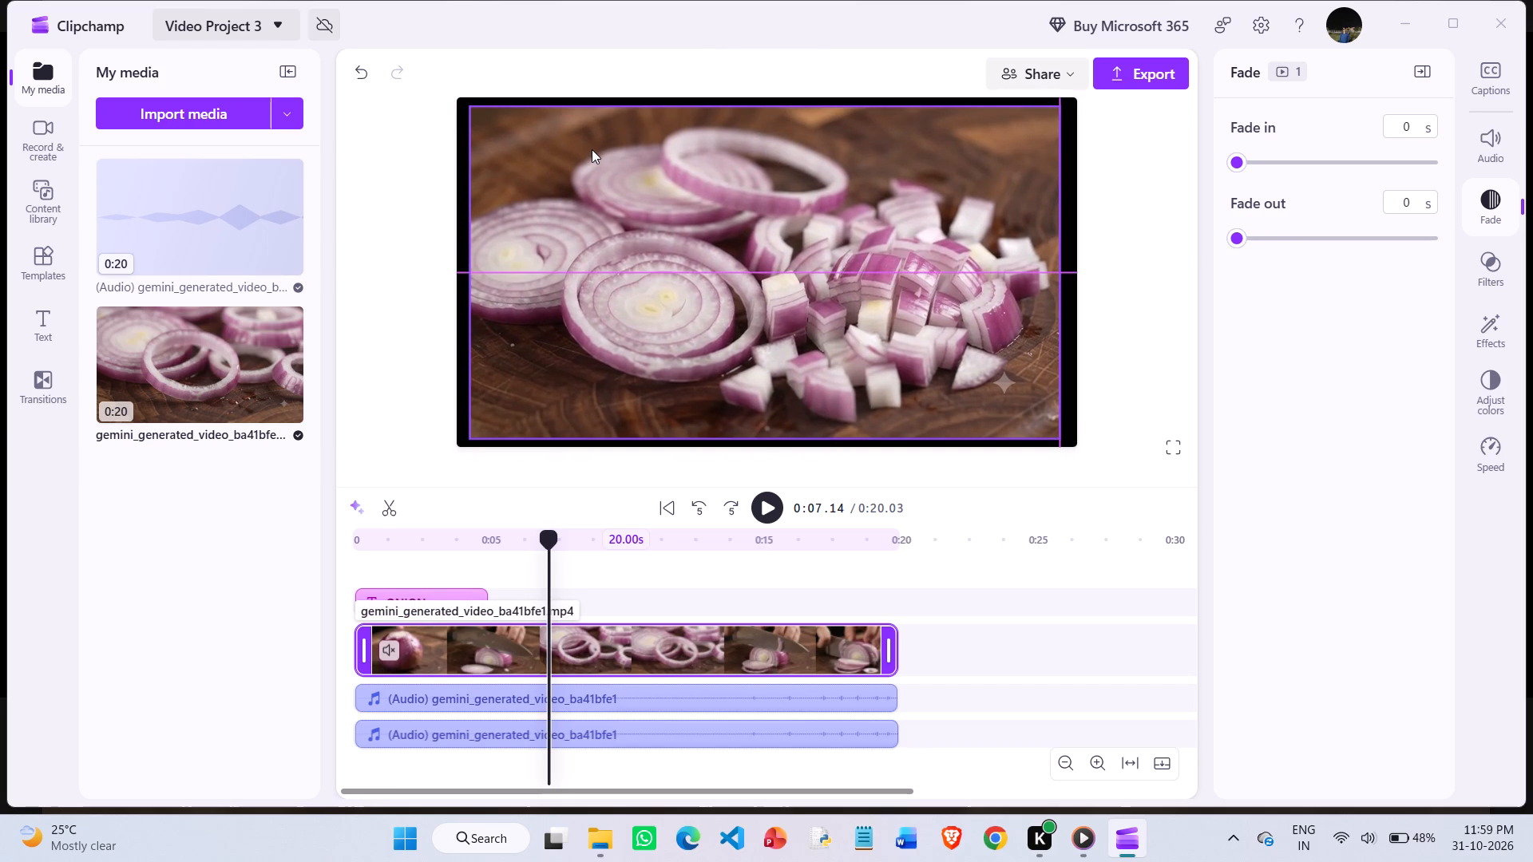
drag(592, 149, 592, 147)
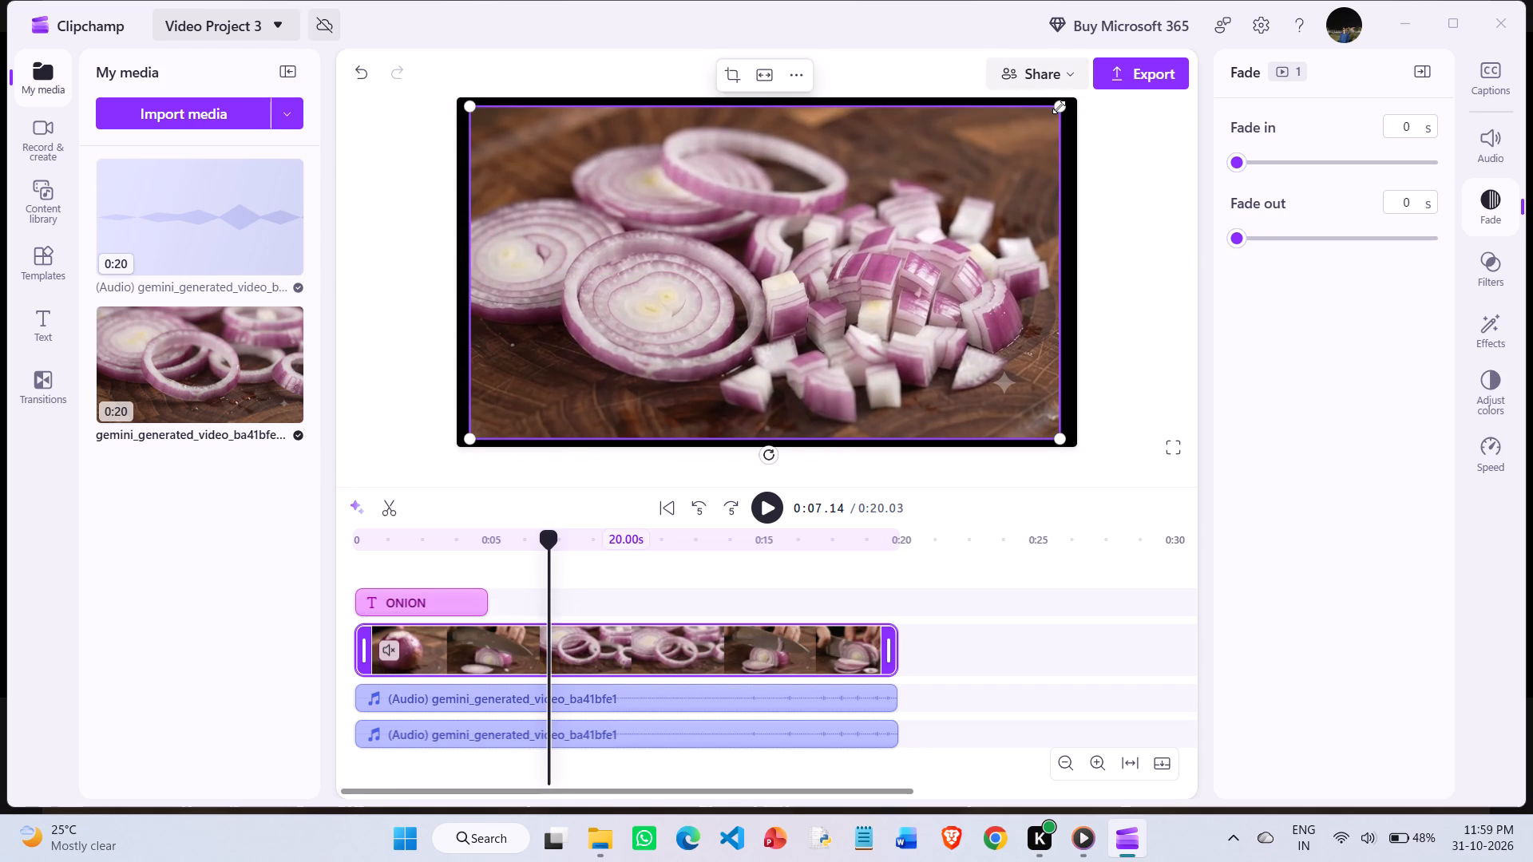
drag(1059, 107, 1066, 104)
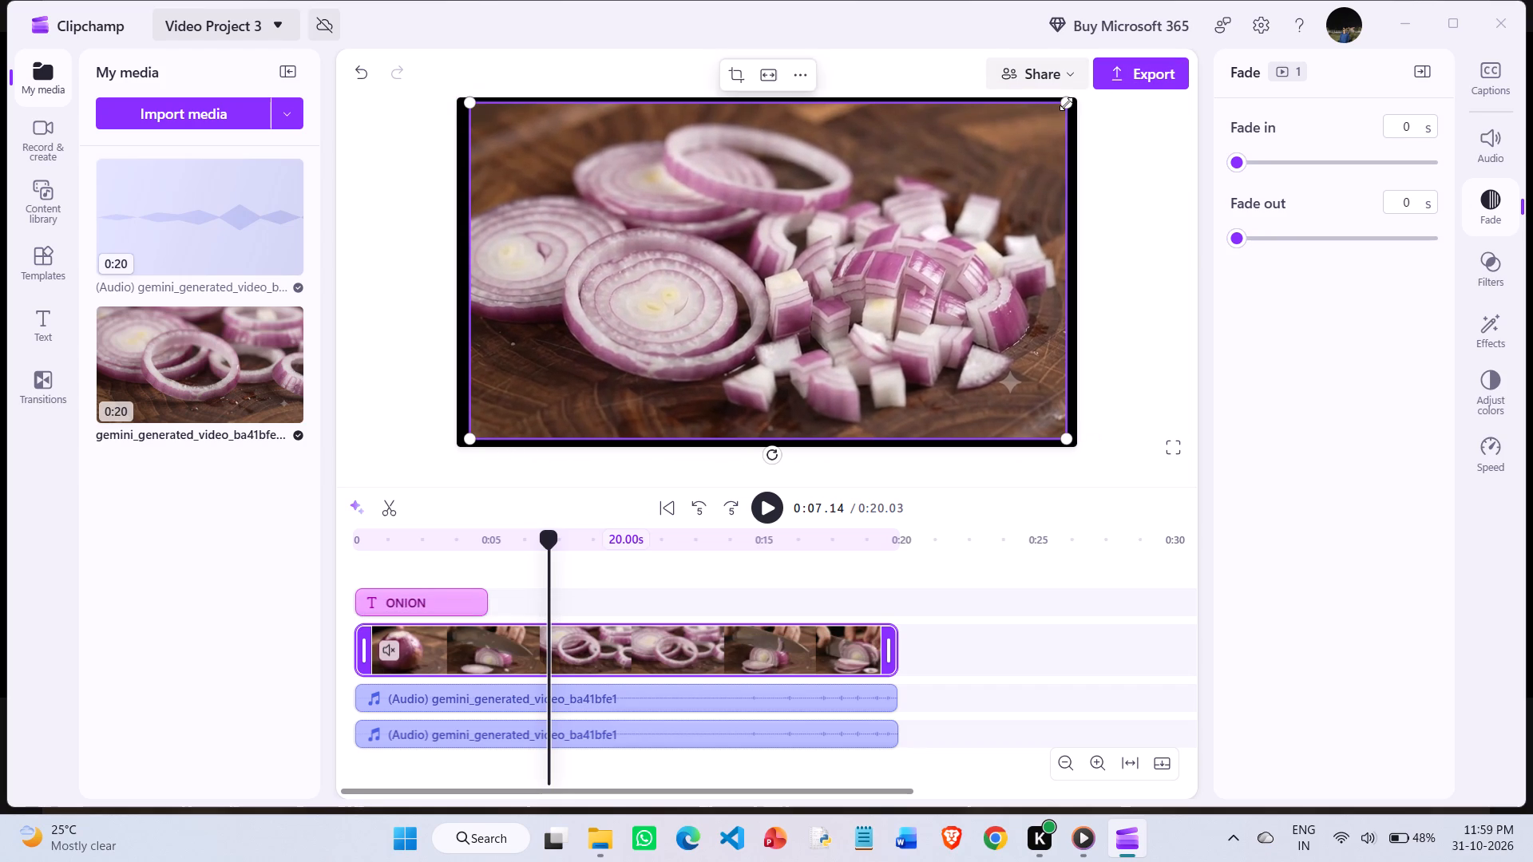
drag(922, 156, 913, 152)
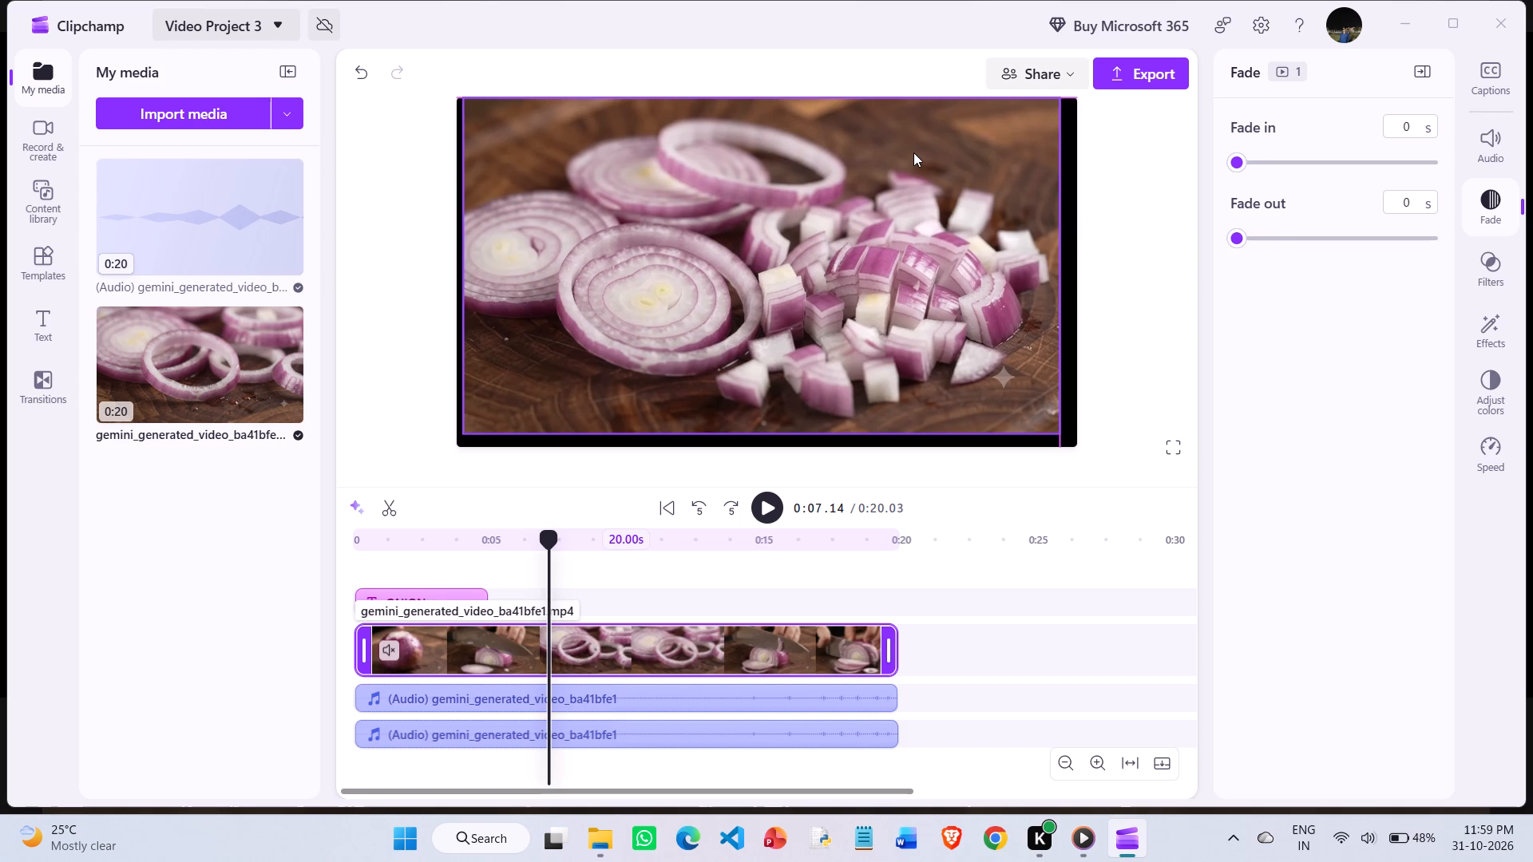
drag(913, 152, 908, 153)
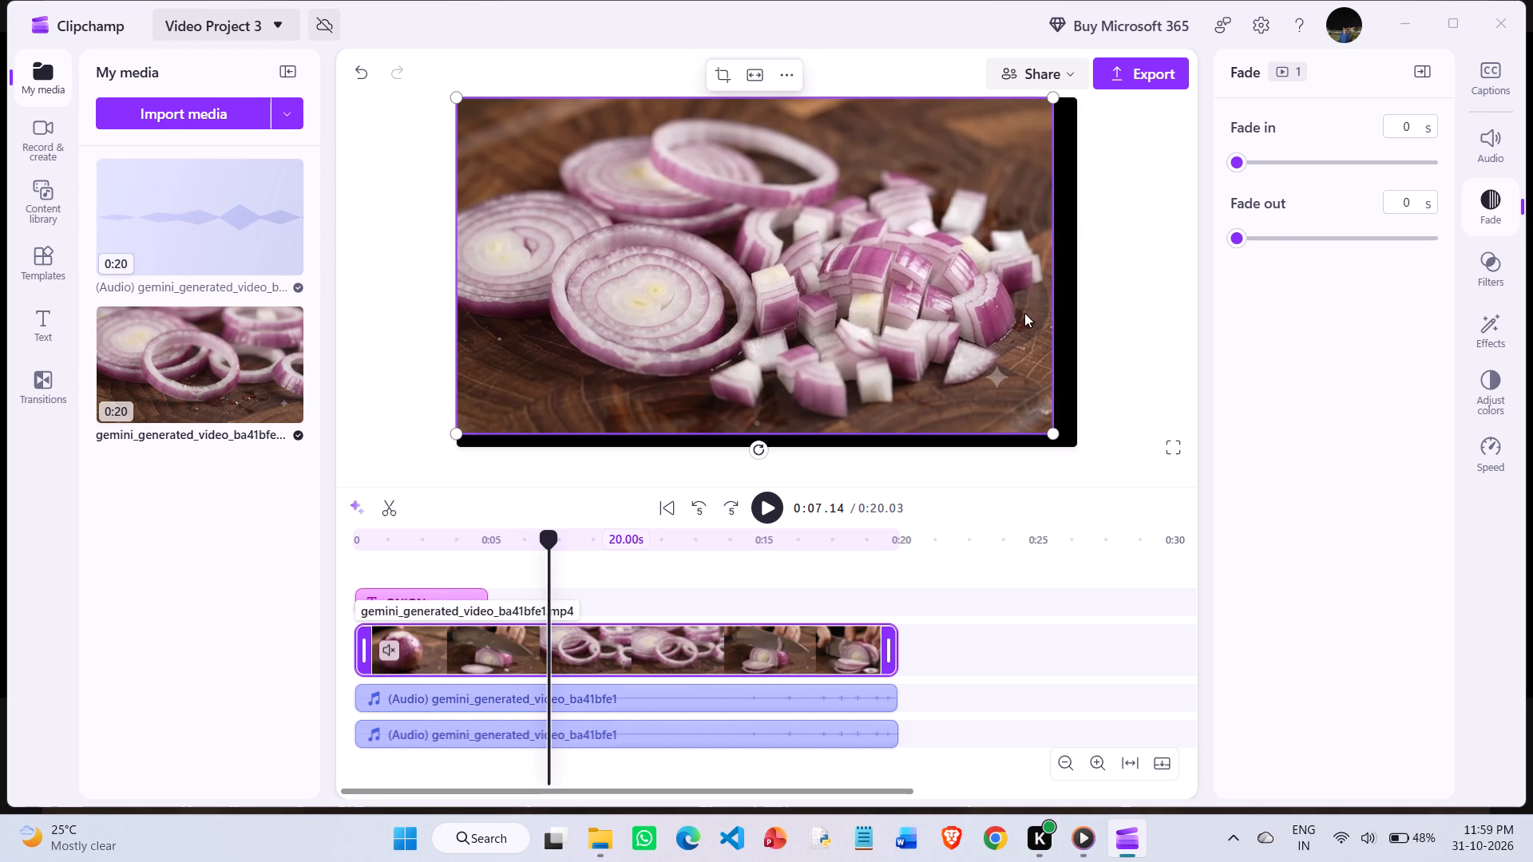
drag(1056, 436, 1082, 448)
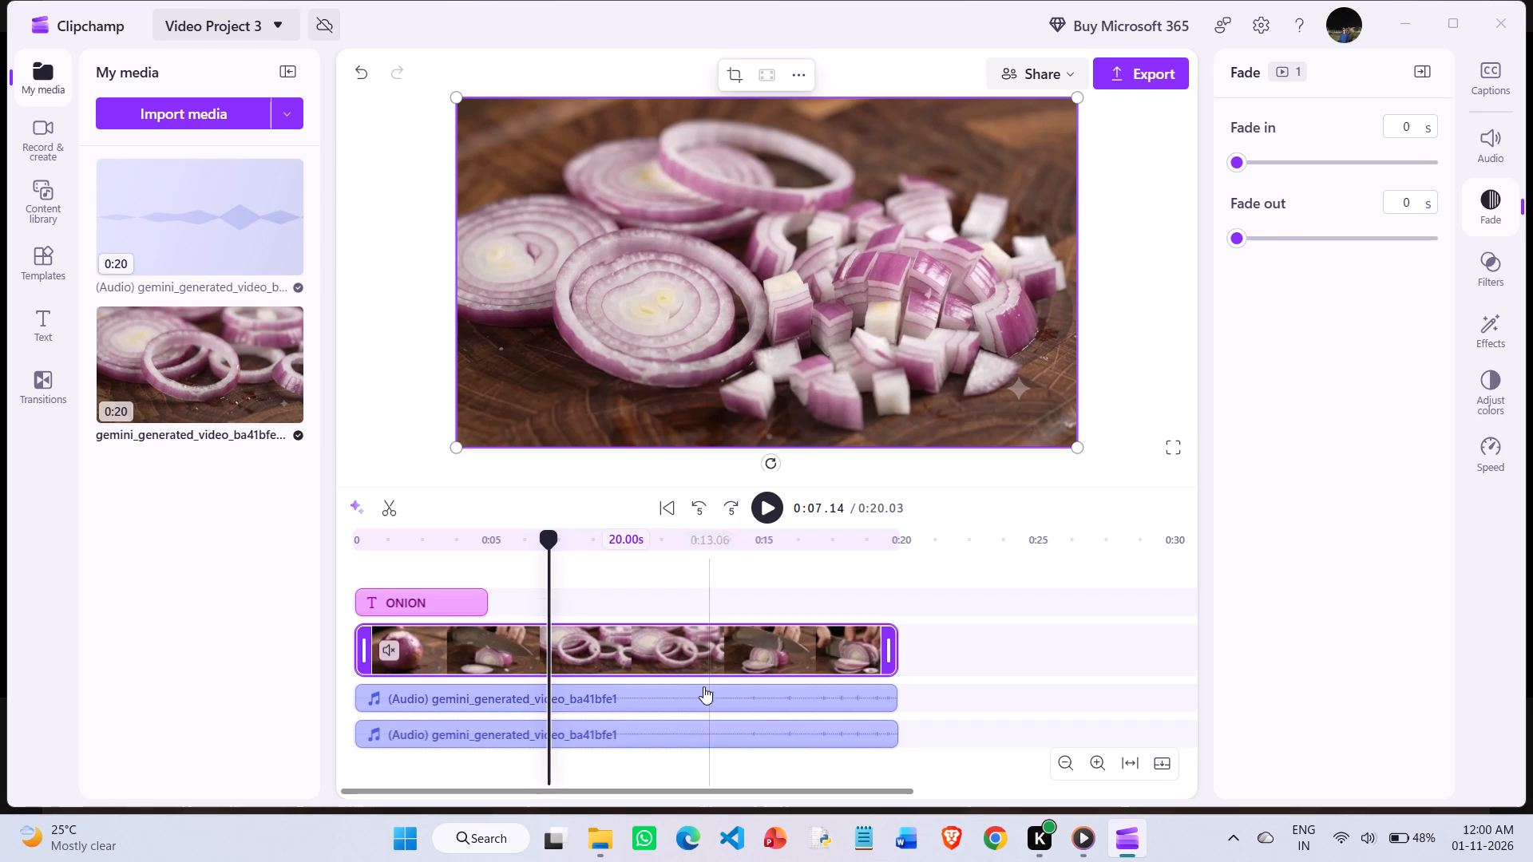
Delete both detached onion audio tracks from the timeline.
click(703, 707)
key(Delete)
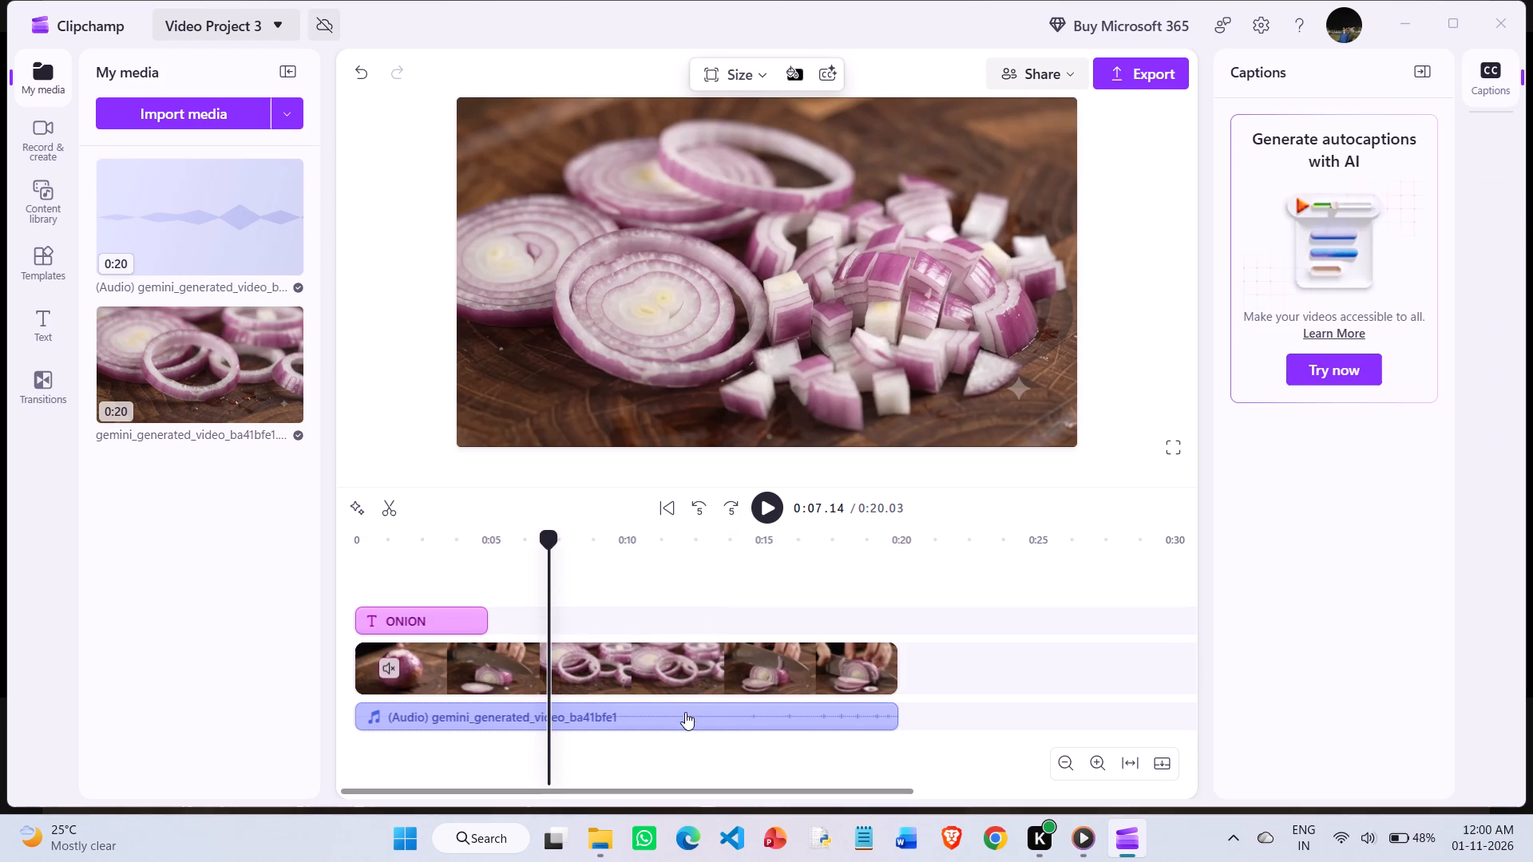
click(659, 732)
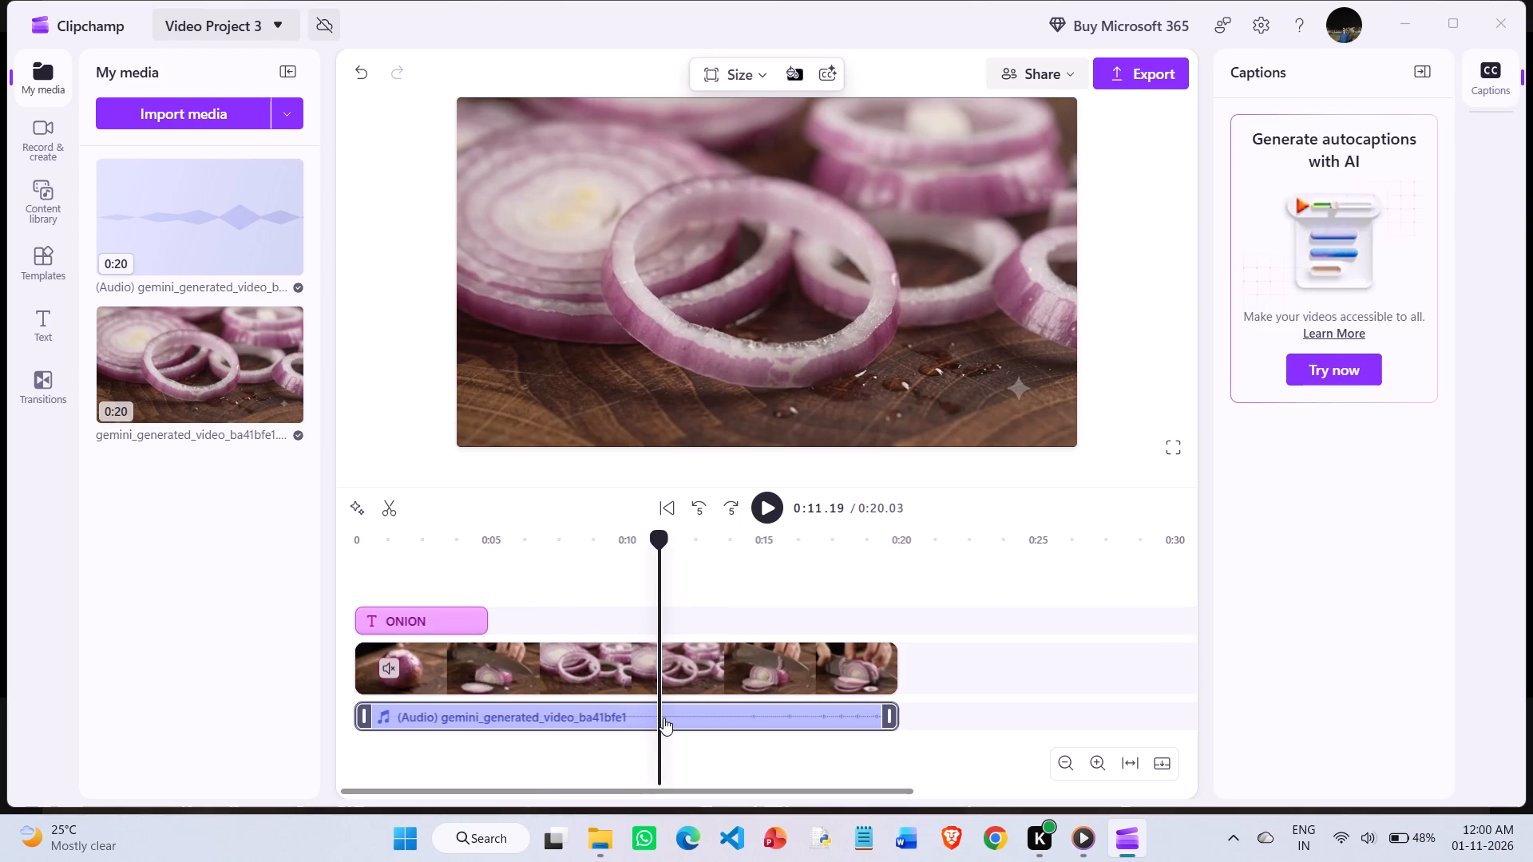
click(664, 718)
key(Delete)
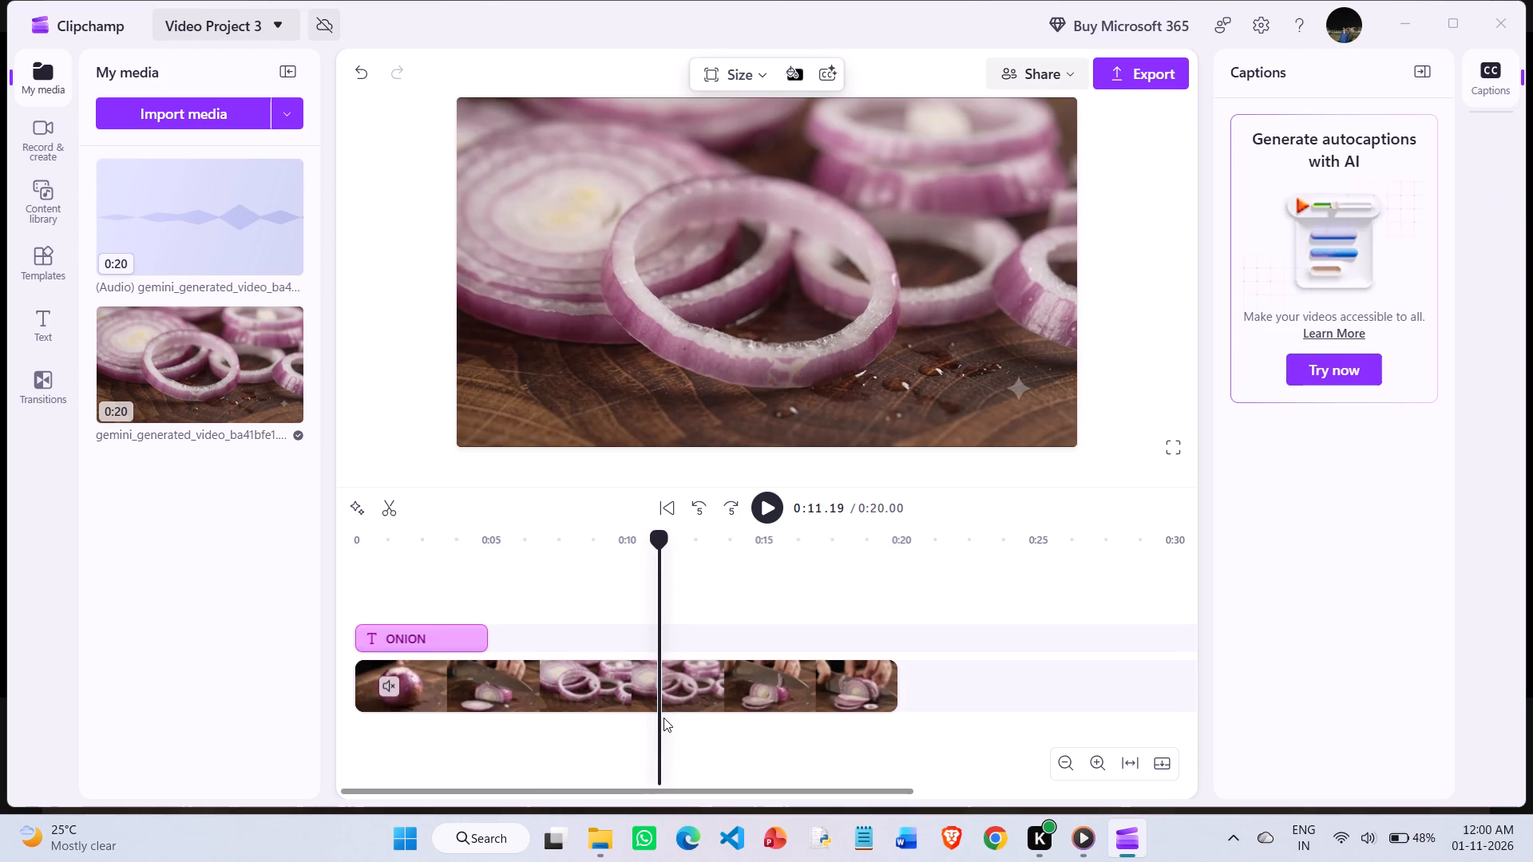
Step back through the timeline and play the edit to review the full-frame video without its audio tracks.
click(711, 404)
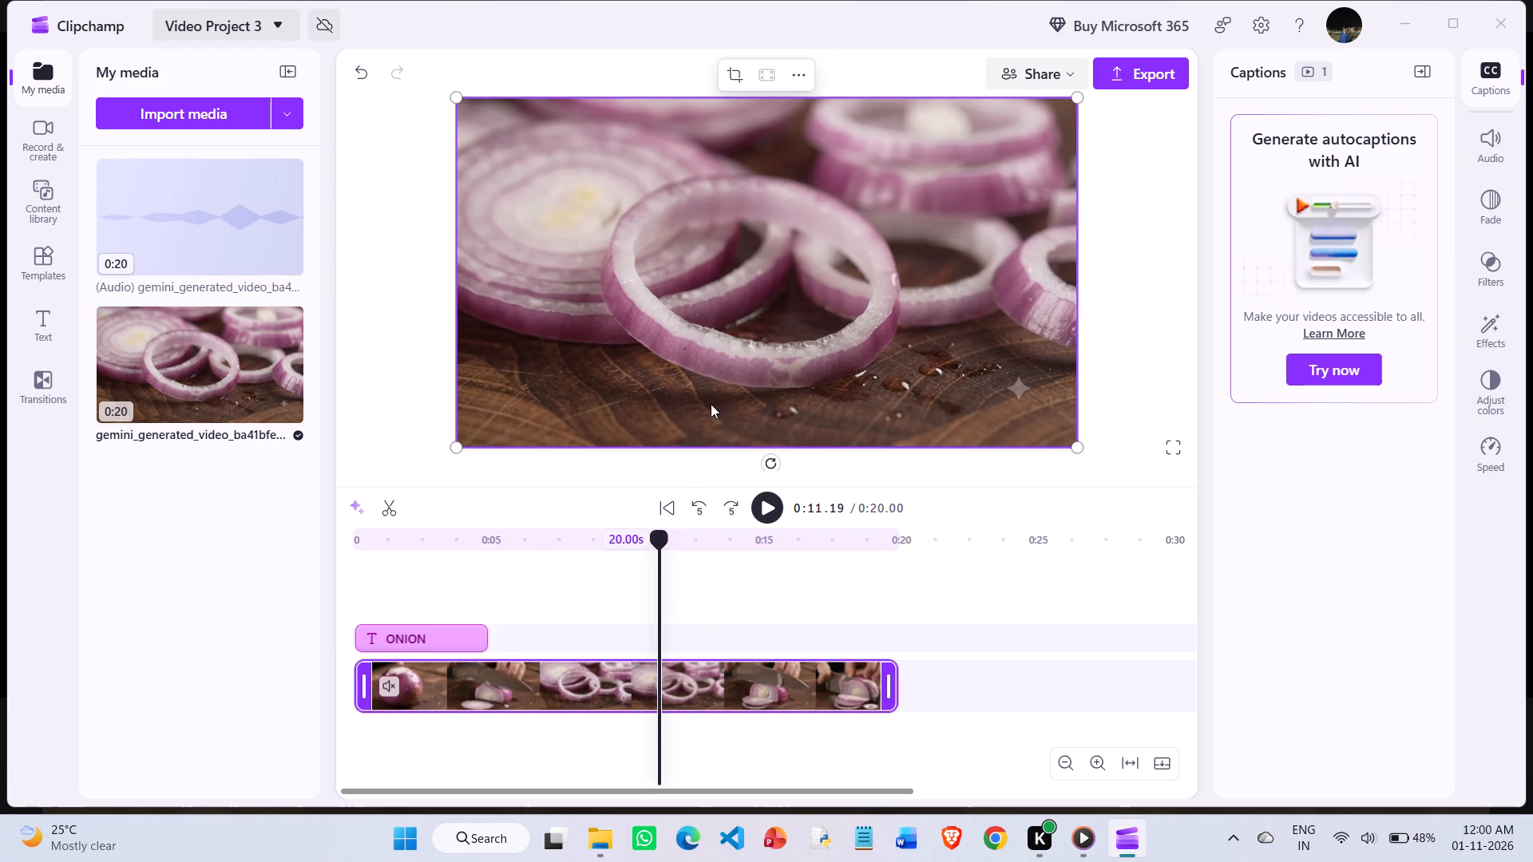
key(Left)
key(Left)
key(Left)
key(Left)
key(Left)
key(Left)
key(Left)
key(Left)
key(Left)
key(Left)
key(Left)
key(Left)
key(Left)
key(Left)
key(Left)
key(Left)
key(Left)
key(Left)
key(Left)
key(Left)
key(space)
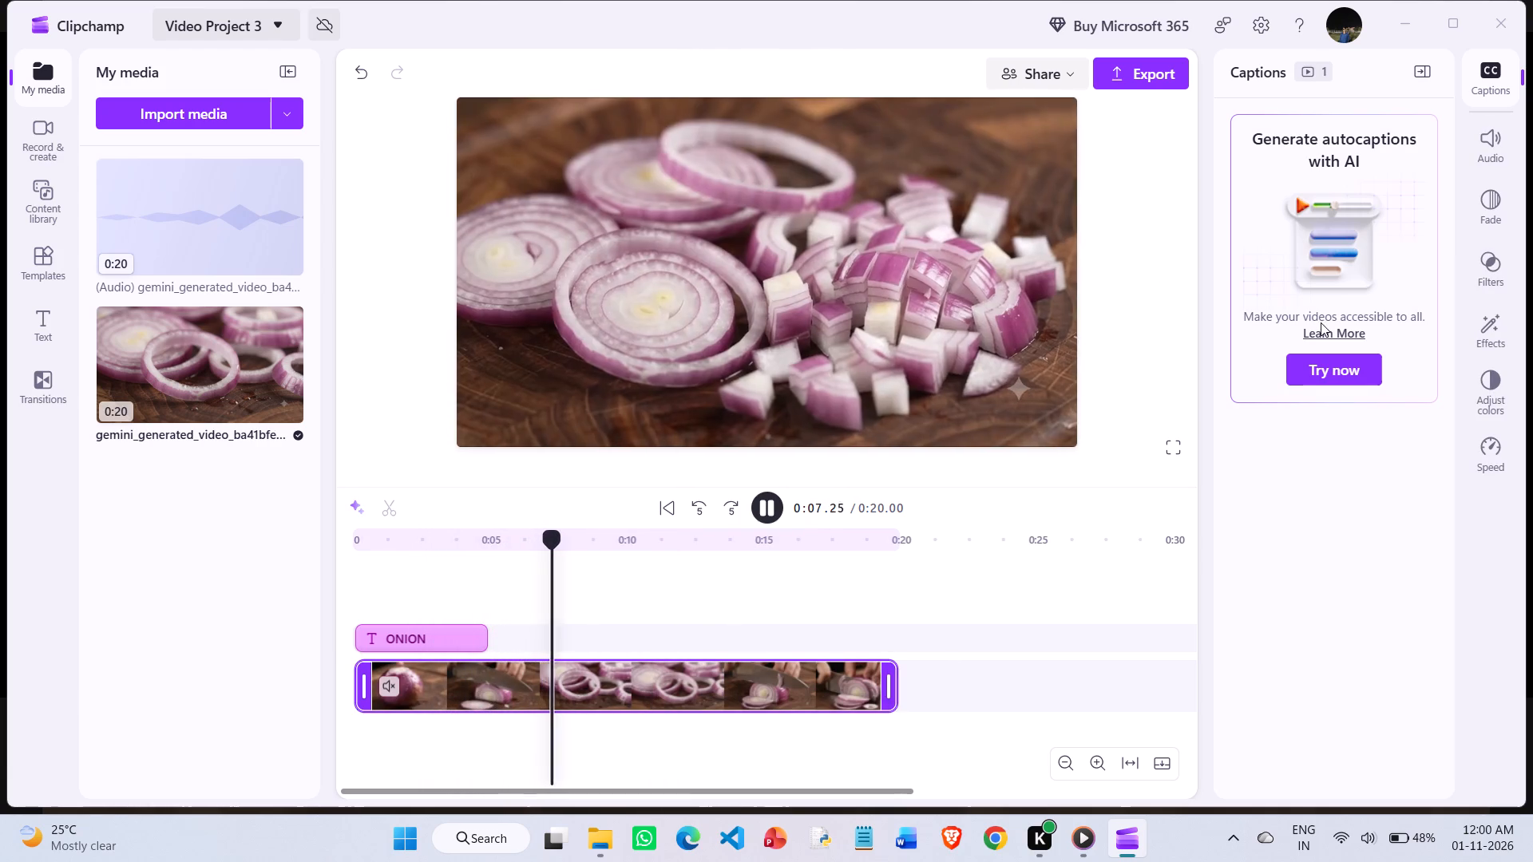
Examine the ONION title's text settings and the effects available for it.
click(463, 639)
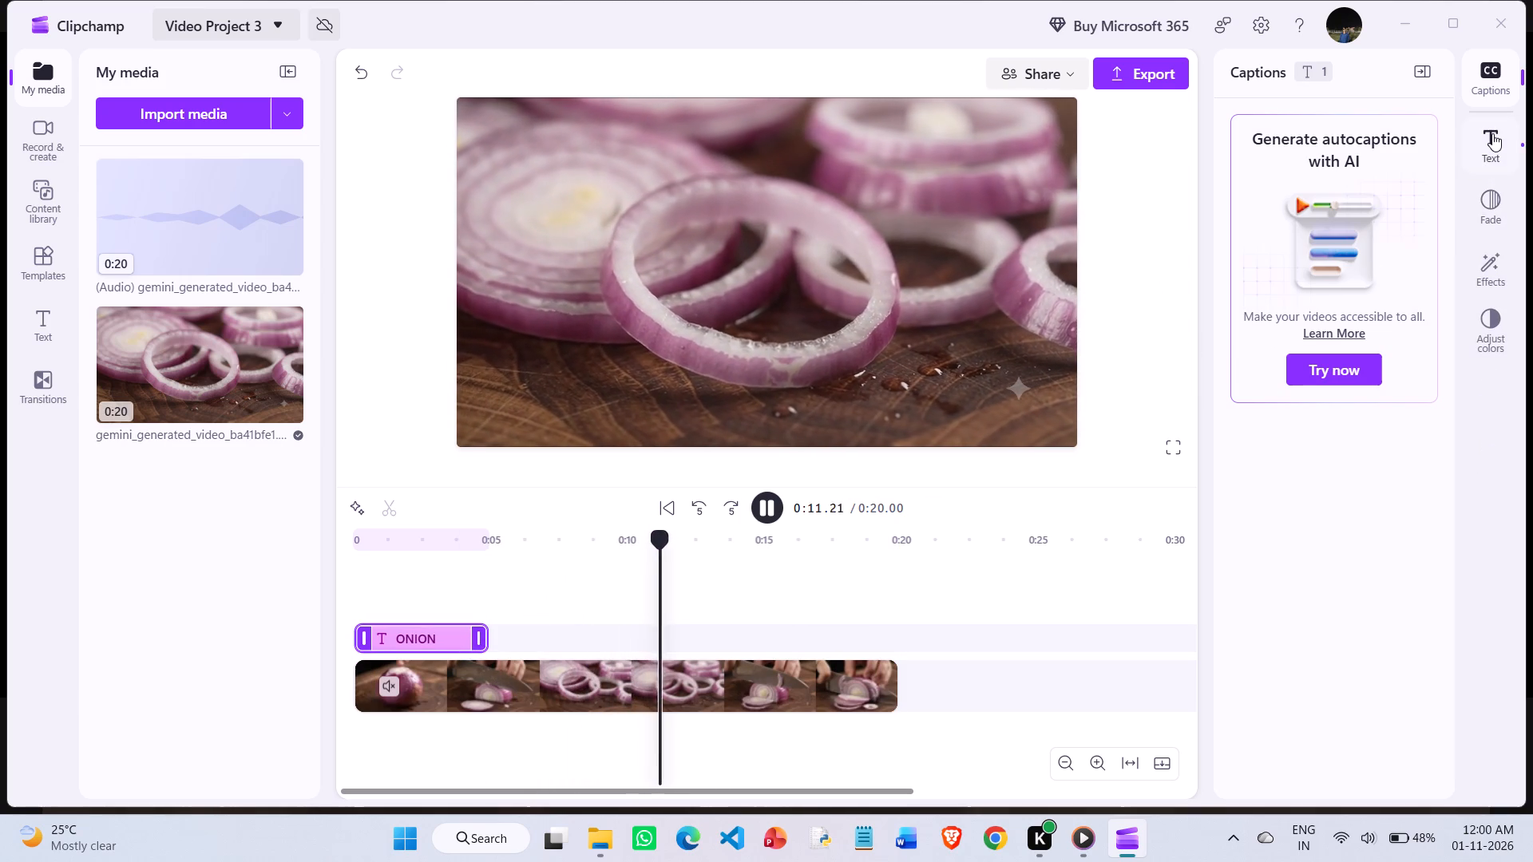
click(1492, 133)
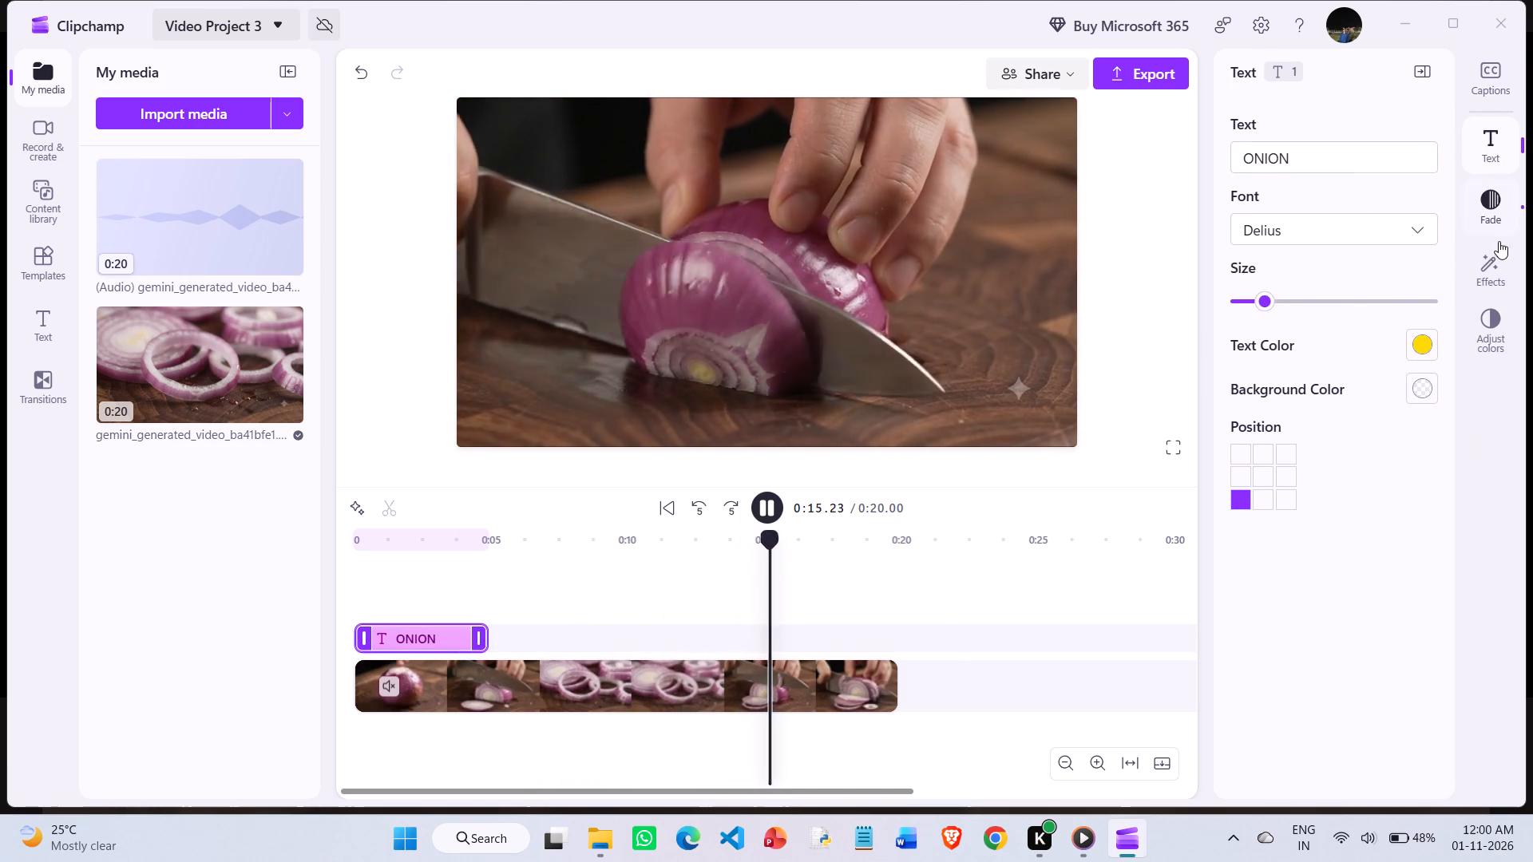
click(1497, 264)
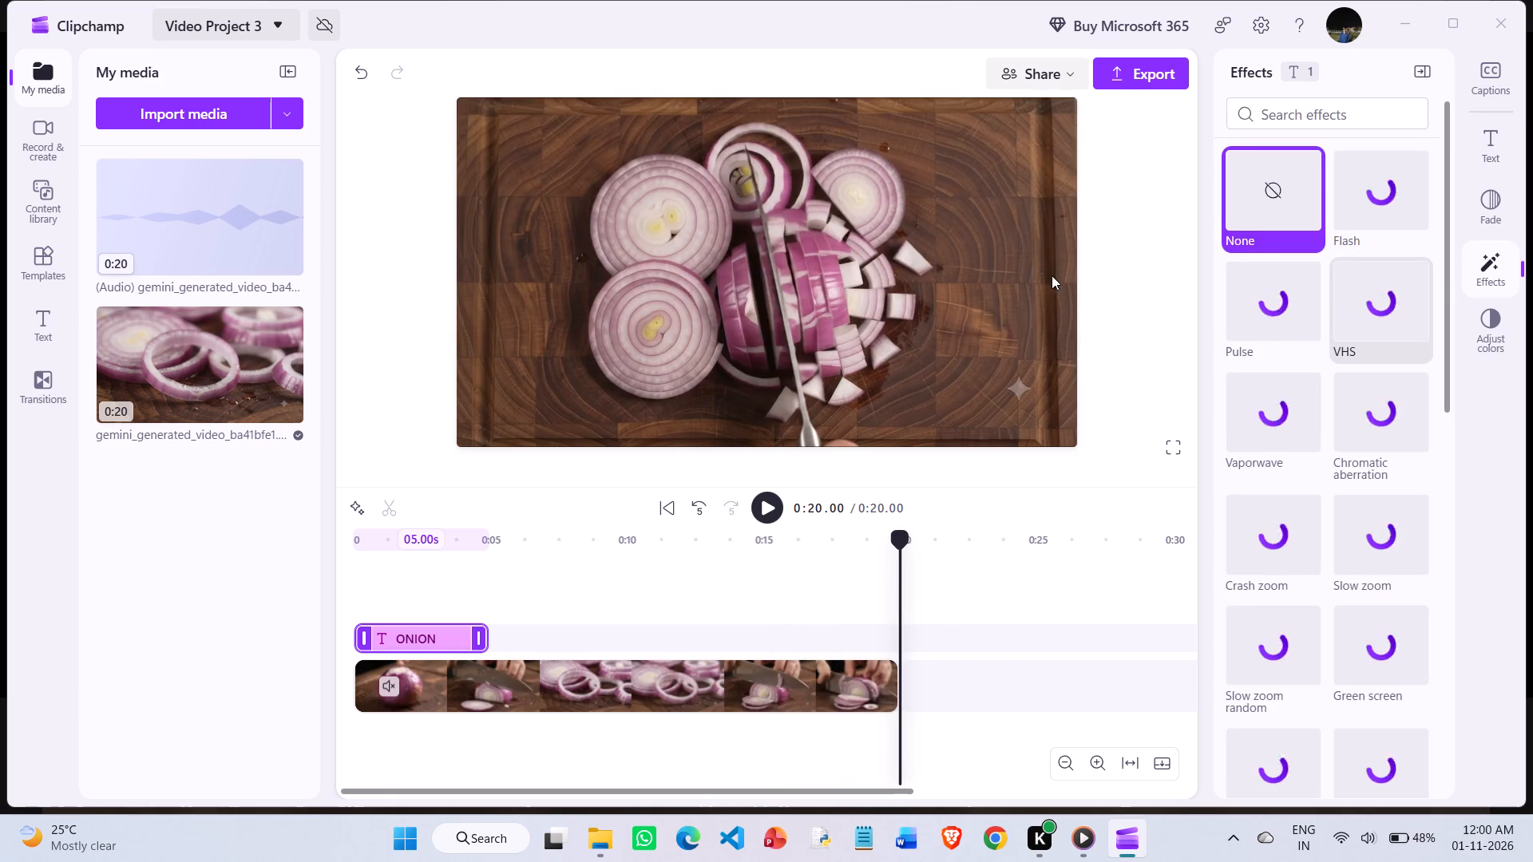
Rename the detached audio file in the media library as Audio.
click(293, 166)
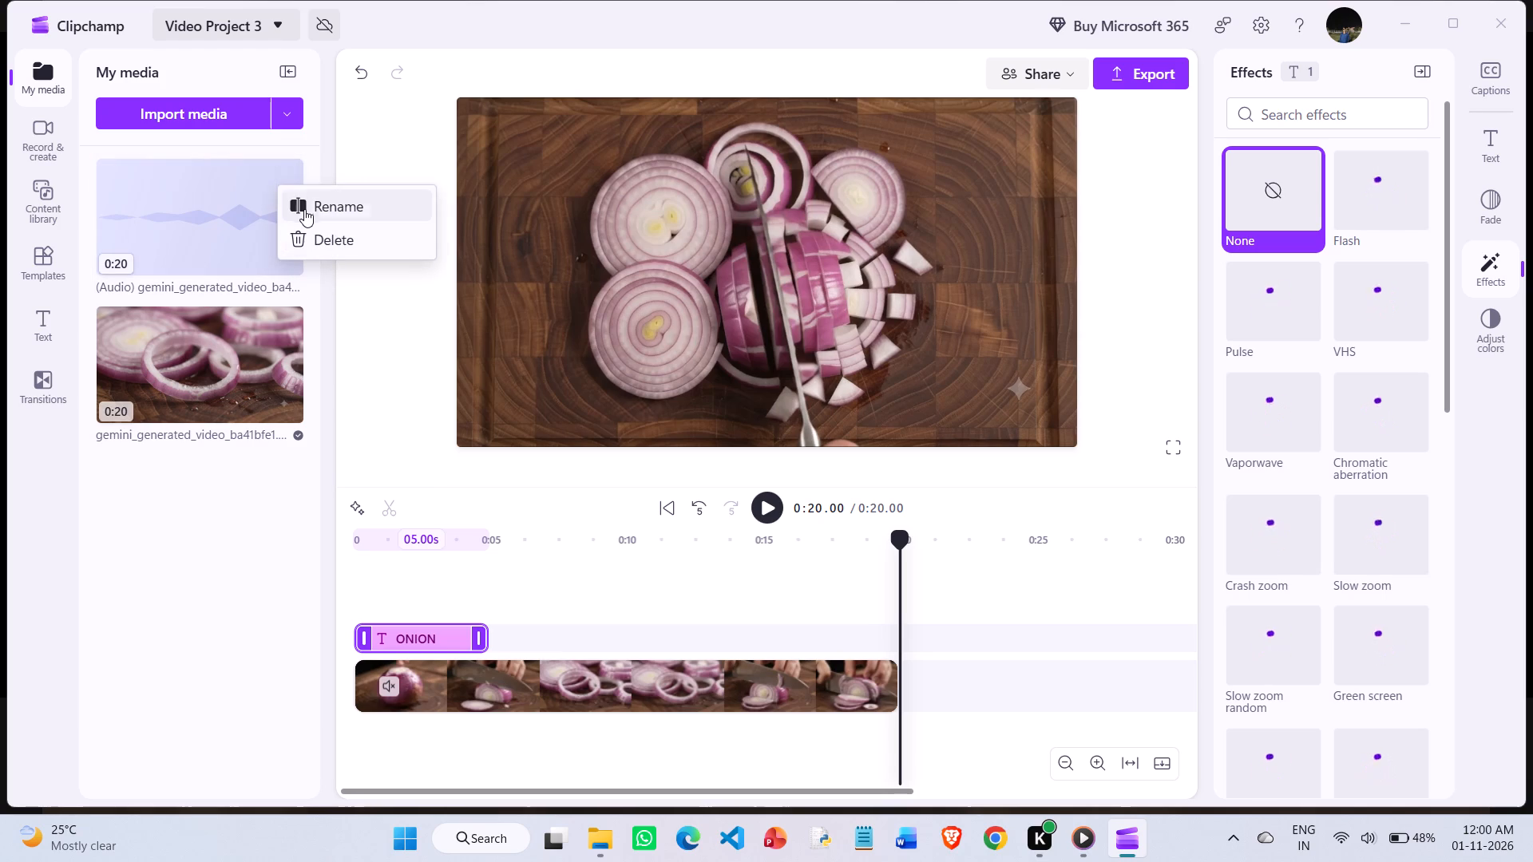
click(304, 206)
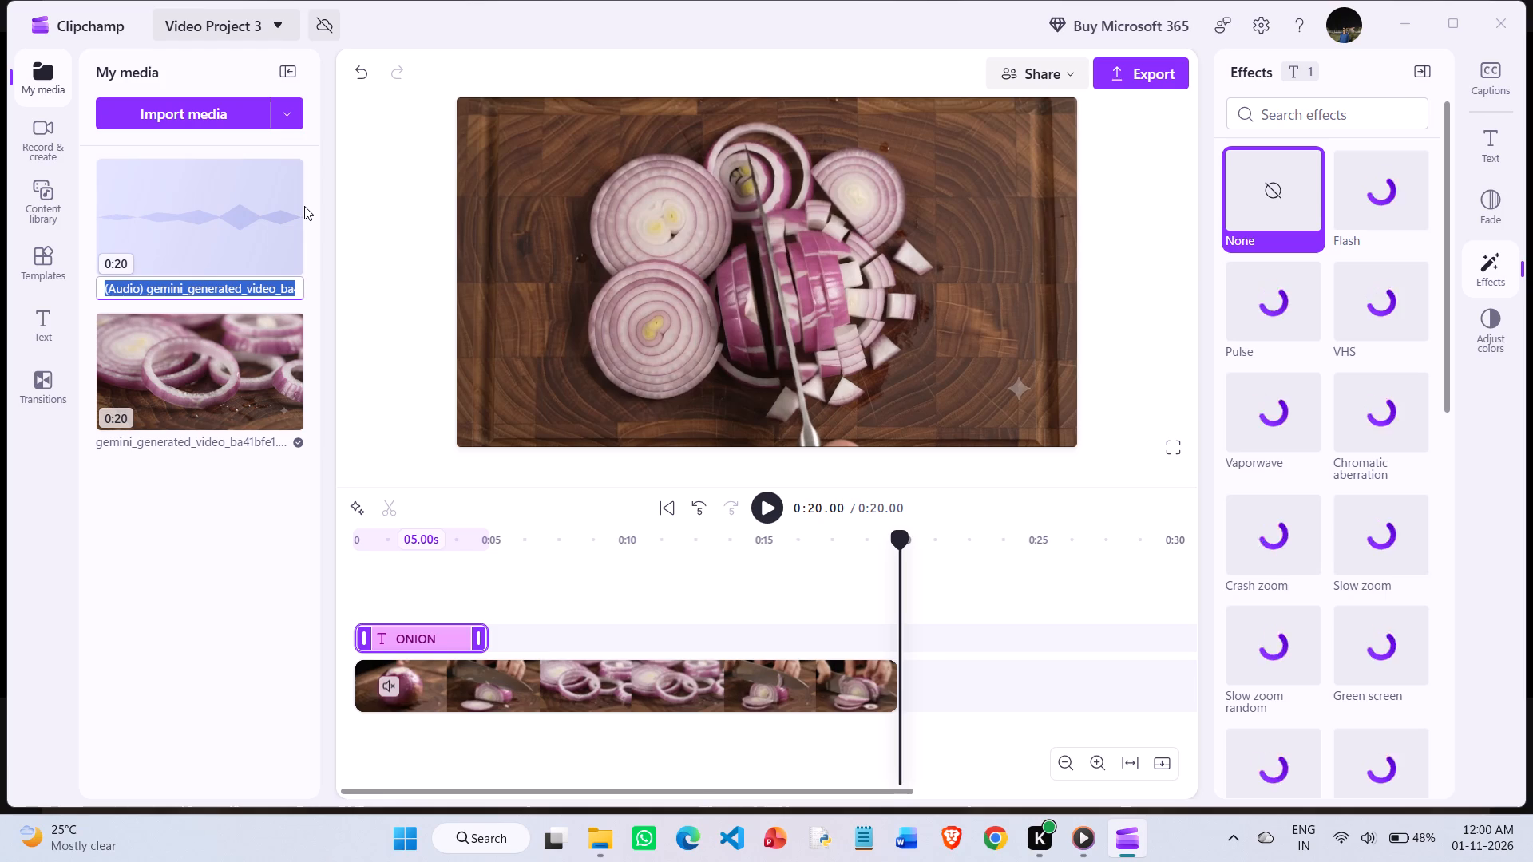
key(BackSpace)
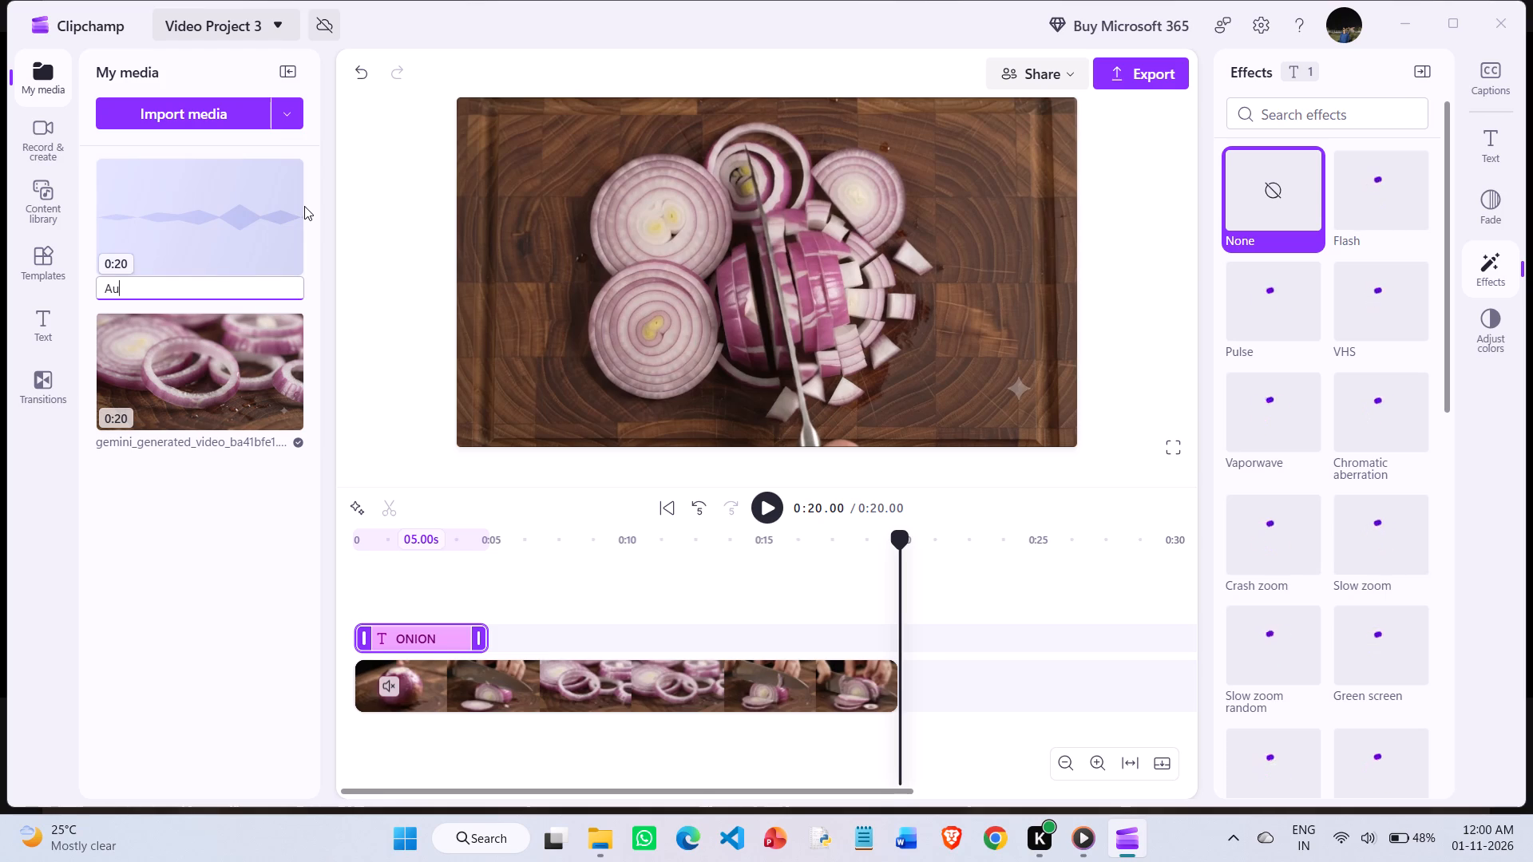
text(dio)
key(Return)
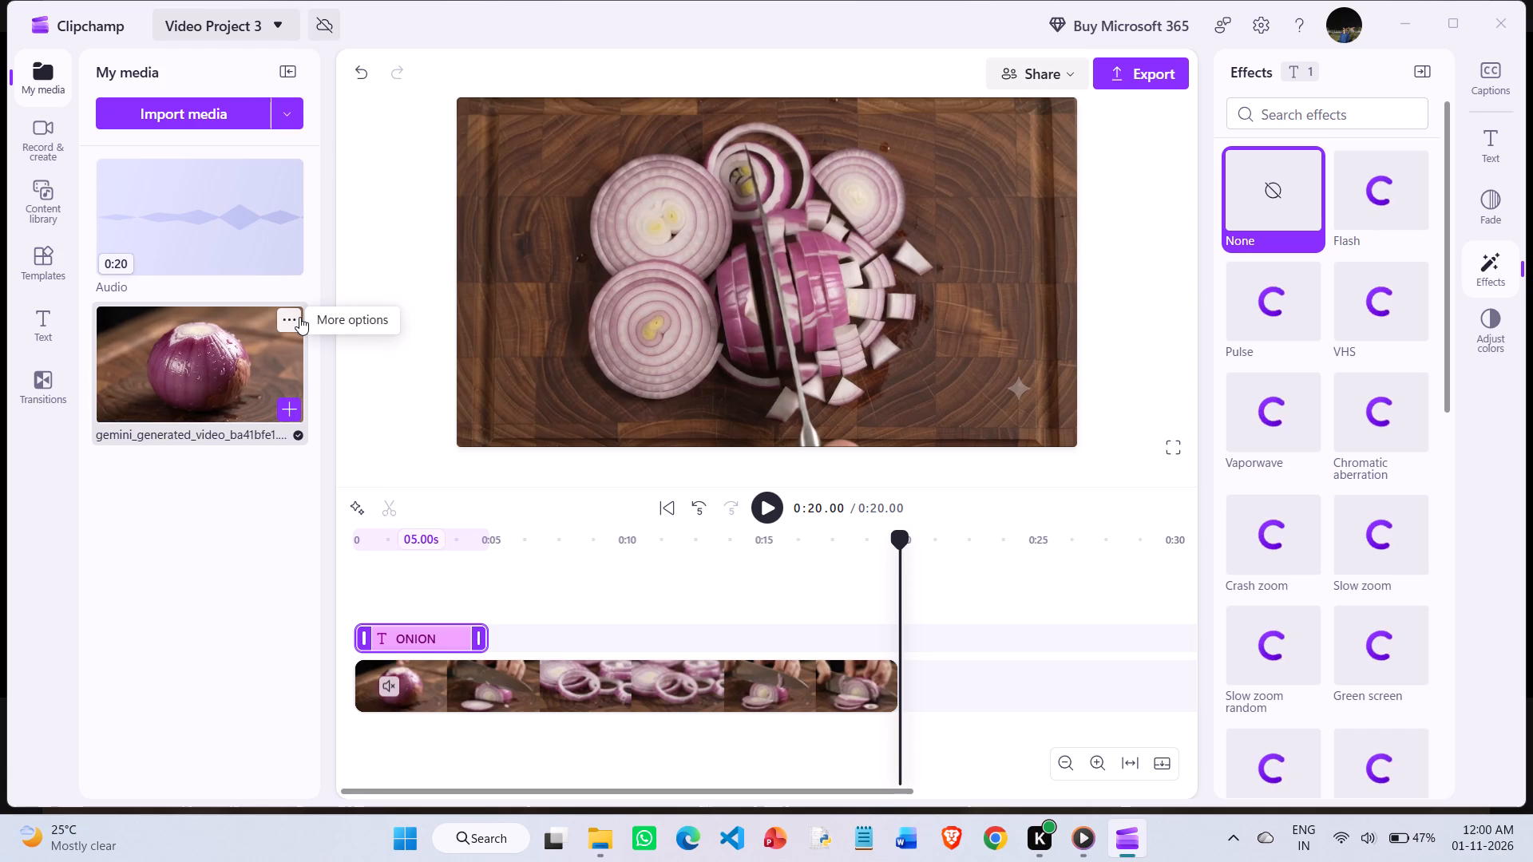
Rename the onion clip in the media library as Onion video.
click(299, 317)
click(327, 353)
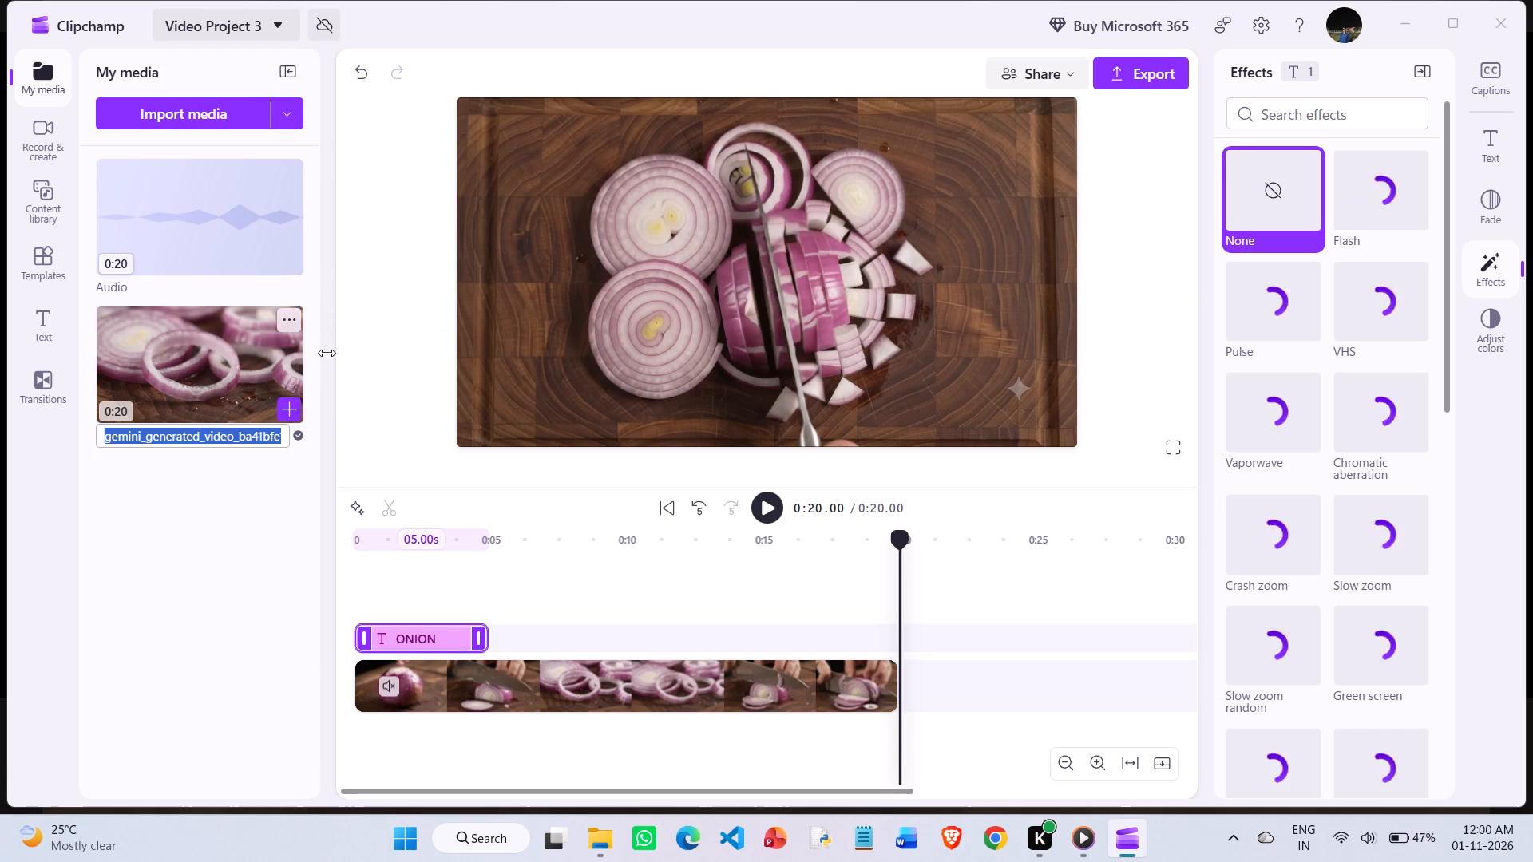
key(ctrl+BackSpace)
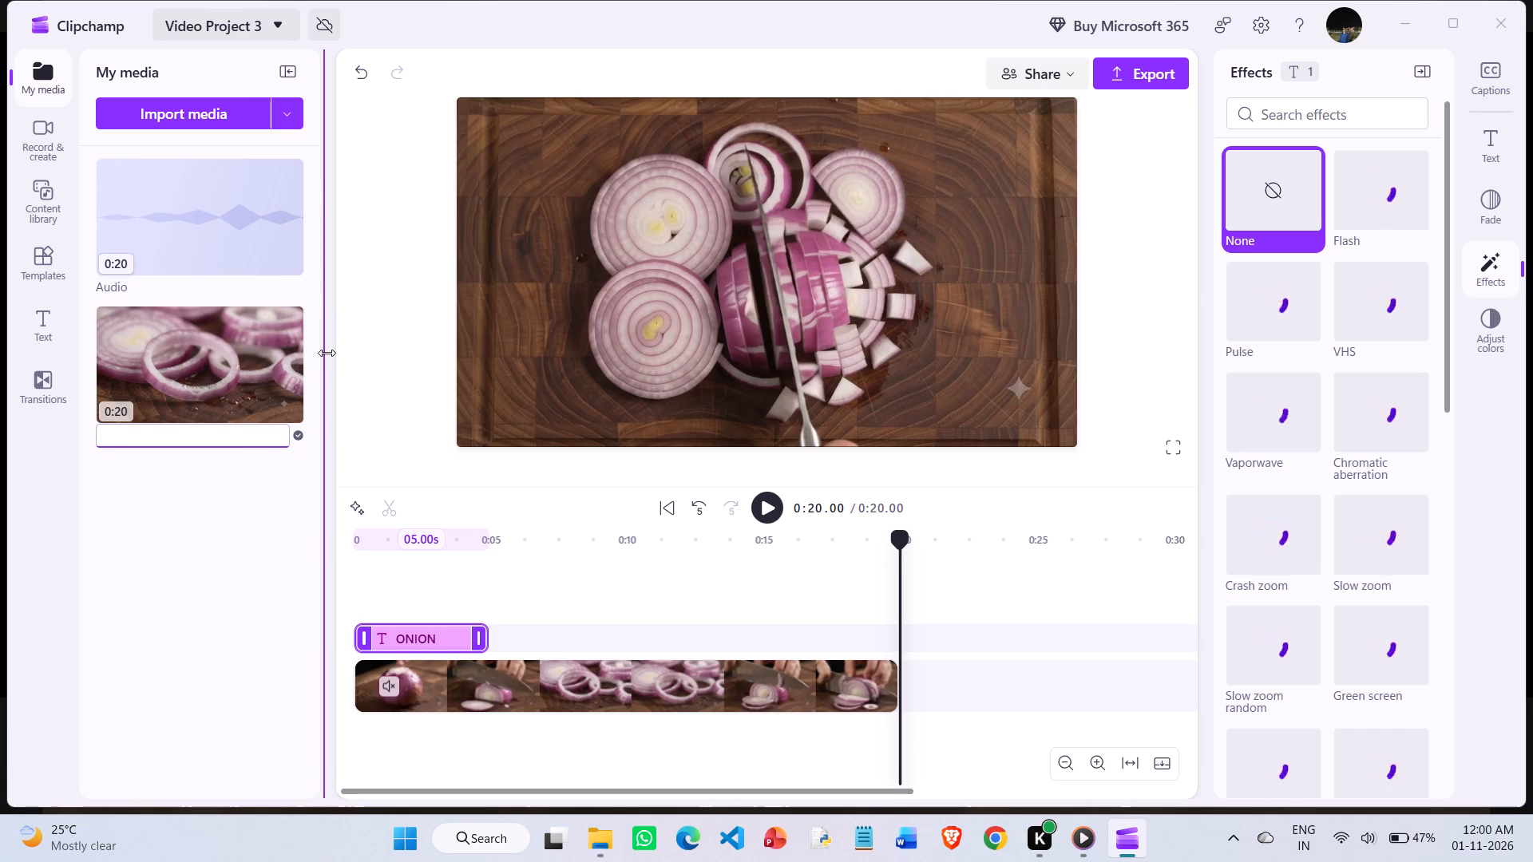
text(nion)
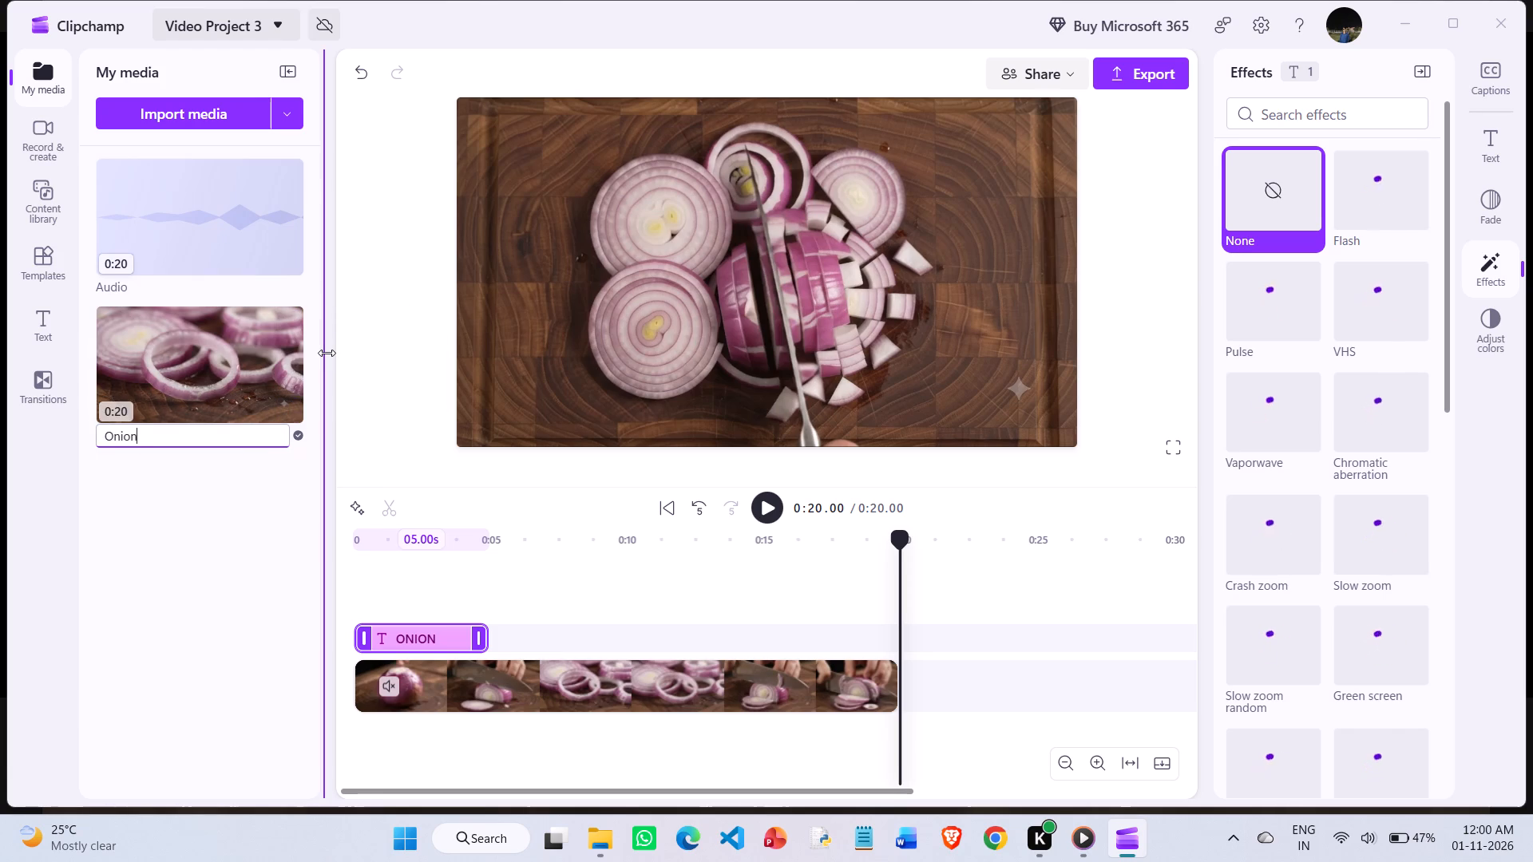
key(space)
text(vieo)
key(BackSpace)
key(BackSpace)
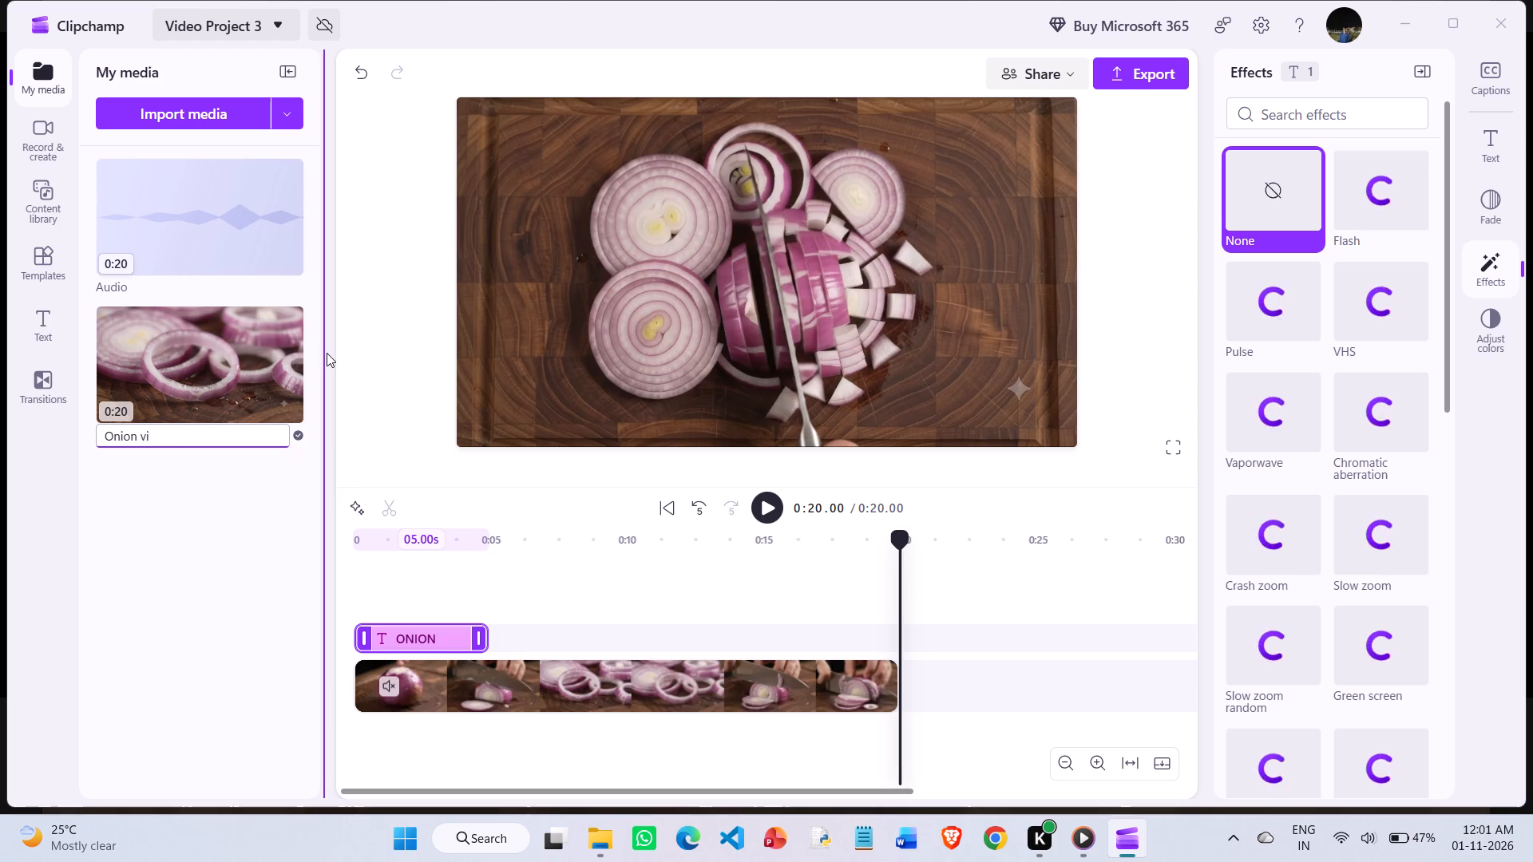
text(deo)
key(Return)
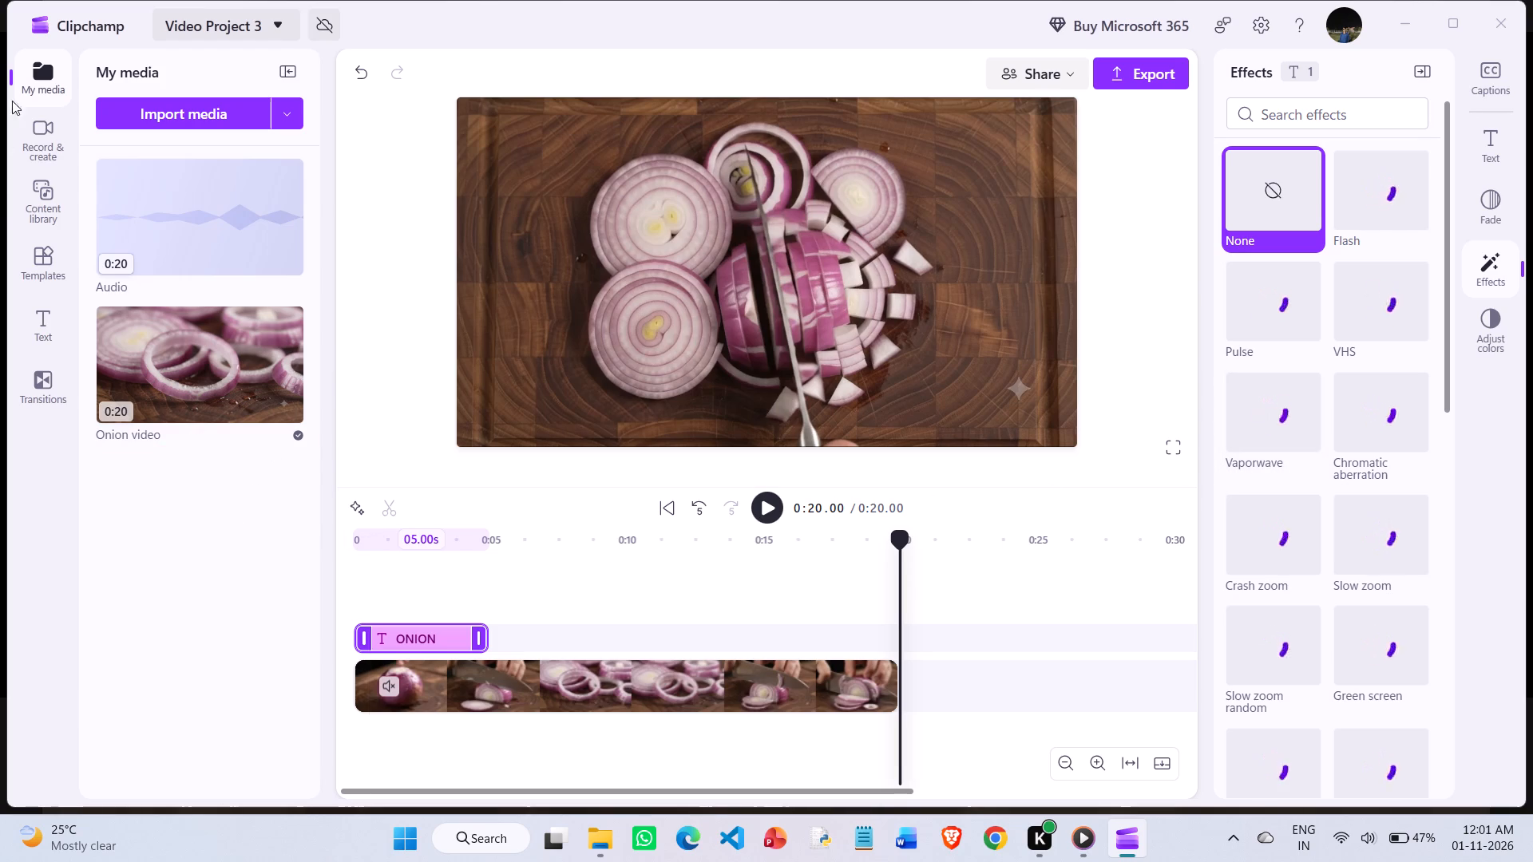
Browse the recording options, the content library and the Instagram video templates.
click(22, 140)
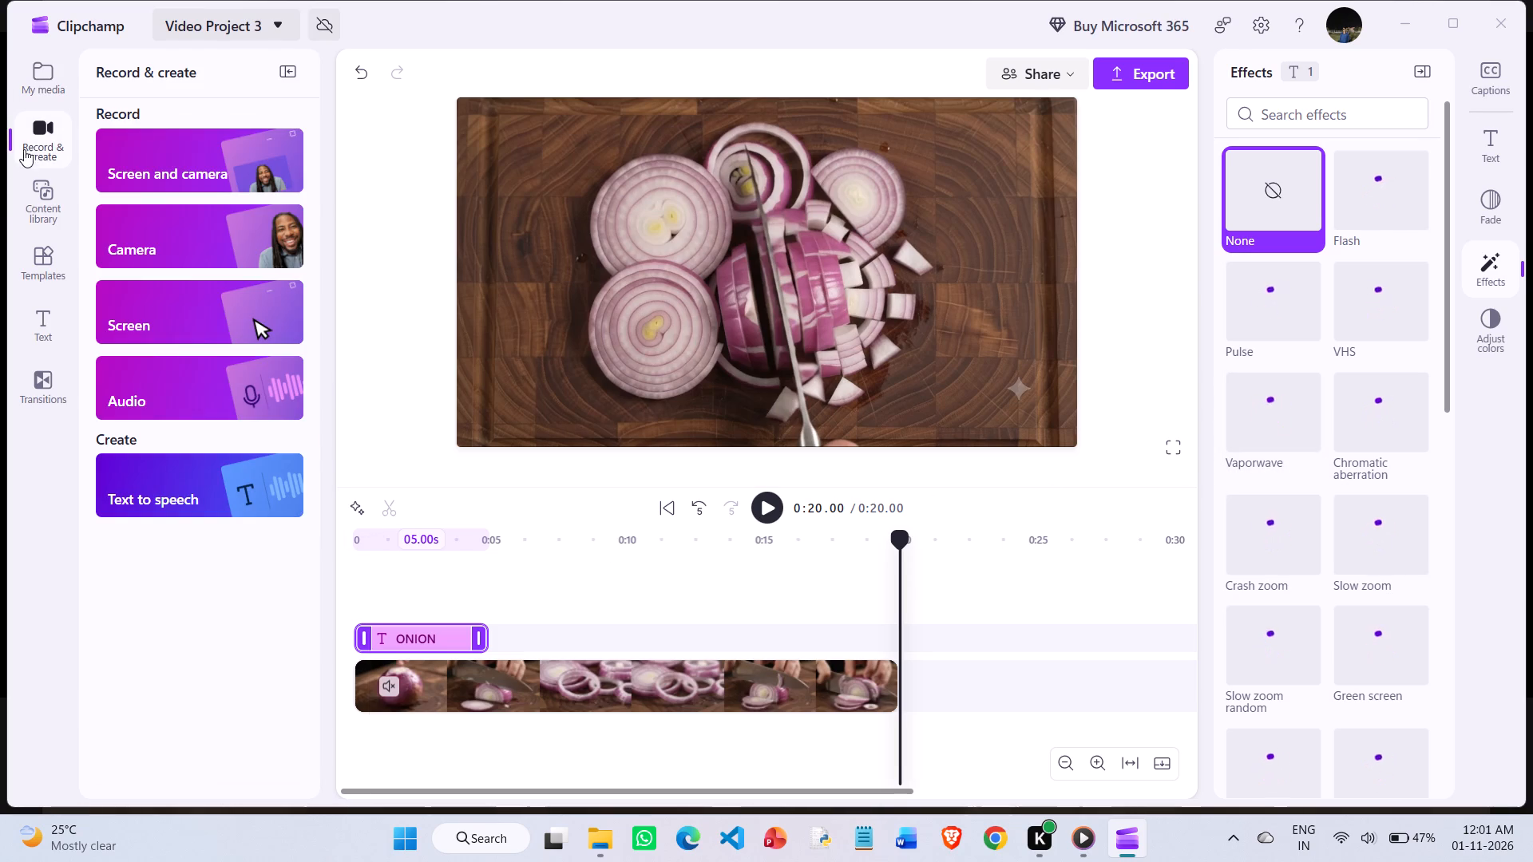
click(50, 192)
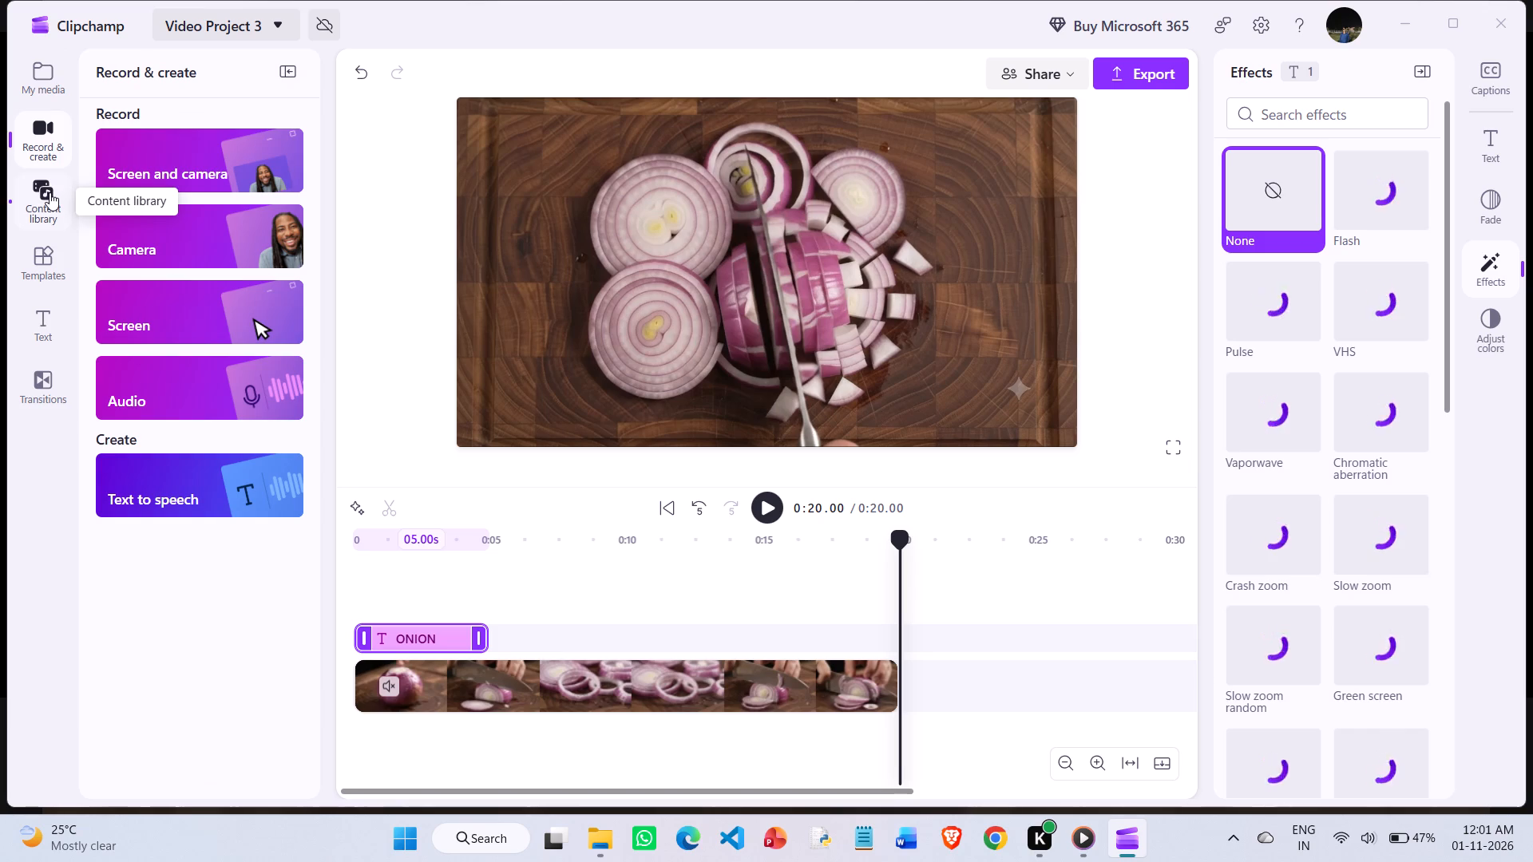
click(49, 243)
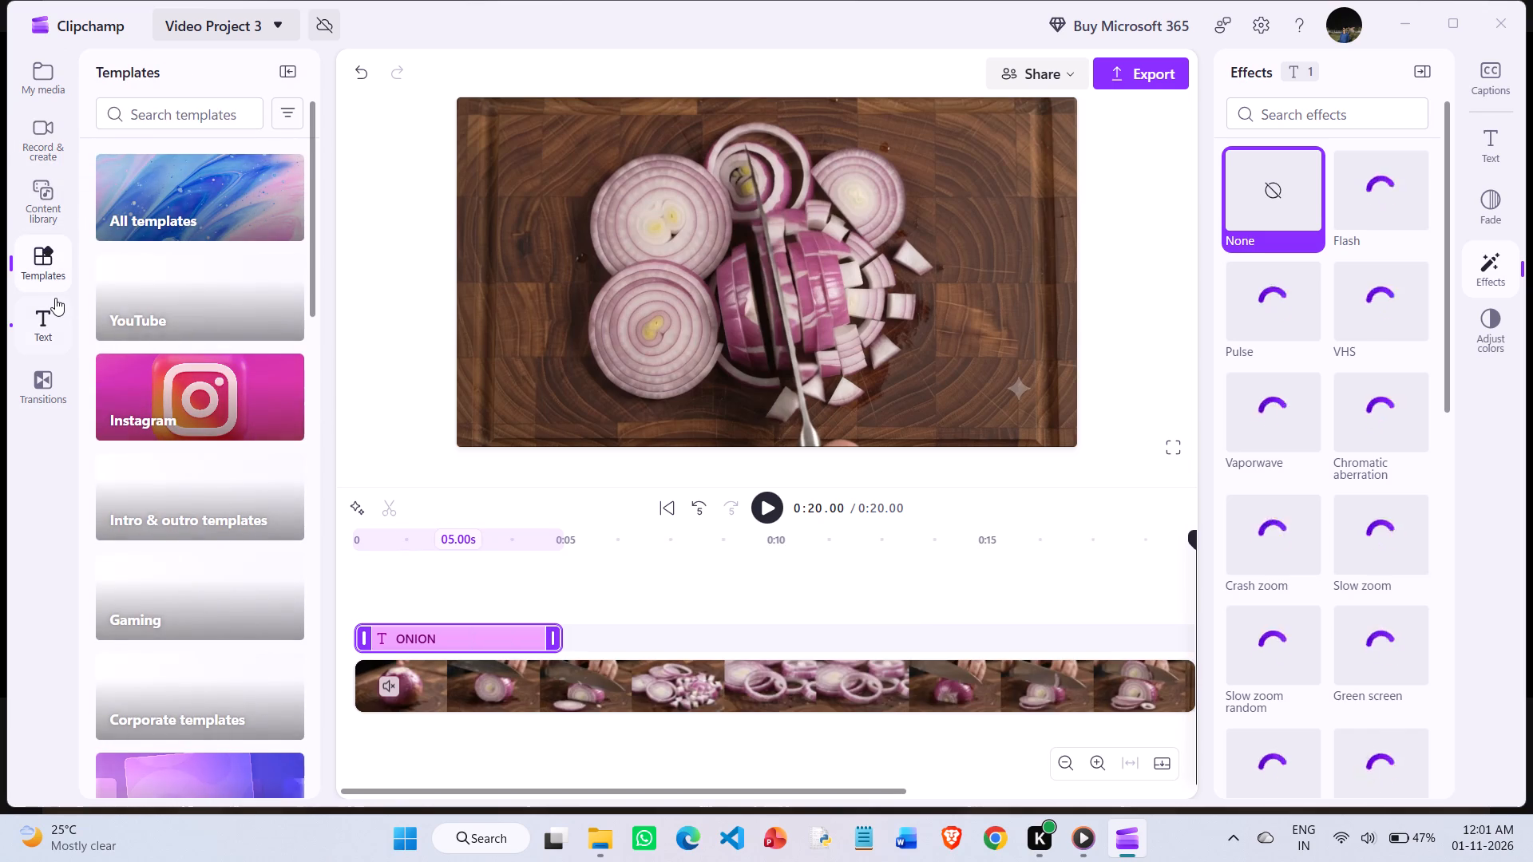
click(209, 403)
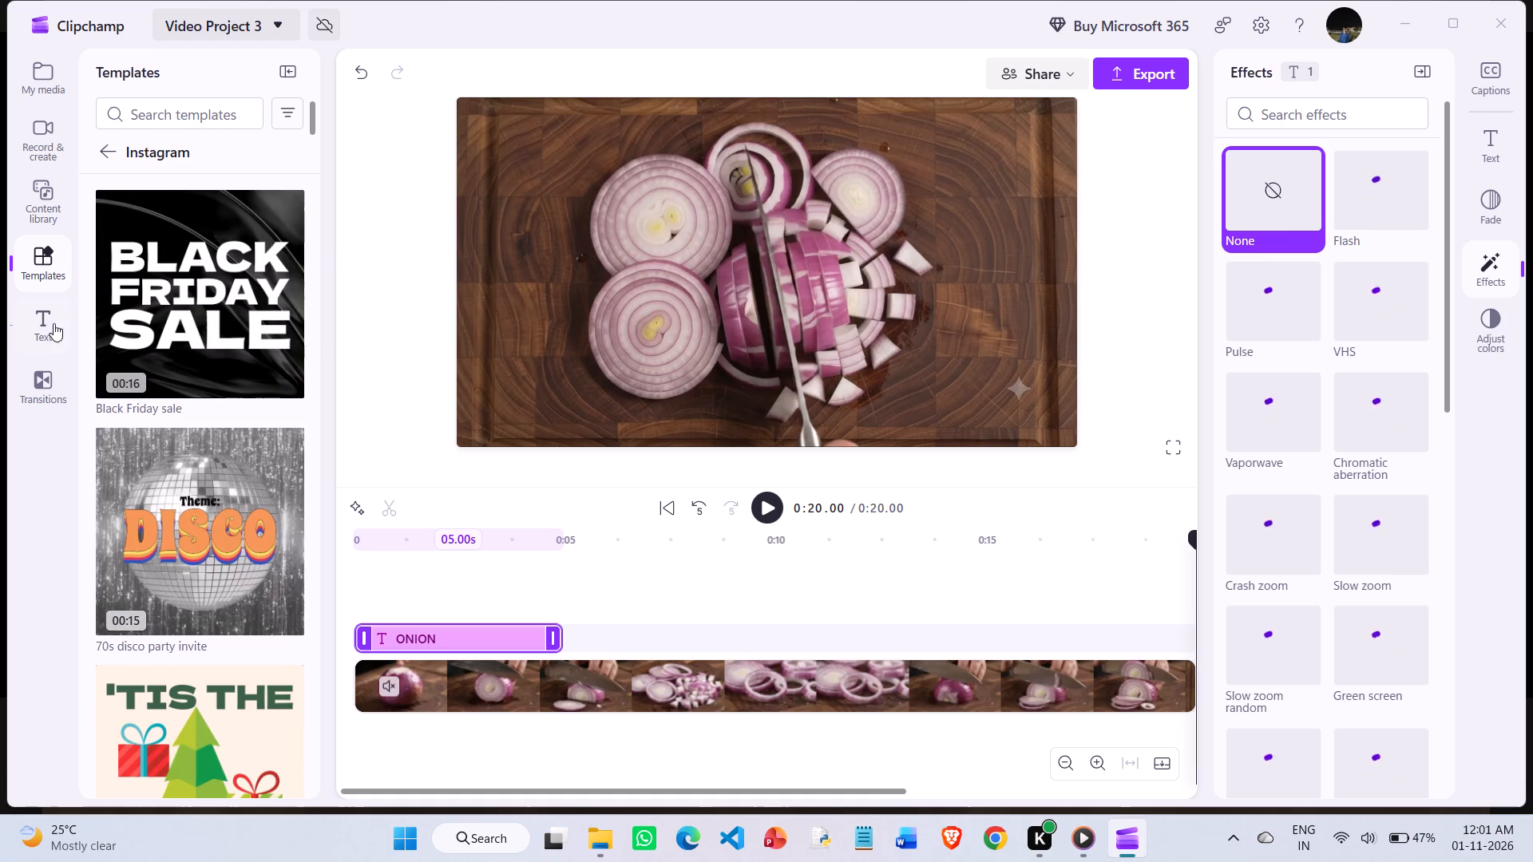
scroll(174, 488, down, 2)
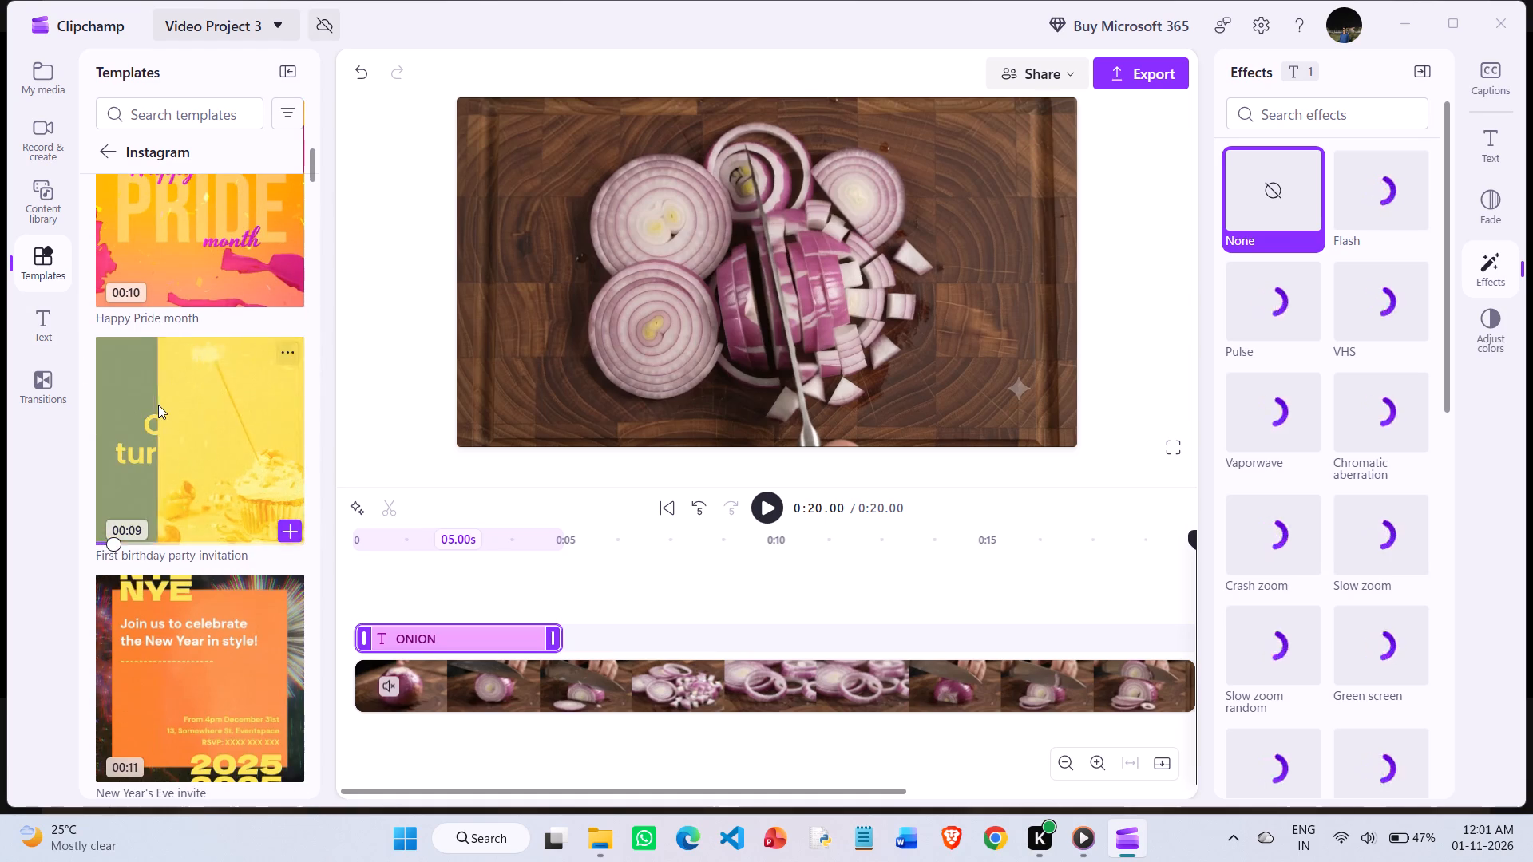
scroll(158, 405, up, 2)
Find the Circular wipe among the wipe transitions and try to add it to the timeline.
click(29, 384)
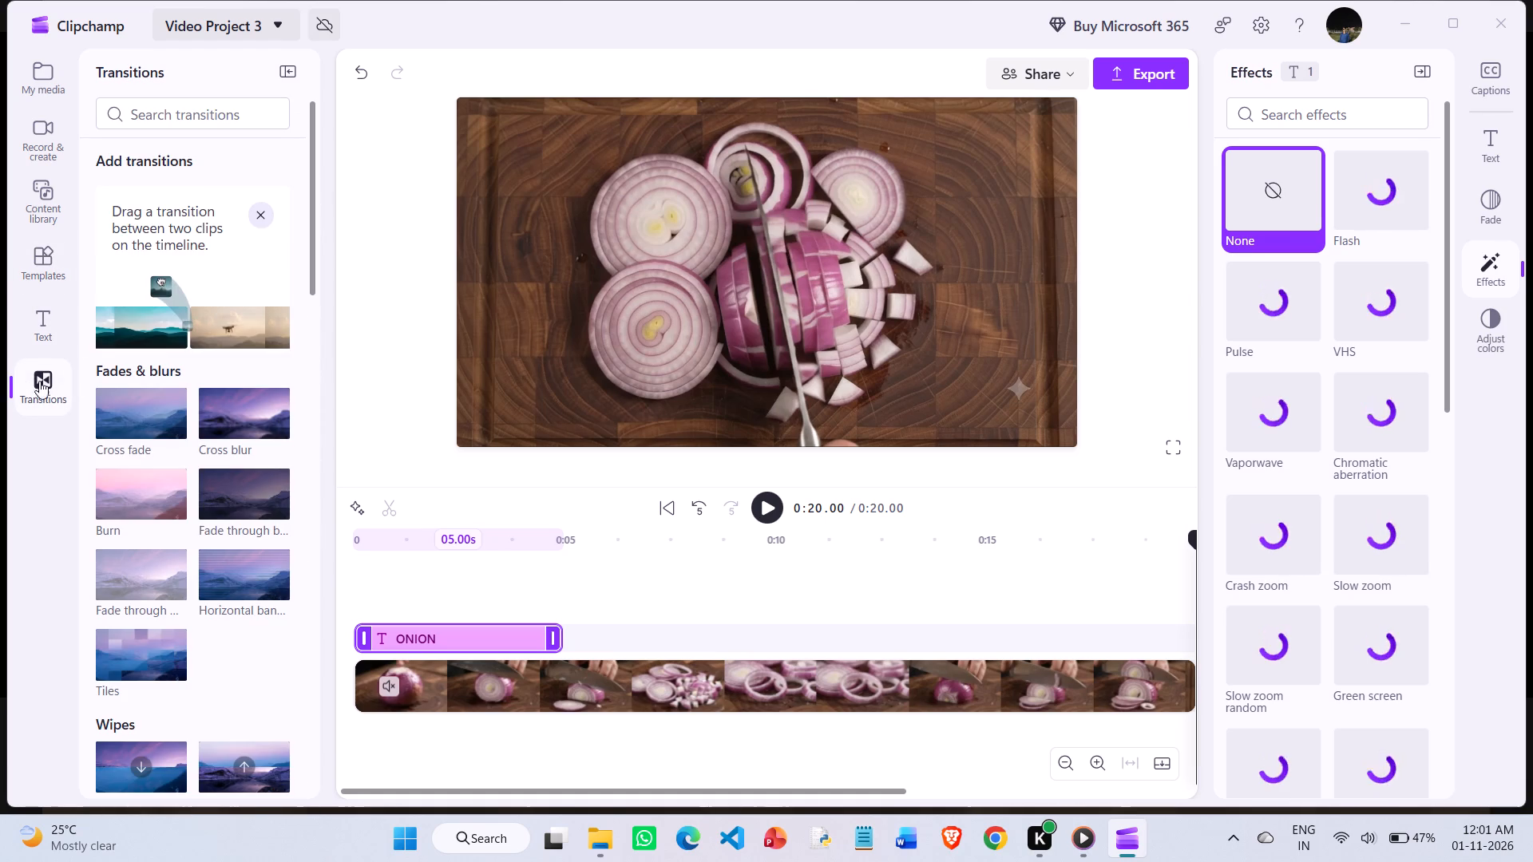
scroll(190, 405, down, 2)
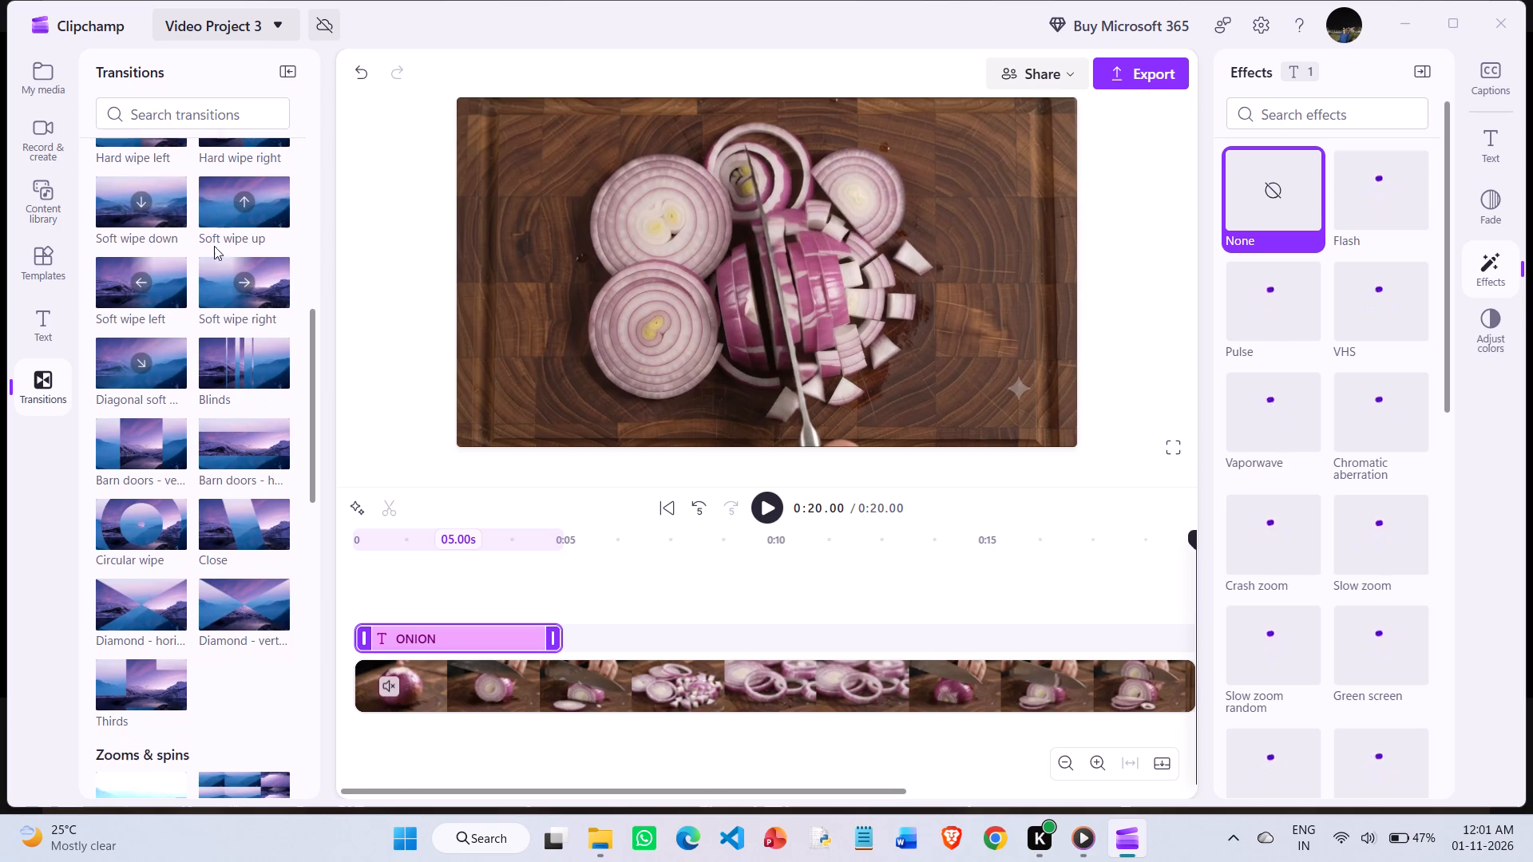
click(131, 521)
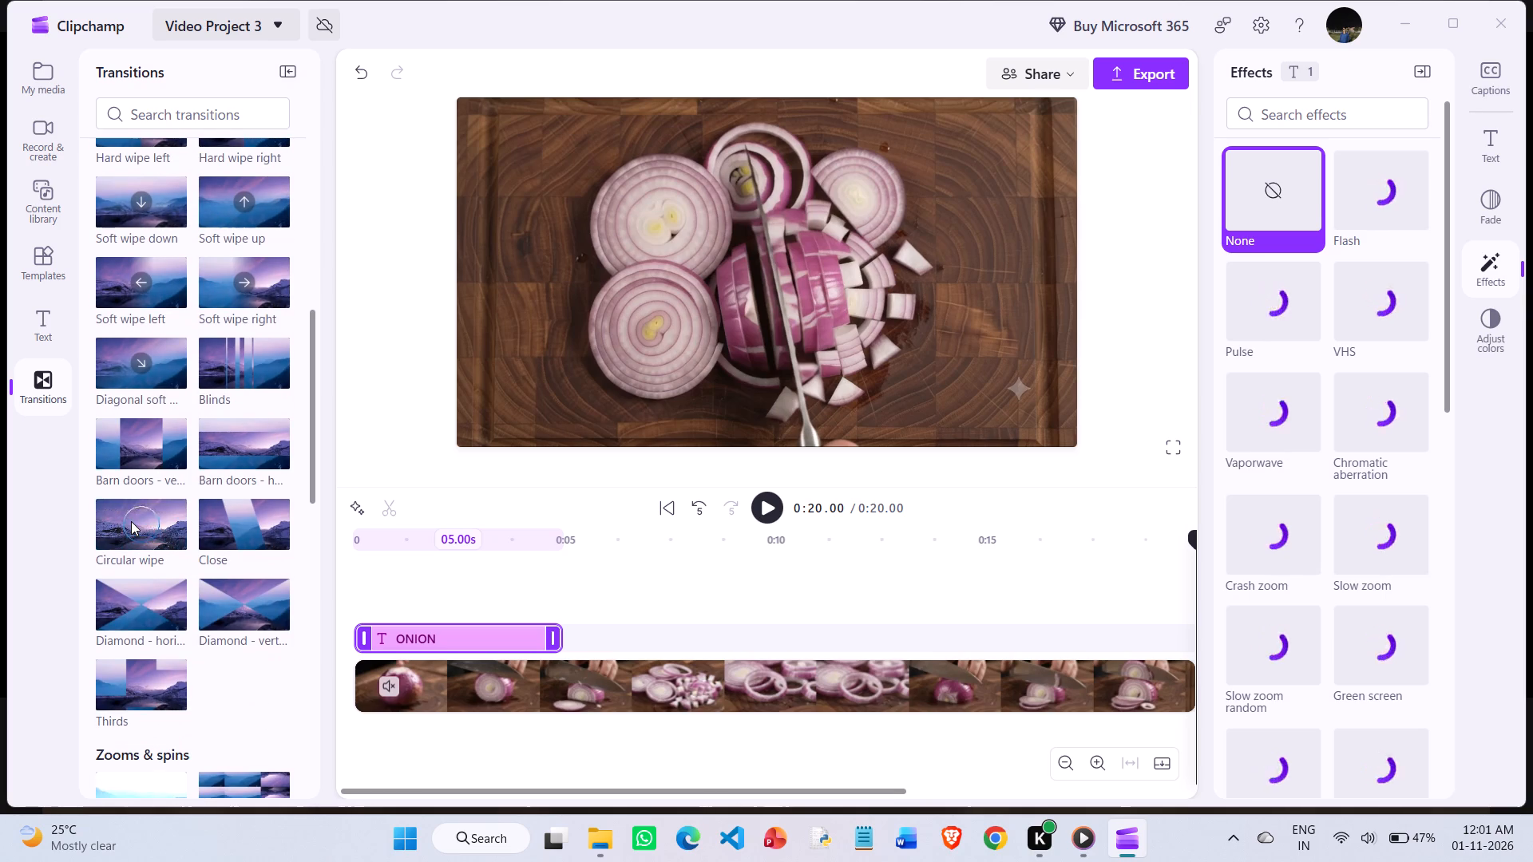
click(131, 521)
drag(131, 521, 216, 554)
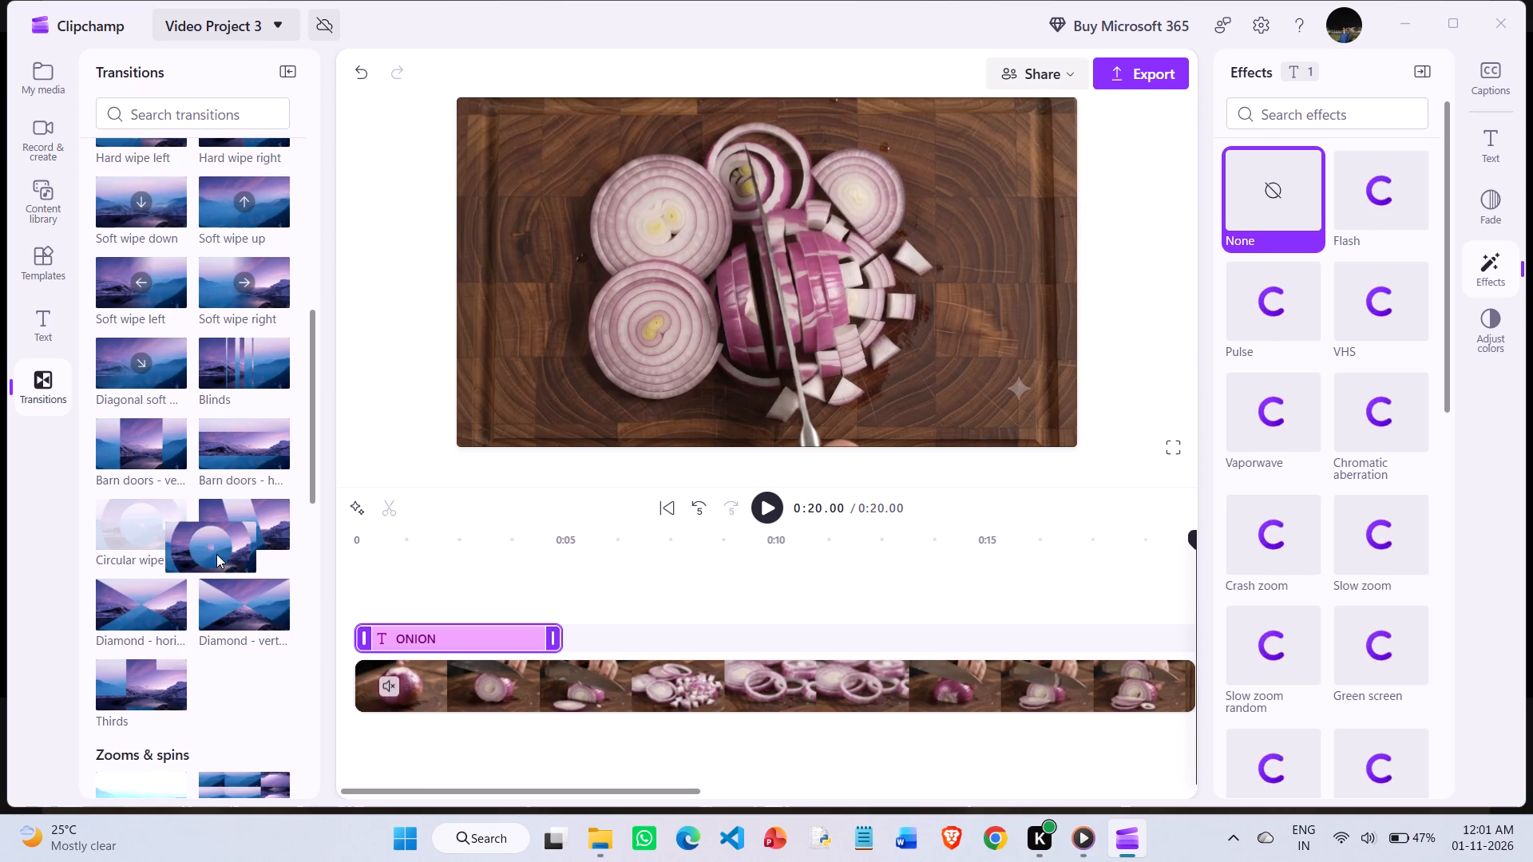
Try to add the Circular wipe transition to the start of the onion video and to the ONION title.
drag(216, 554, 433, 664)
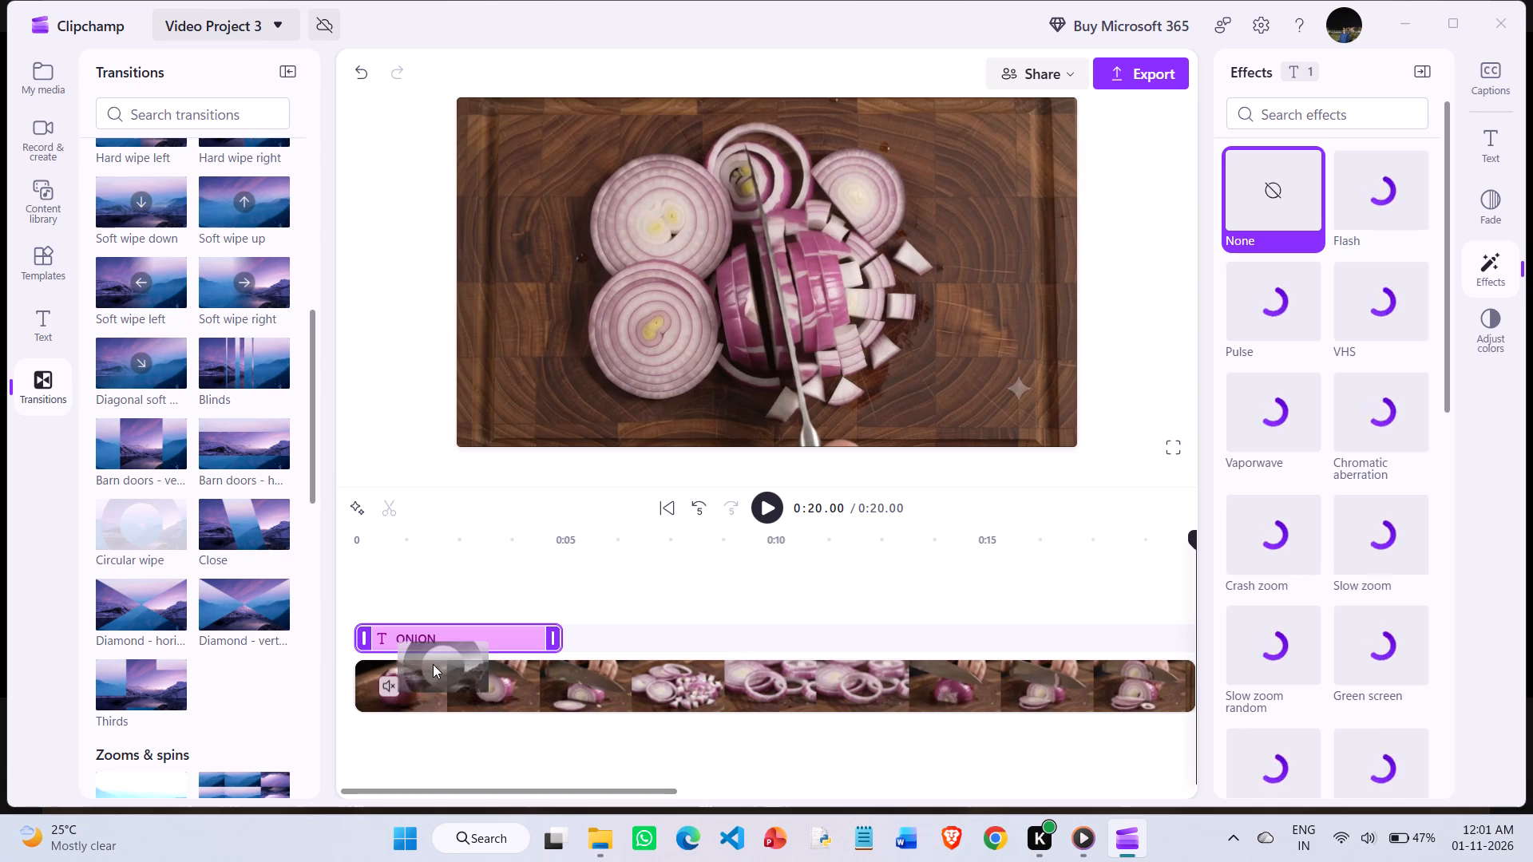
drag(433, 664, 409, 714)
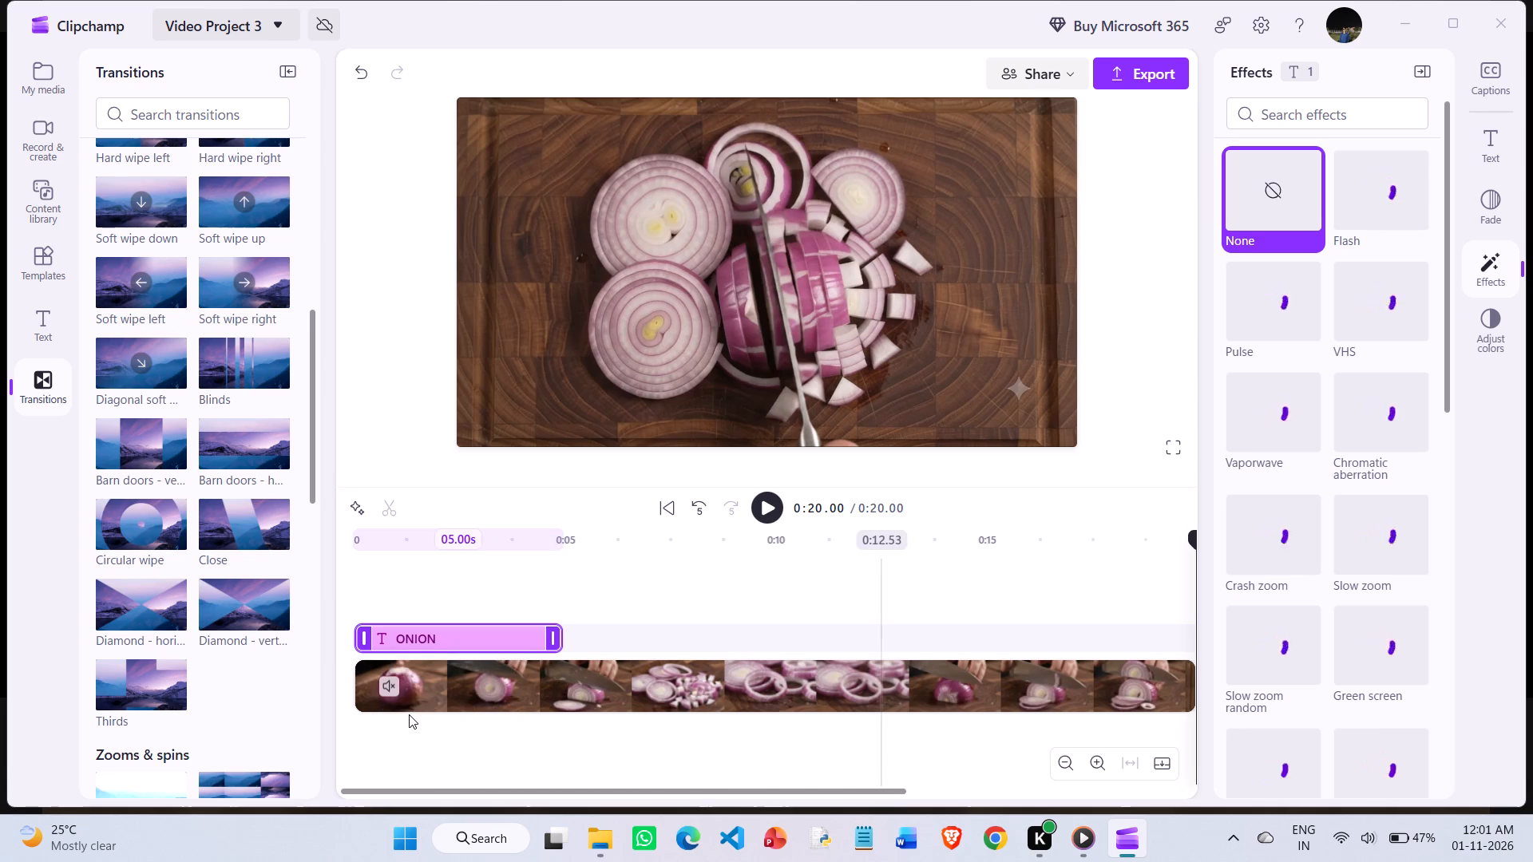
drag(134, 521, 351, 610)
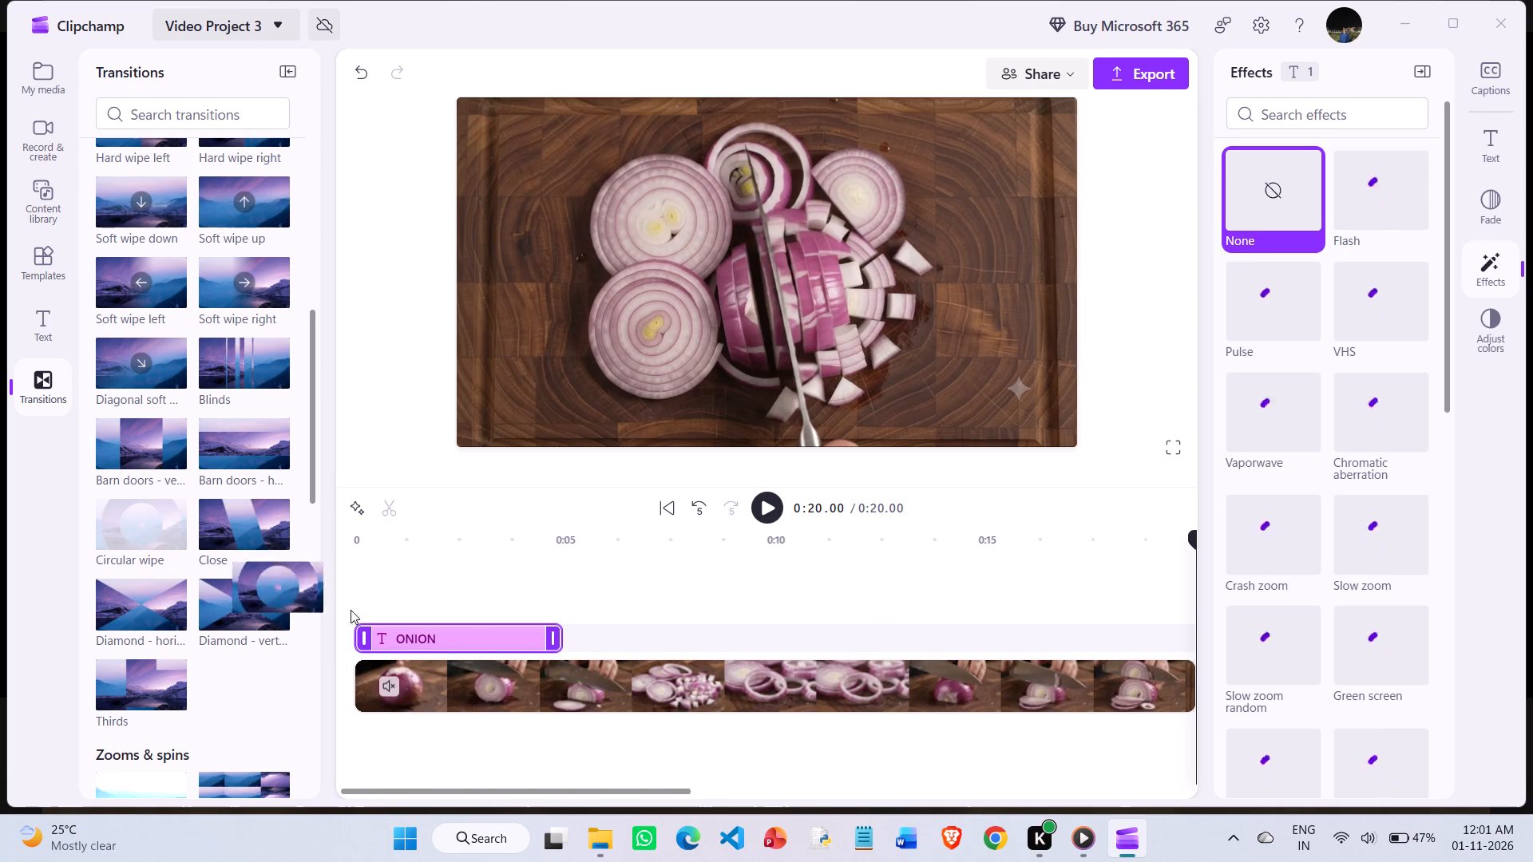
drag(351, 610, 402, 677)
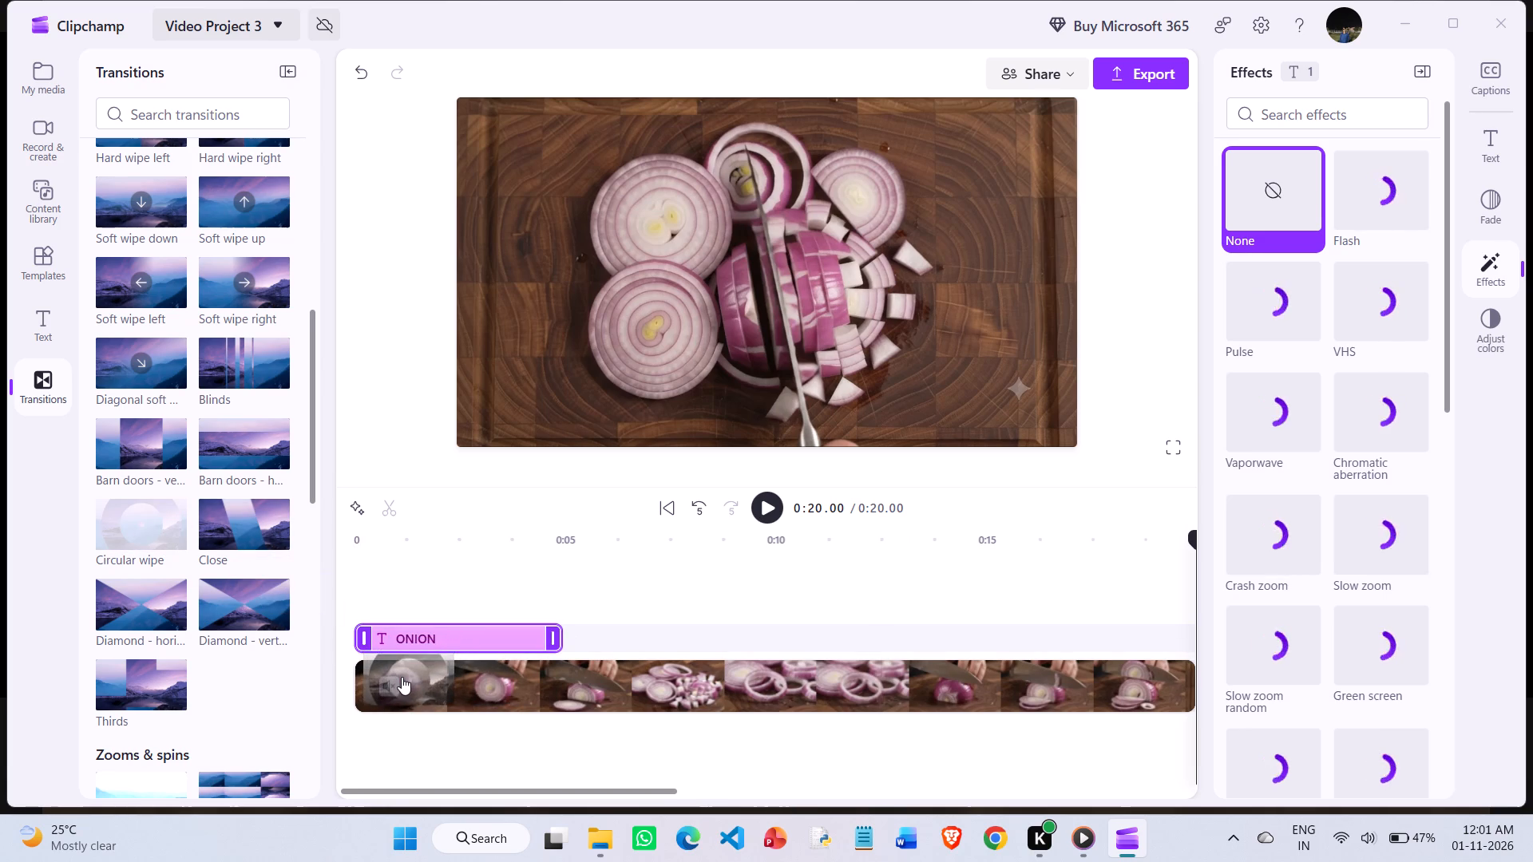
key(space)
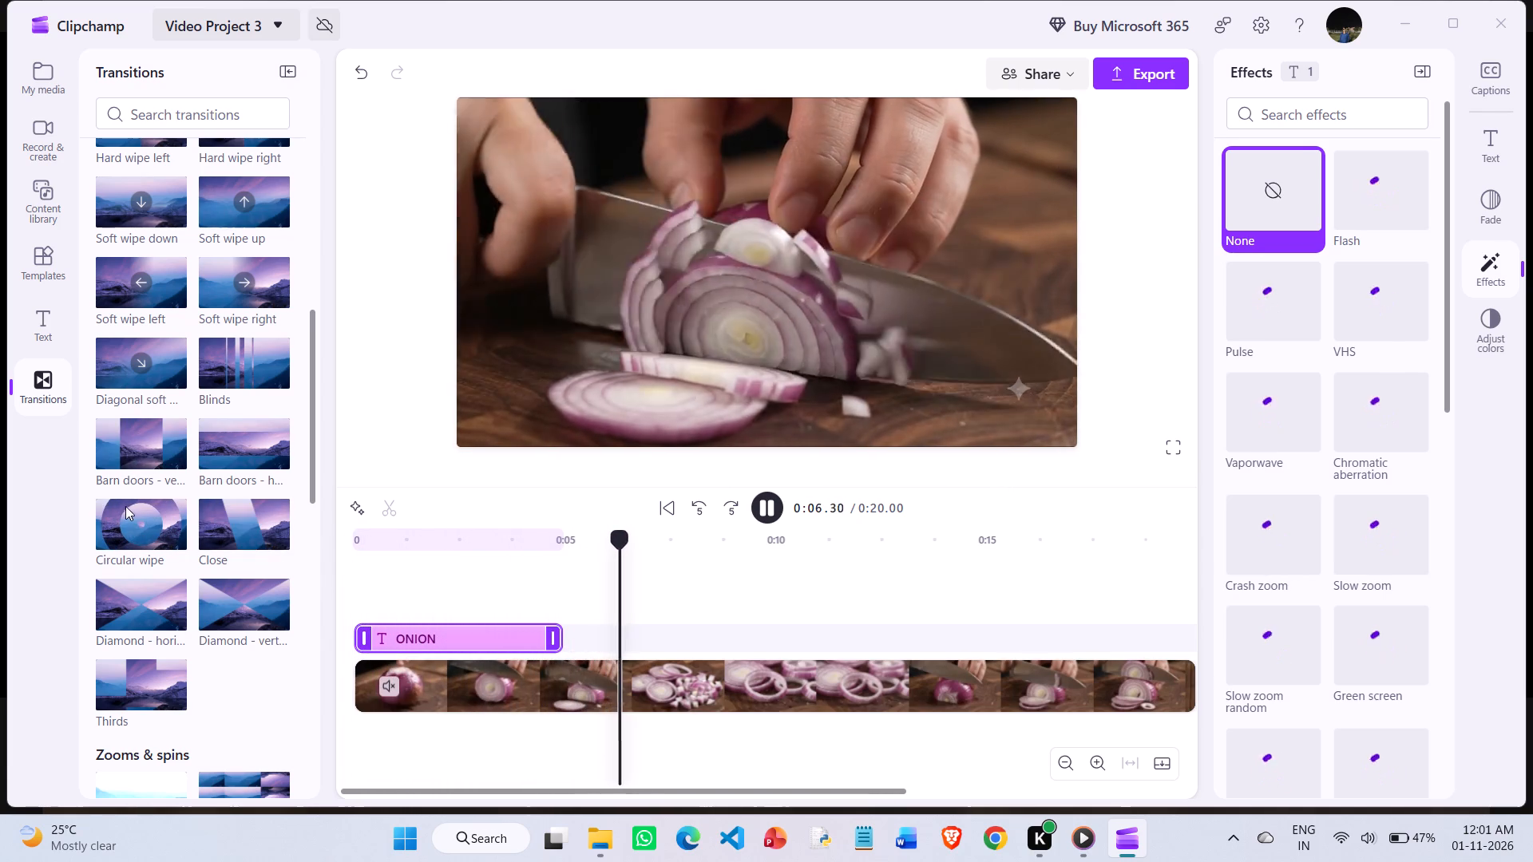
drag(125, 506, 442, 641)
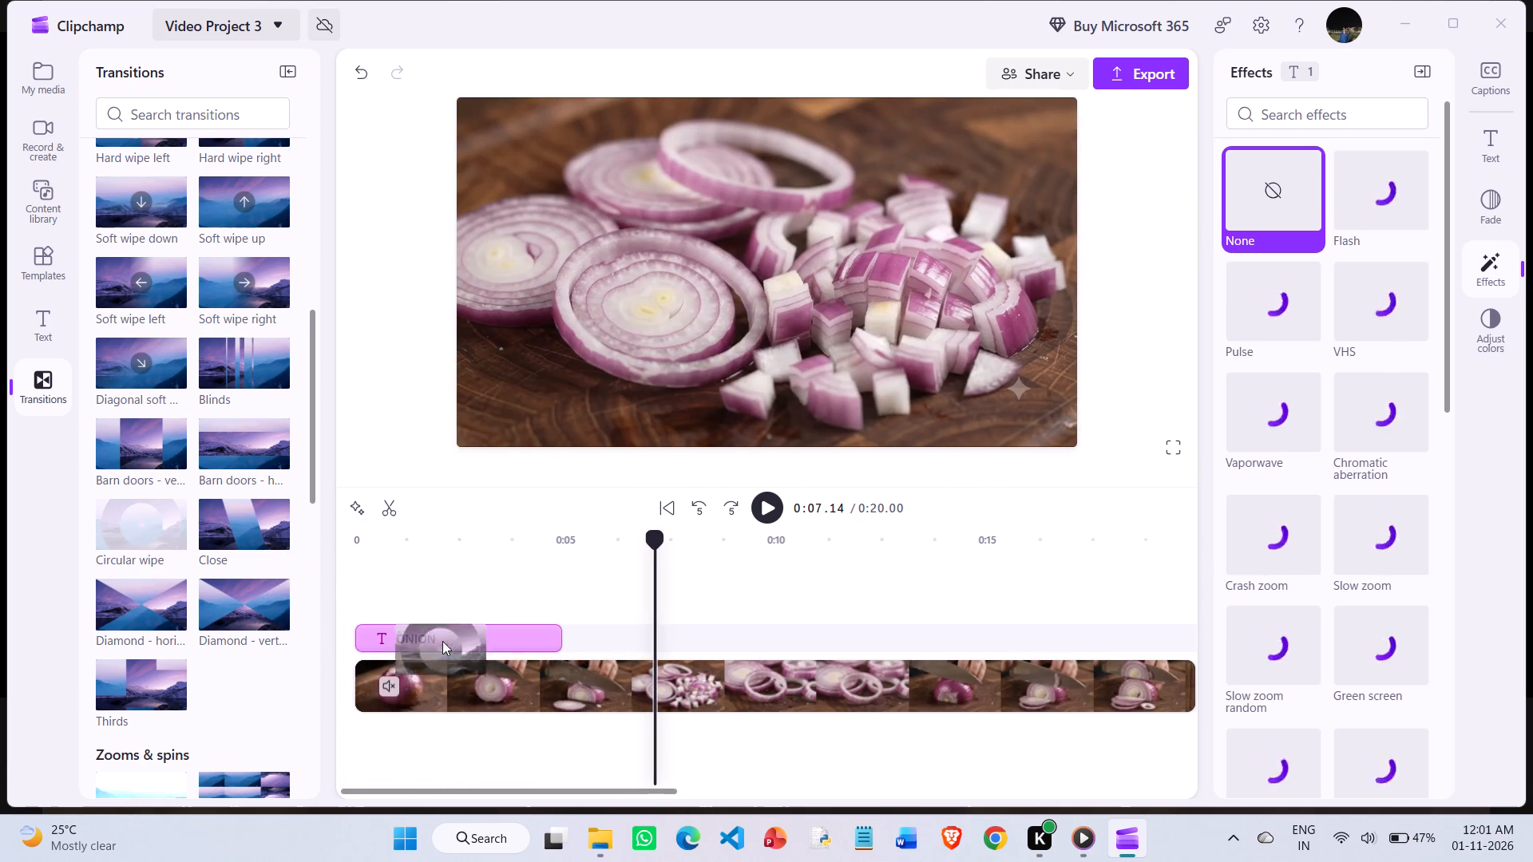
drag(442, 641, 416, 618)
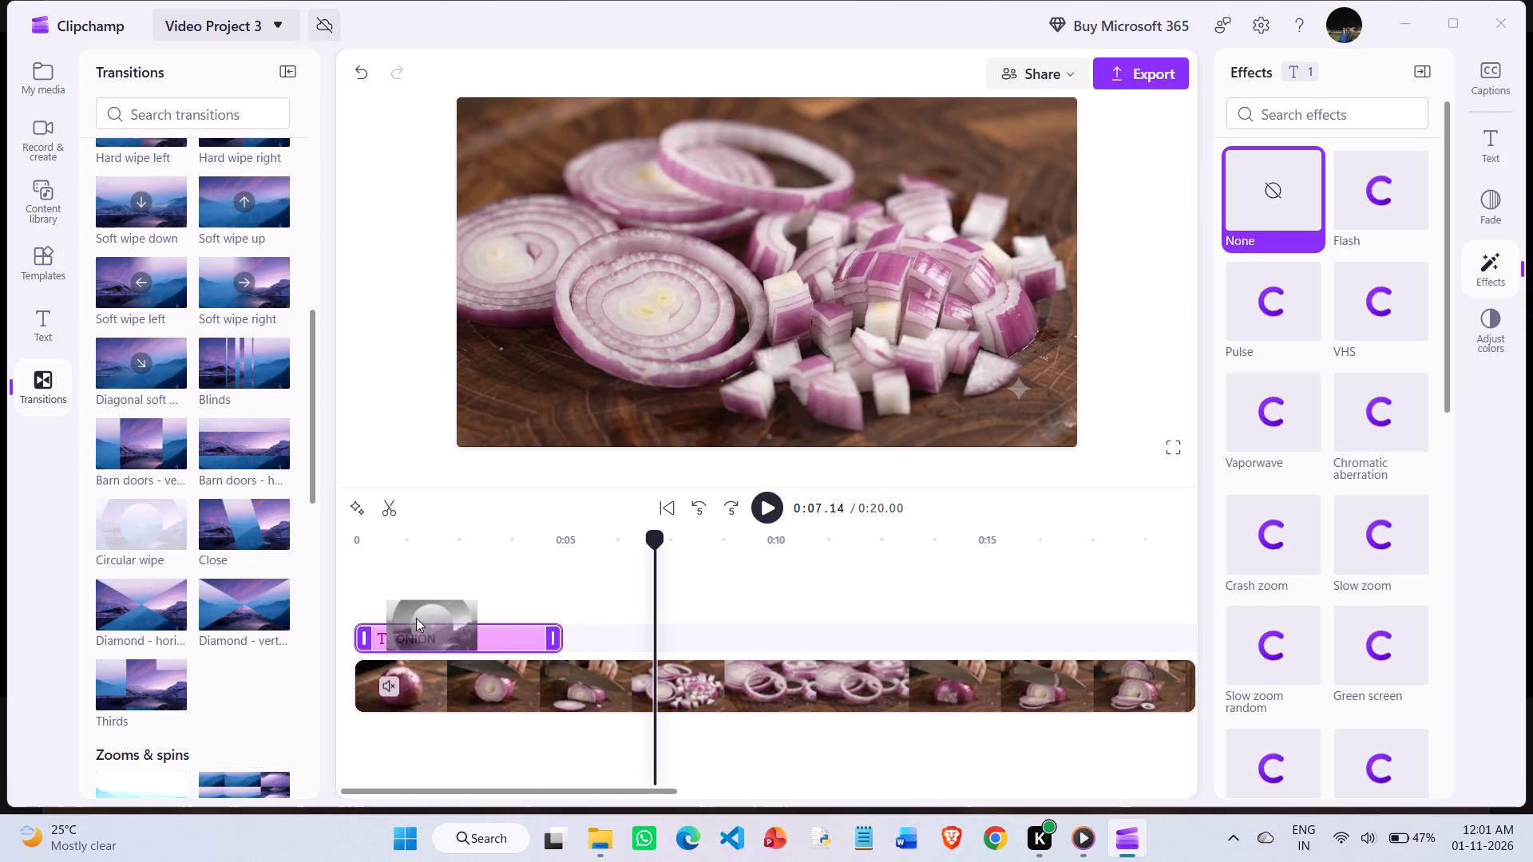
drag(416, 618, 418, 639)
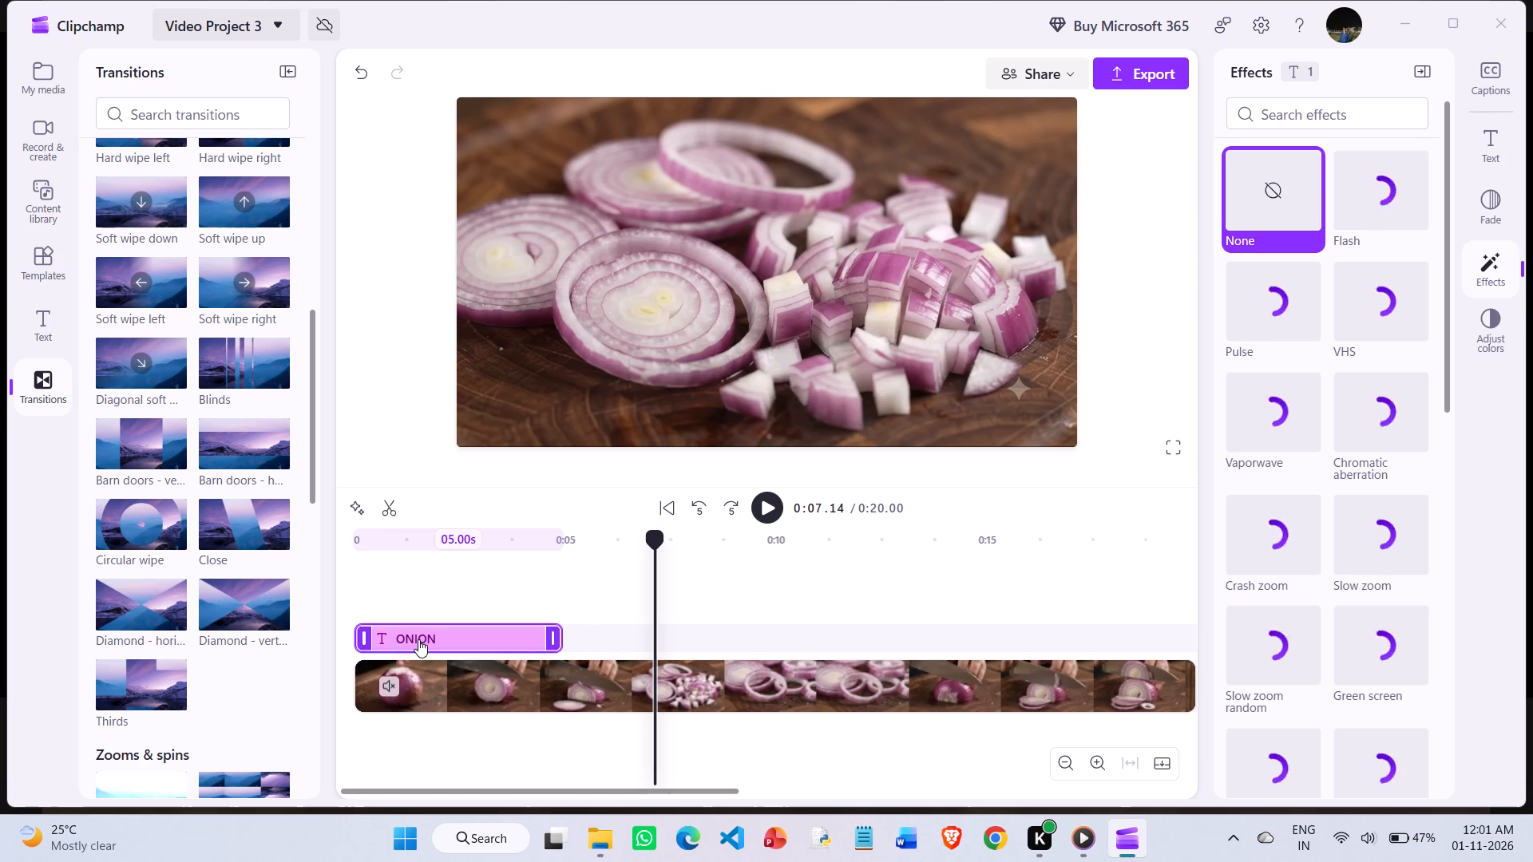
Step back to the timeline's opening seconds and play the edit to review the title and its fade-out.
key(space)
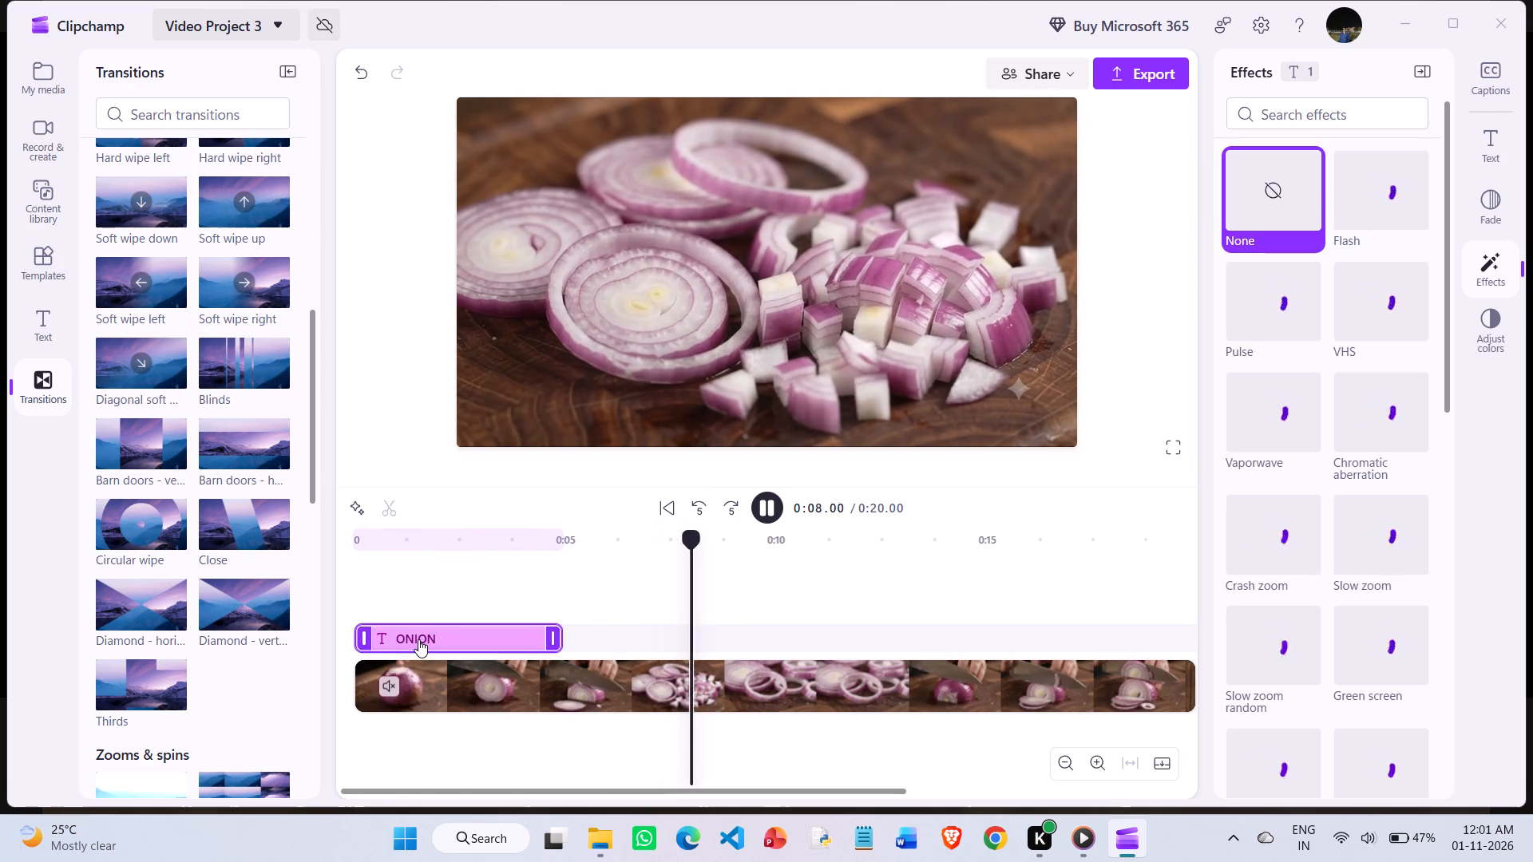
key(Left)
key(Left)
key(Left)
key(Left)
key(Left)
key(Left)
key(Left)
key(Left)
key(Left)
key(Left)
key(Left)
key(Left)
key(Left)
key(Left)
key(Left)
key(Left)
key(Left)
key(Left)
key(Left)
key(Left)
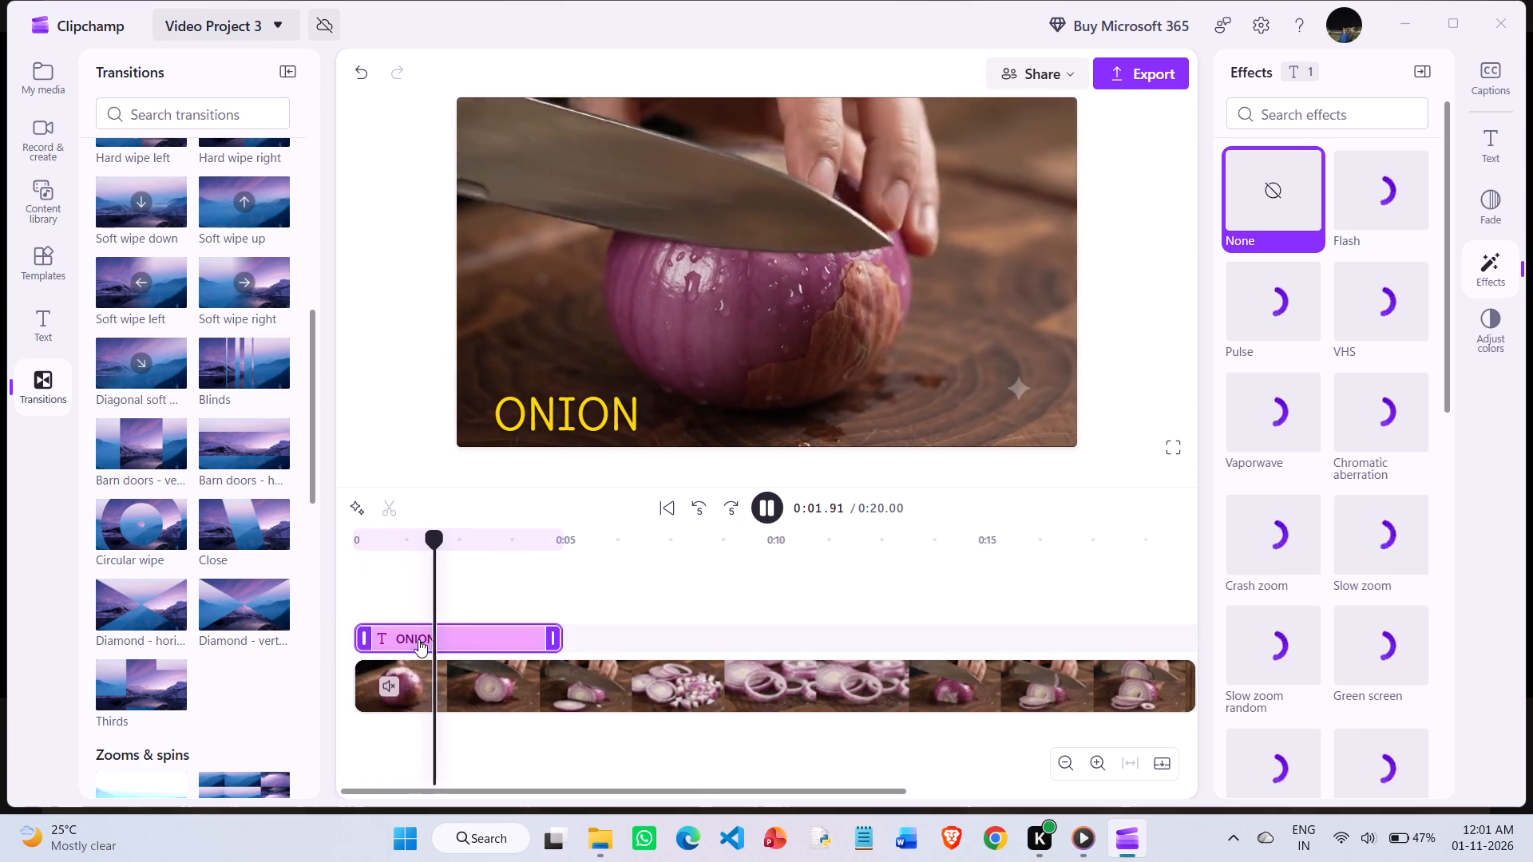
click(904, 246)
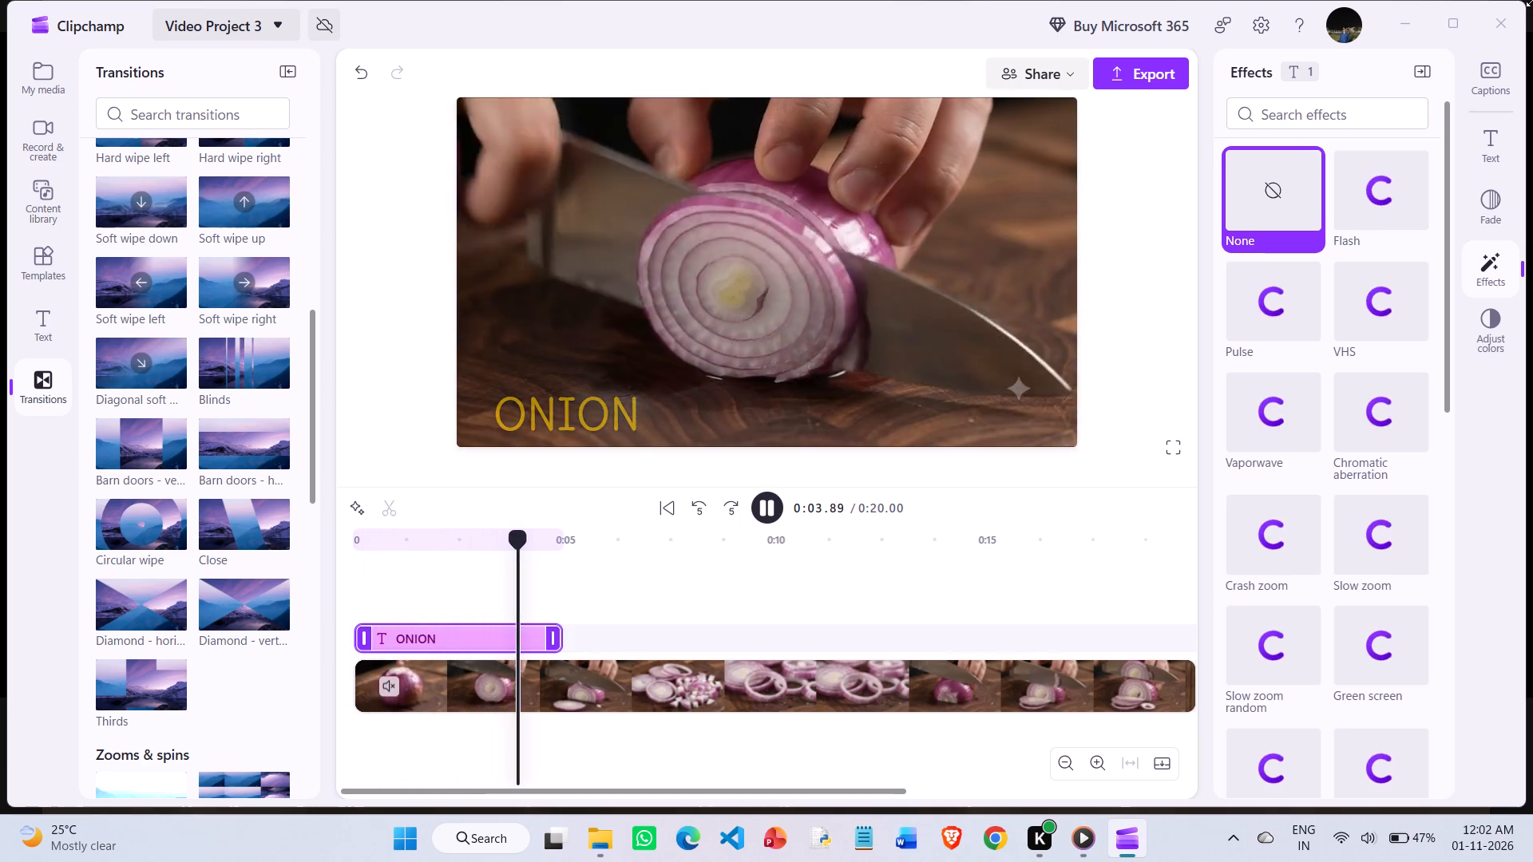
key(space)
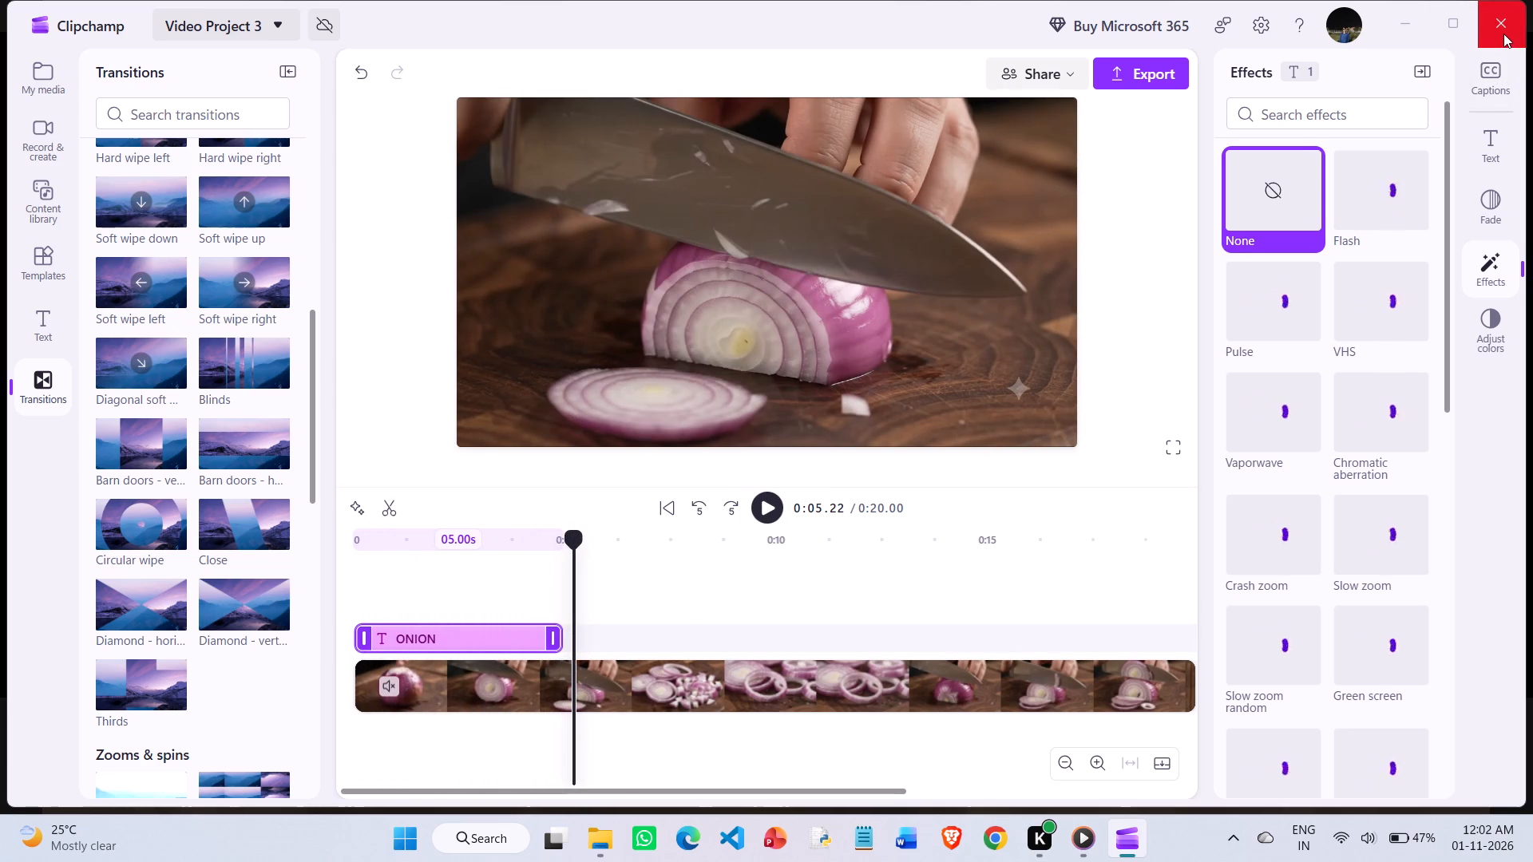
Close Clipchamp and the media player behind it.
click(1503, 34)
click(1504, 6)
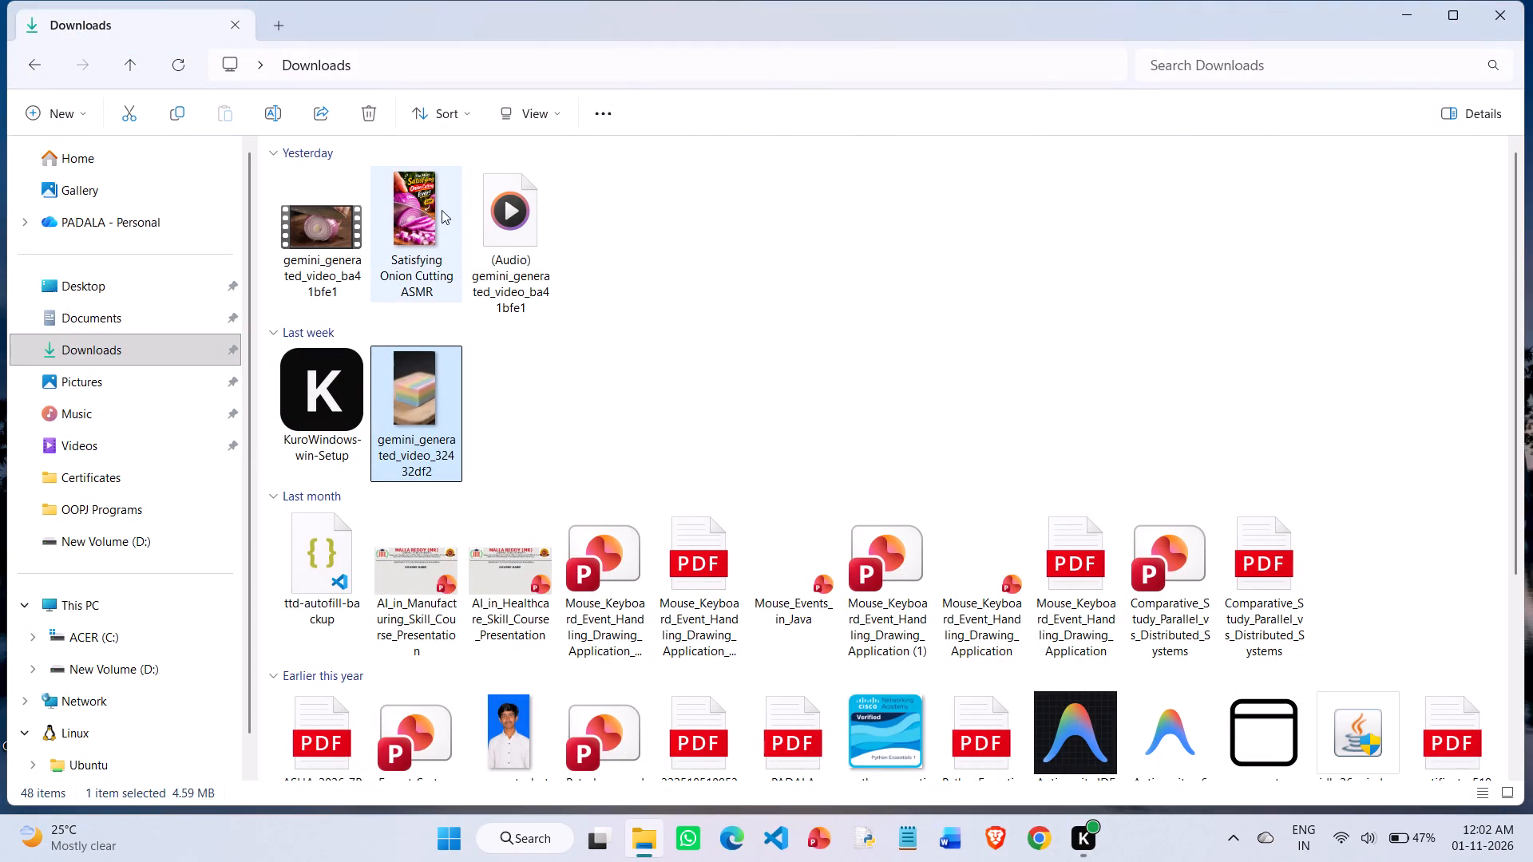
In the Downloads folder, delete the Satisfying Onion Cutting ASMR file and the detached onion audio file.
click(430, 207)
key(Delete)
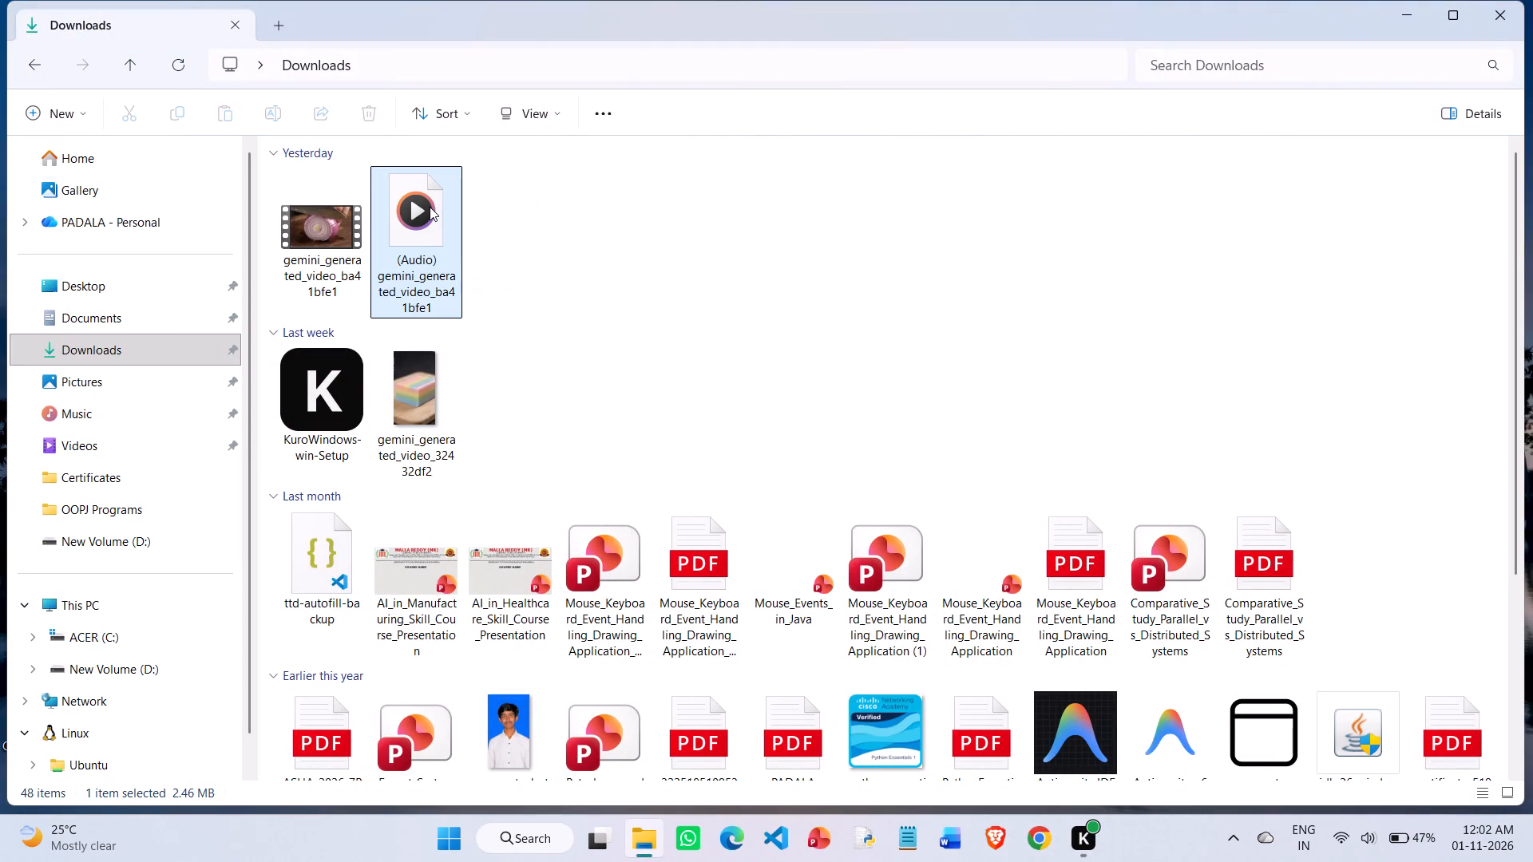
key(space)
key(Delete)
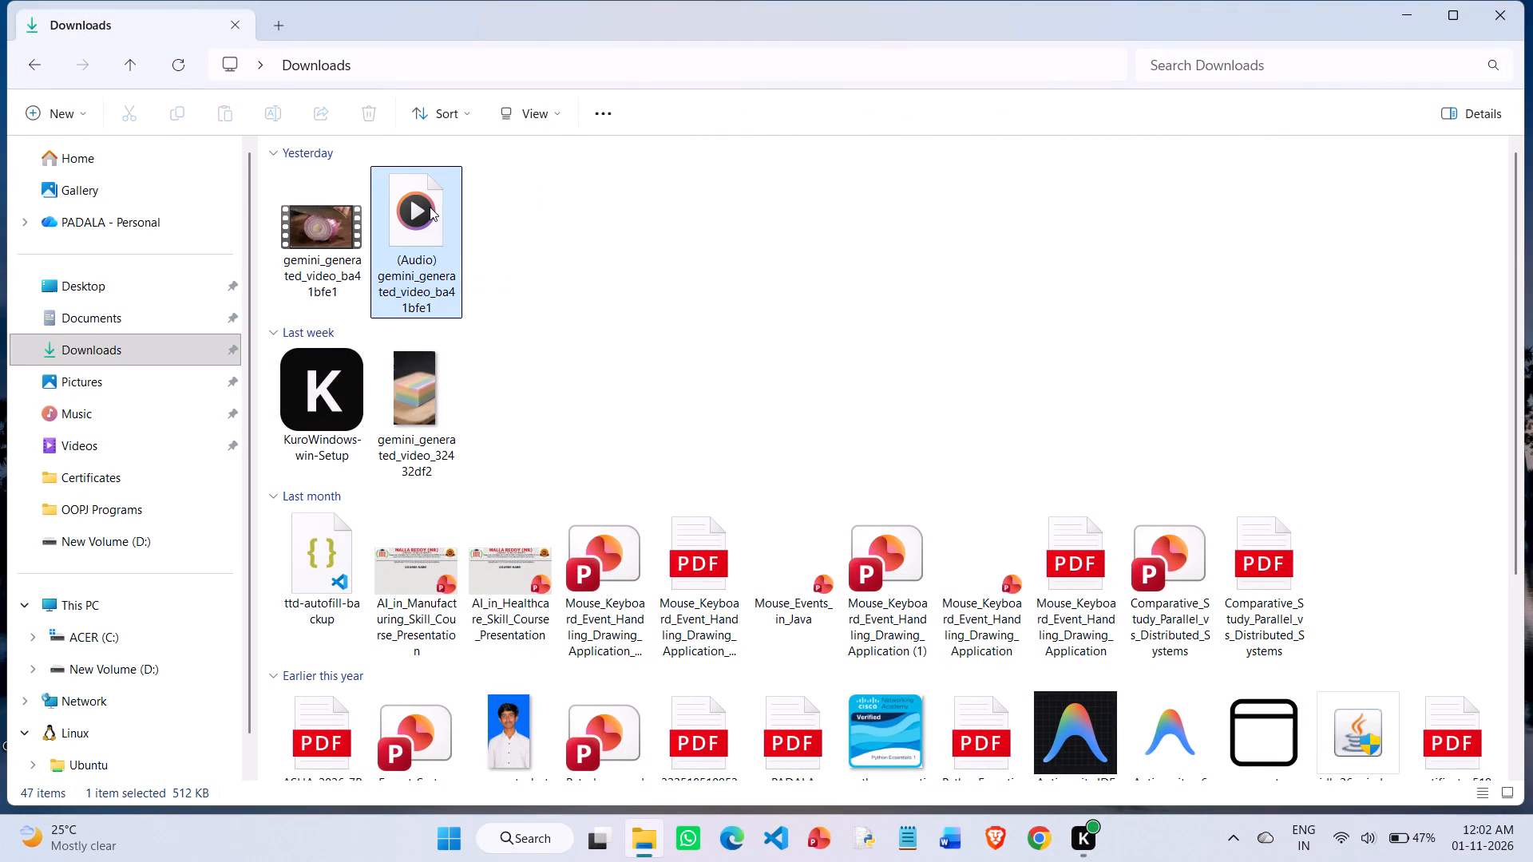